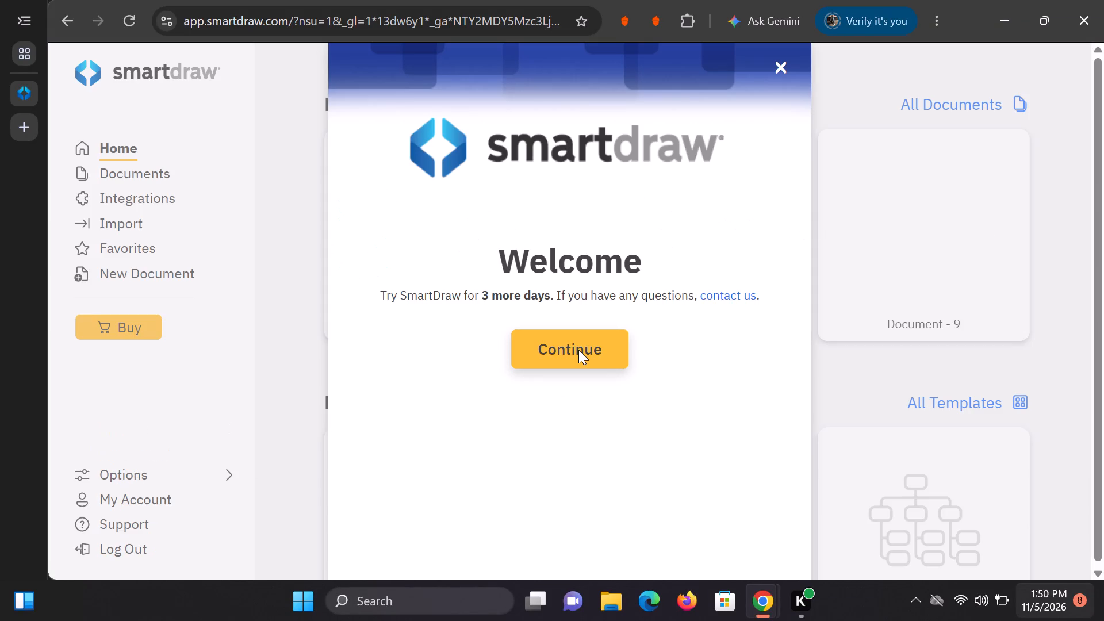
# Dismiss the trial welcome notice and open Document - 11 from the recent documents.
pyautogui.click(777, 63)
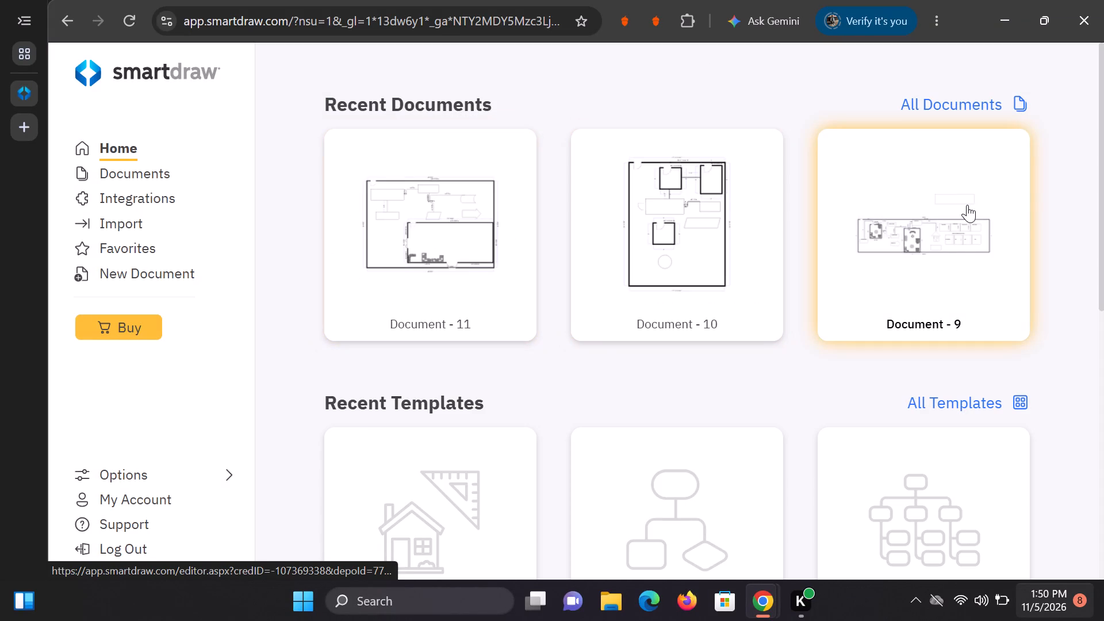
pyautogui.scroll(-1, 965, 208)
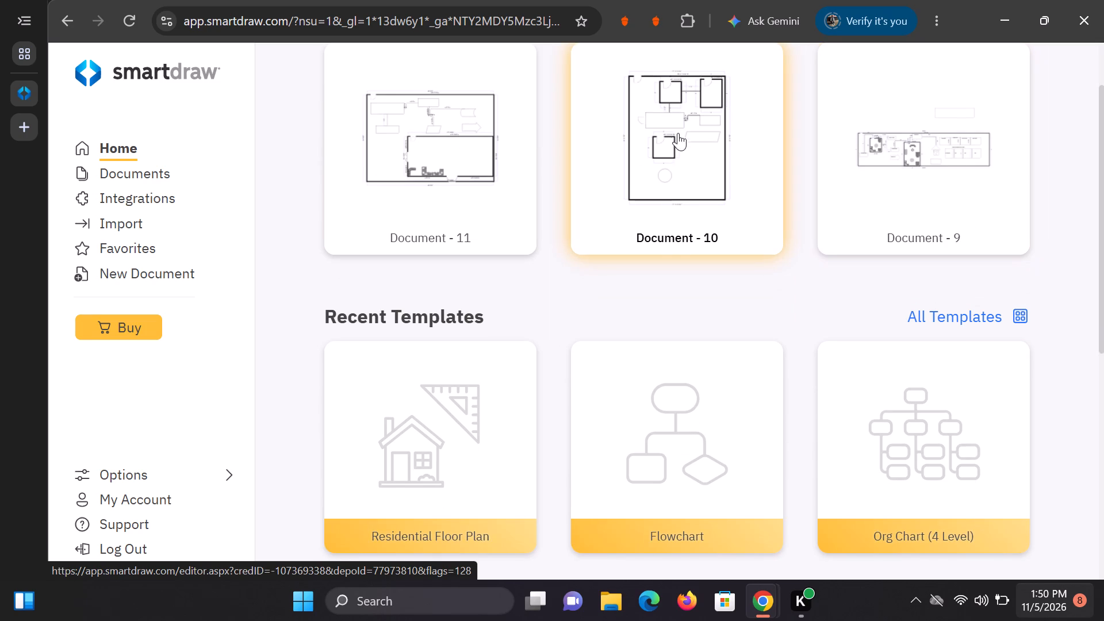
pyautogui.click(452, 158)
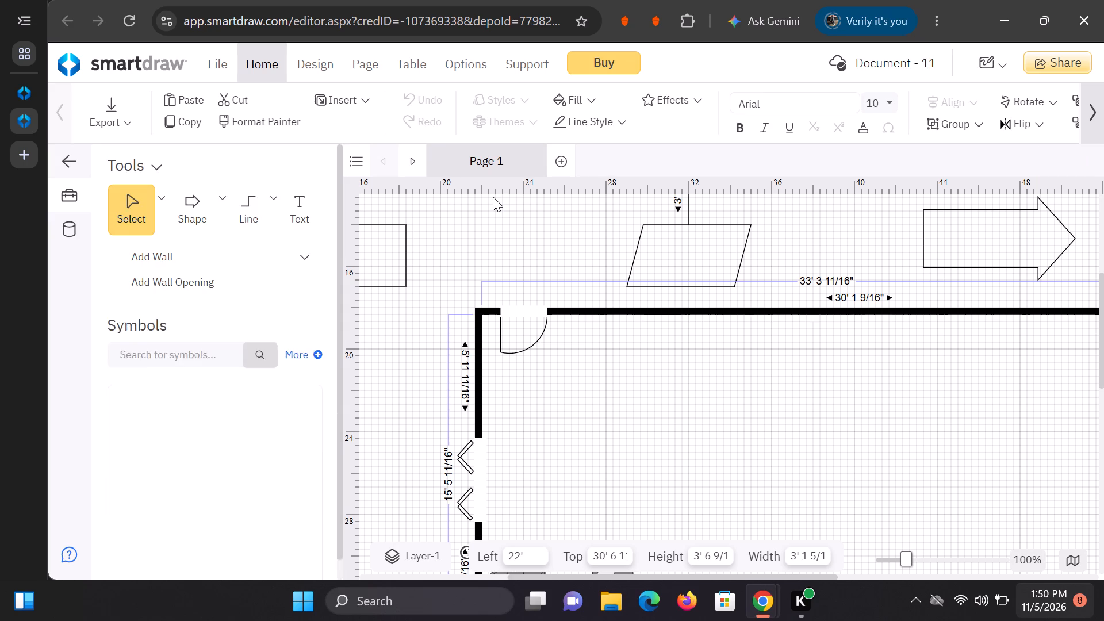
# Look over the floor plan, examining the inner room's walls, openings and sofas and the surrounding space.
pyautogui.scroll(-3, 766, 297)
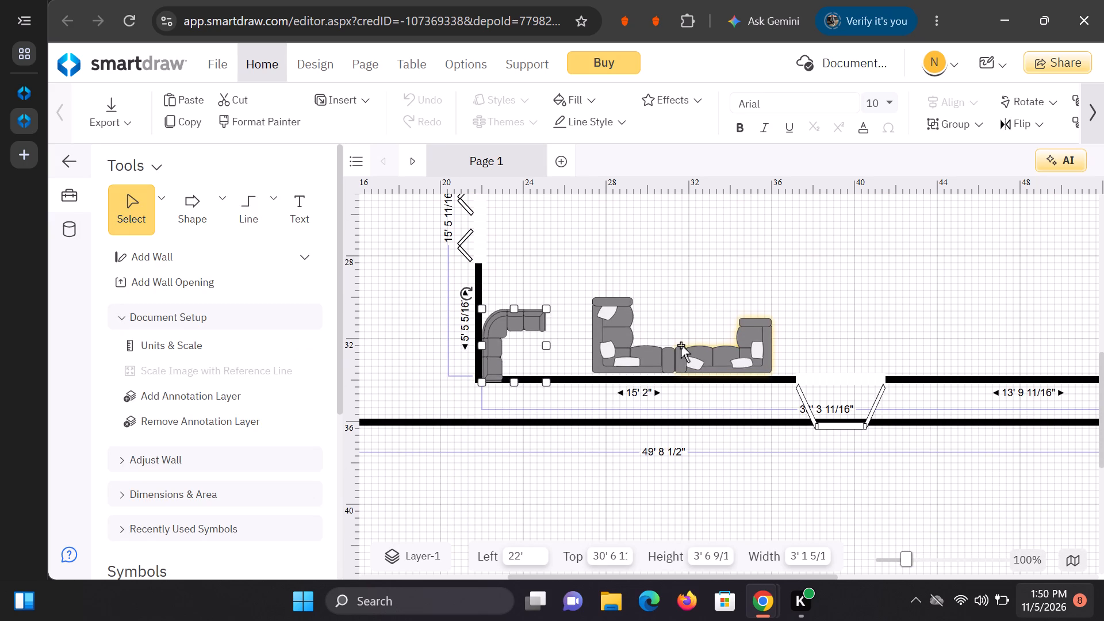
pyautogui.scroll(2, 681, 345)
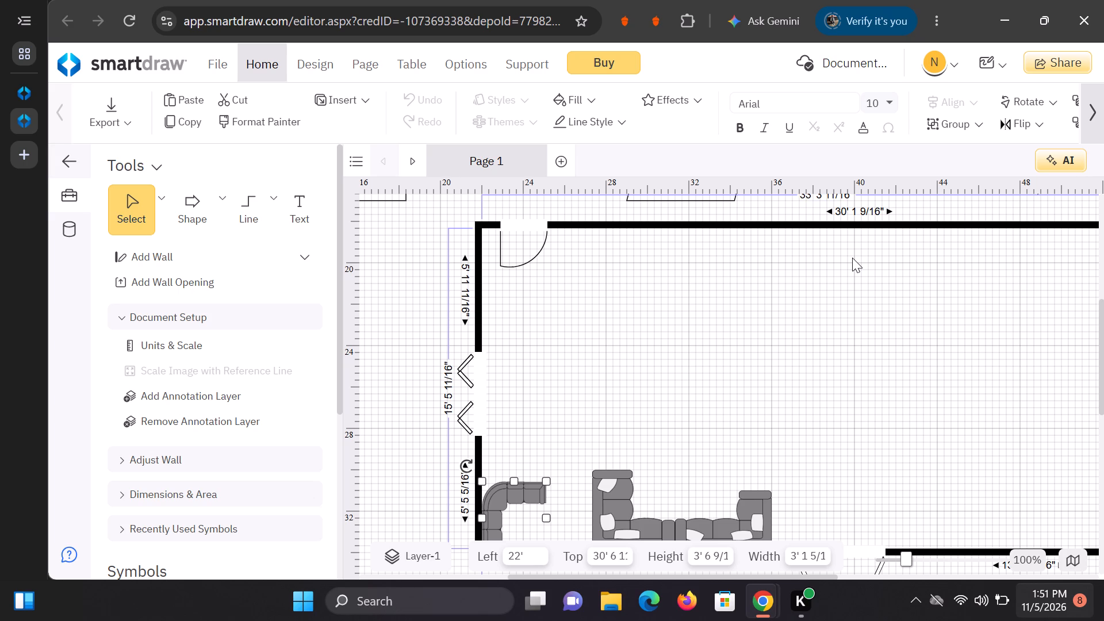
pyautogui.scroll(-2, 676, 447)
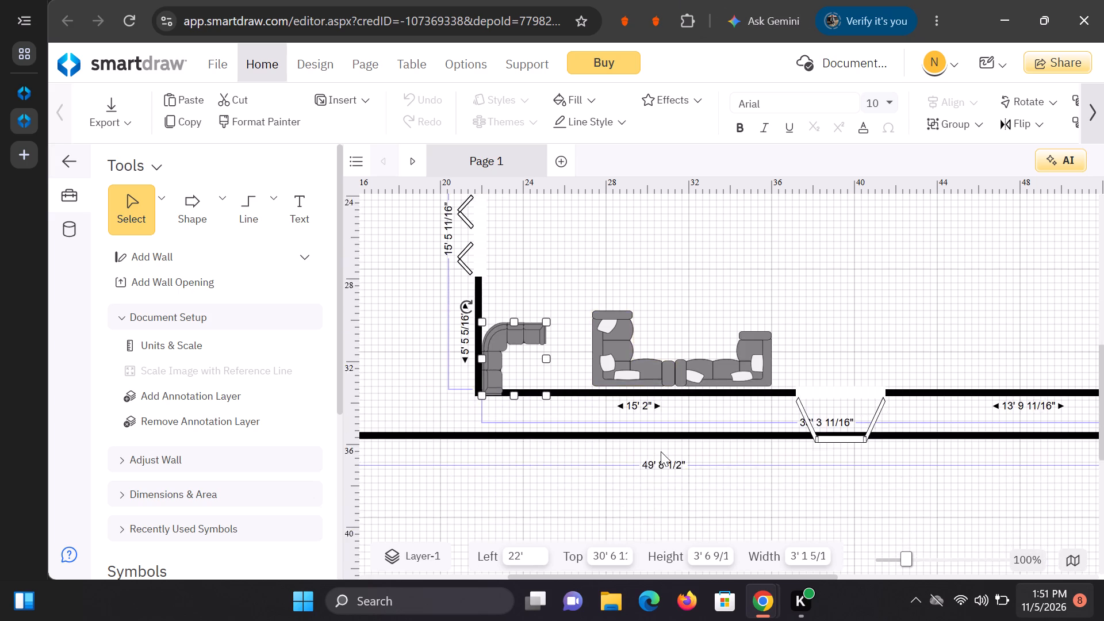
pyautogui.scroll(1, 655, 433)
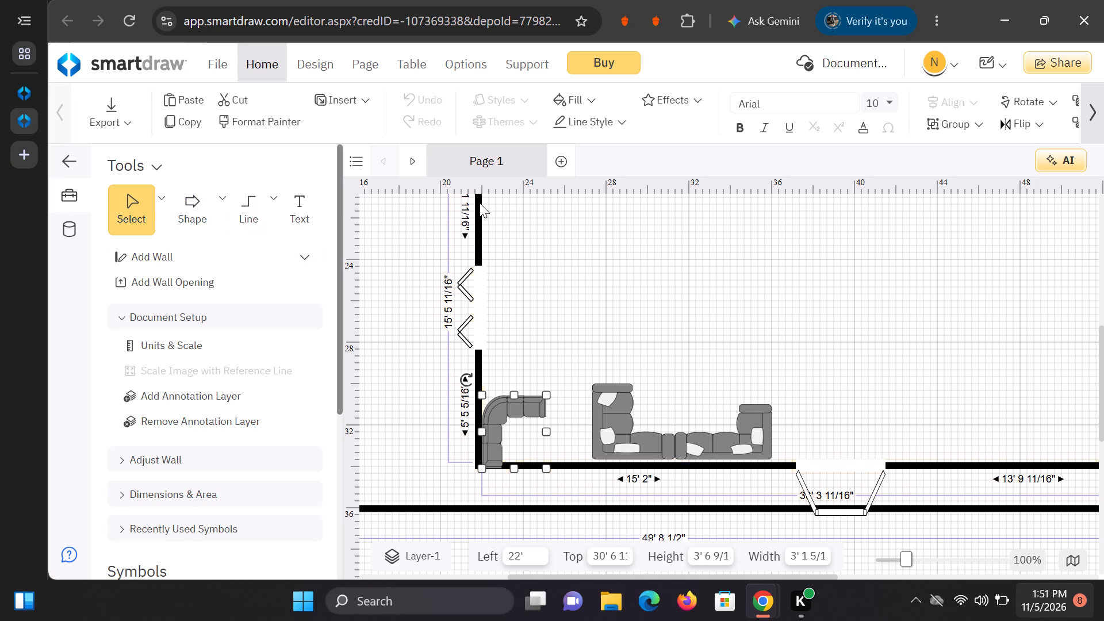
pyautogui.scroll(-7, 586, 156)
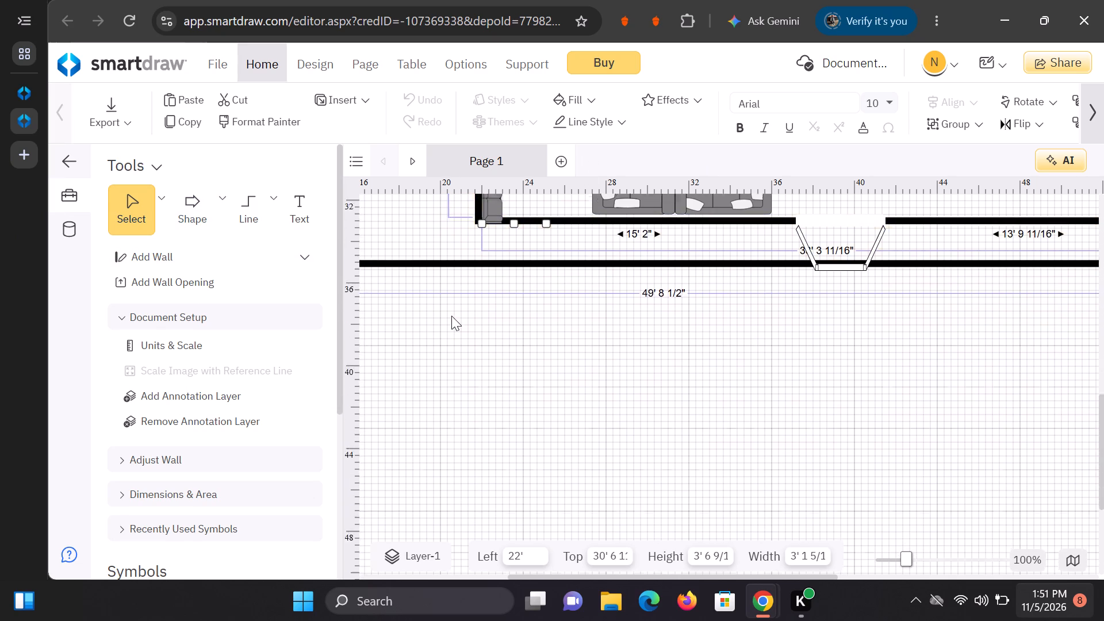
pyautogui.scroll(-2, 442, 332)
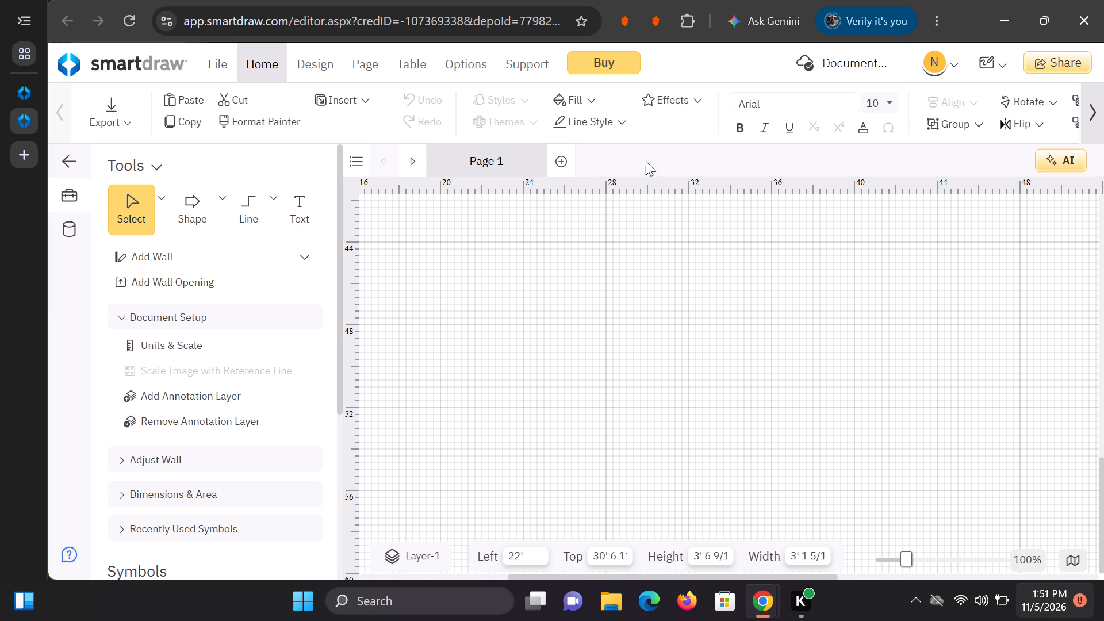
pyautogui.scroll(1, 394, 282)
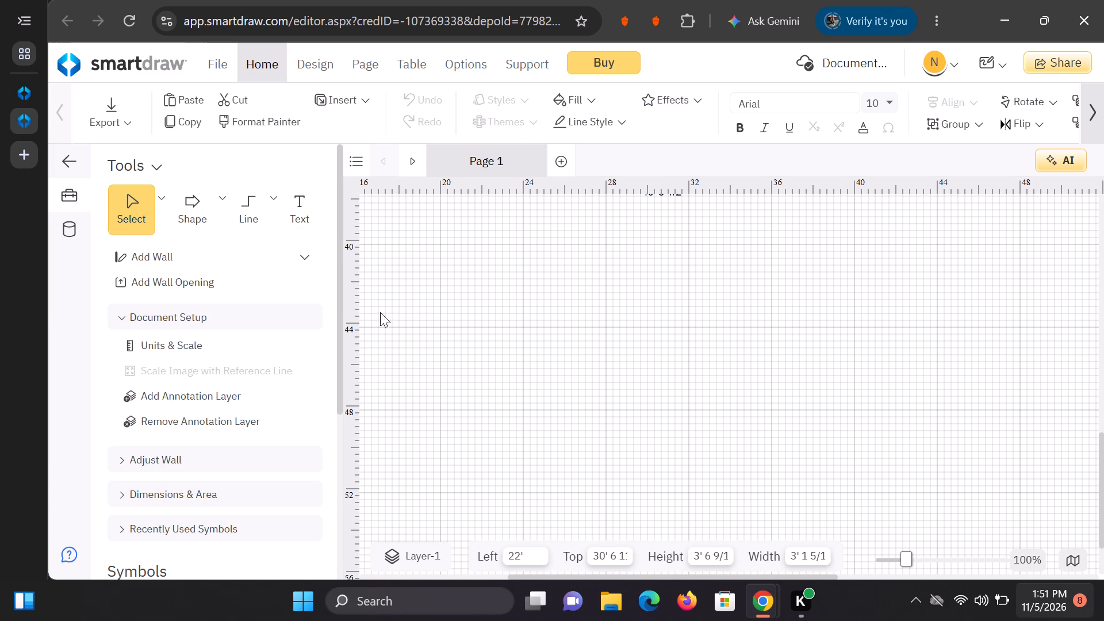
pyautogui.scroll(1, 356, 331)
pyautogui.scroll(3, 233, 401)
pyautogui.scroll(2, 1007, 573)
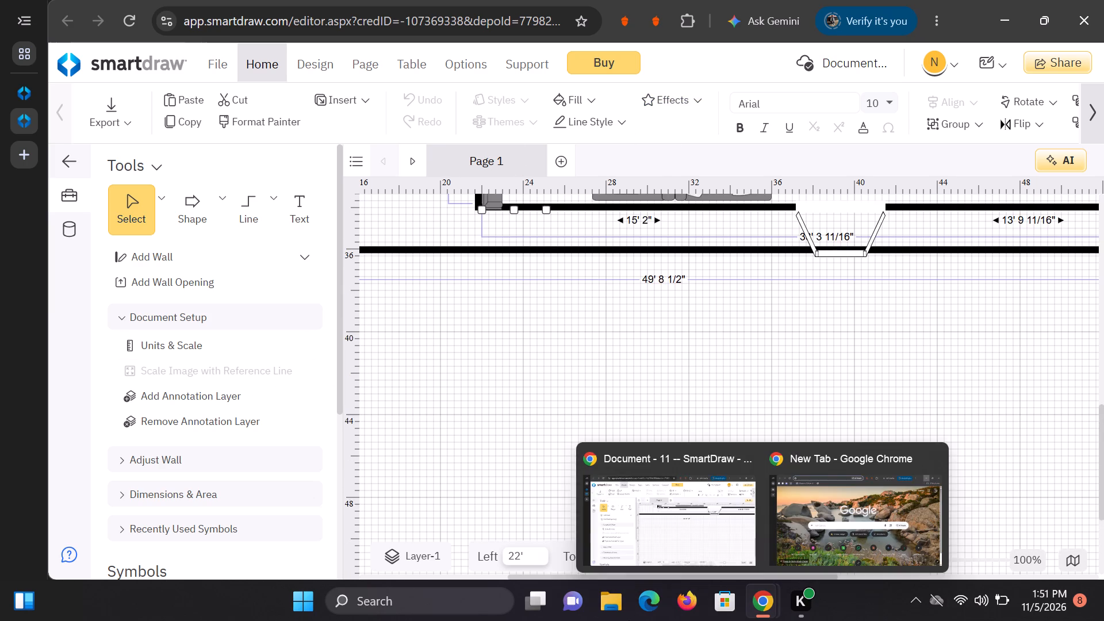
pyautogui.scroll(5, 714, 453)
pyautogui.scroll(4, 757, 423)
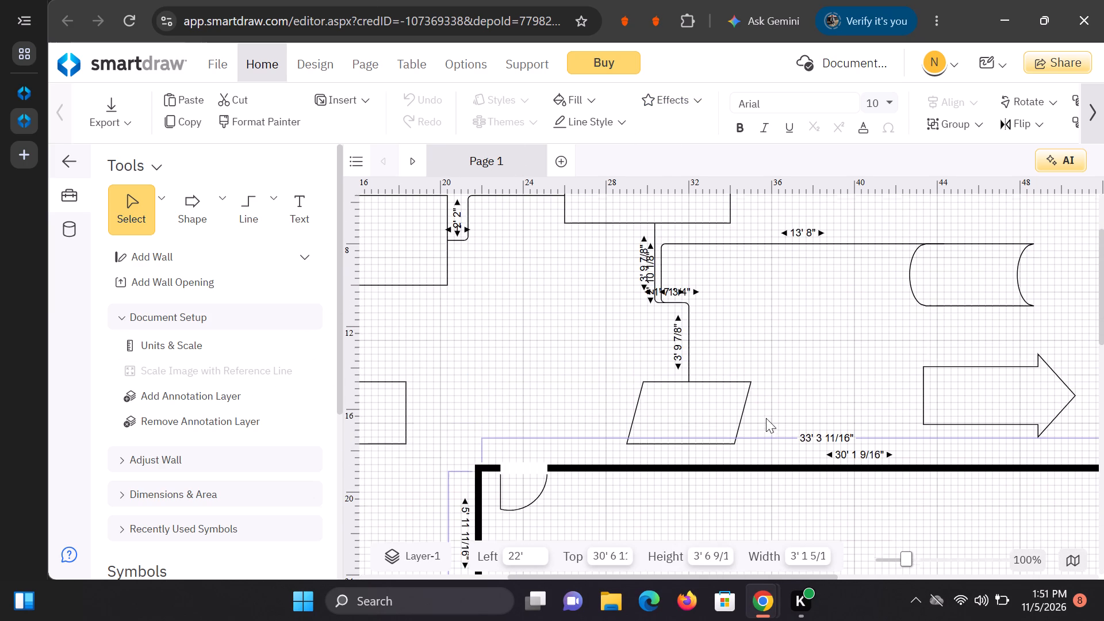
pyautogui.scroll(-2, 758, 428)
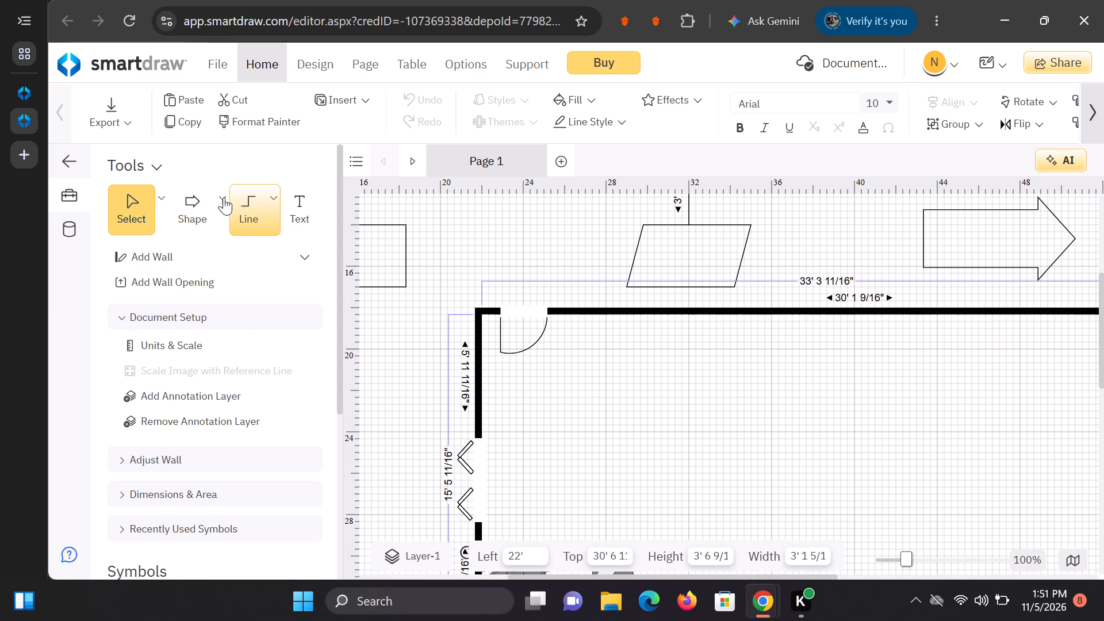
# Add a Recliner Bed from the Beds symbols to the floor plan.
pyautogui.scroll(-9, 262, 323)
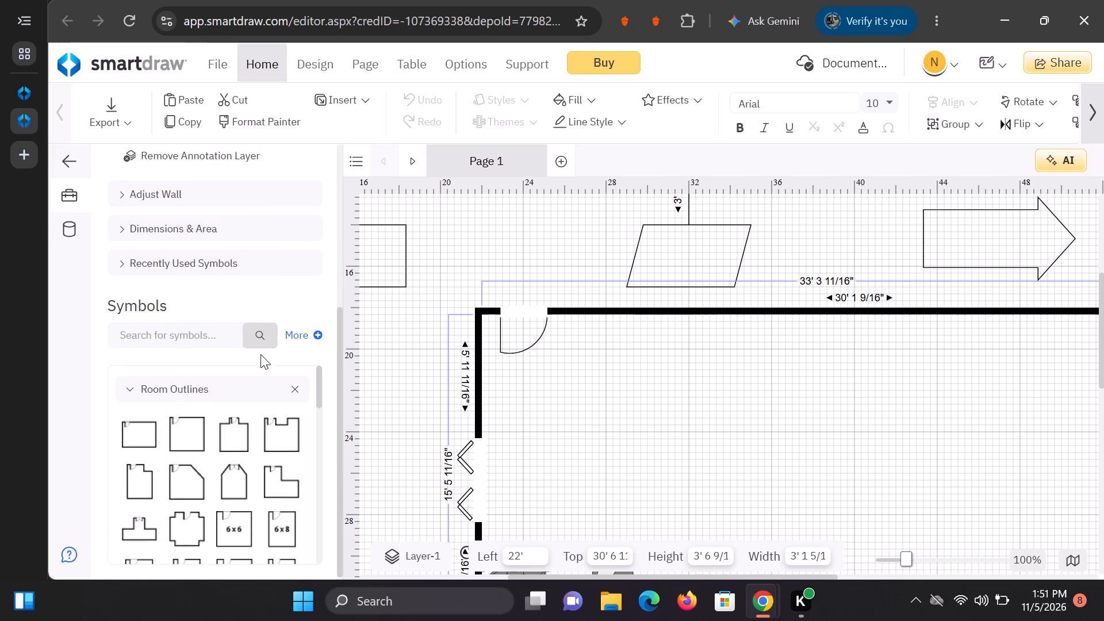
pyautogui.scroll(-13, 197, 323)
pyautogui.scroll(-6, 205, 391)
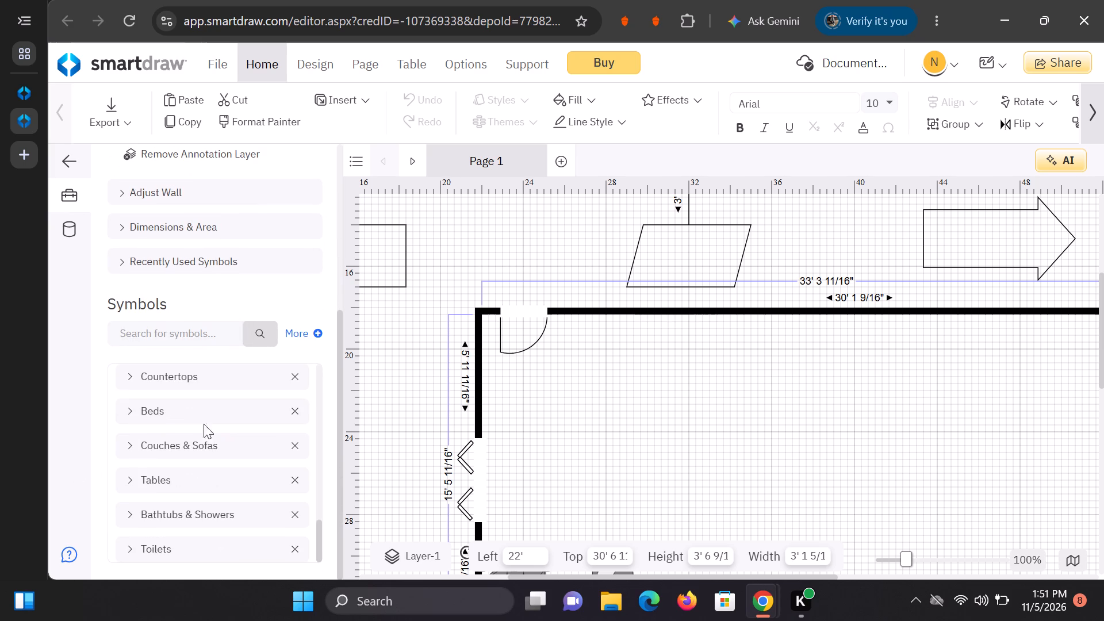
pyautogui.click(172, 413)
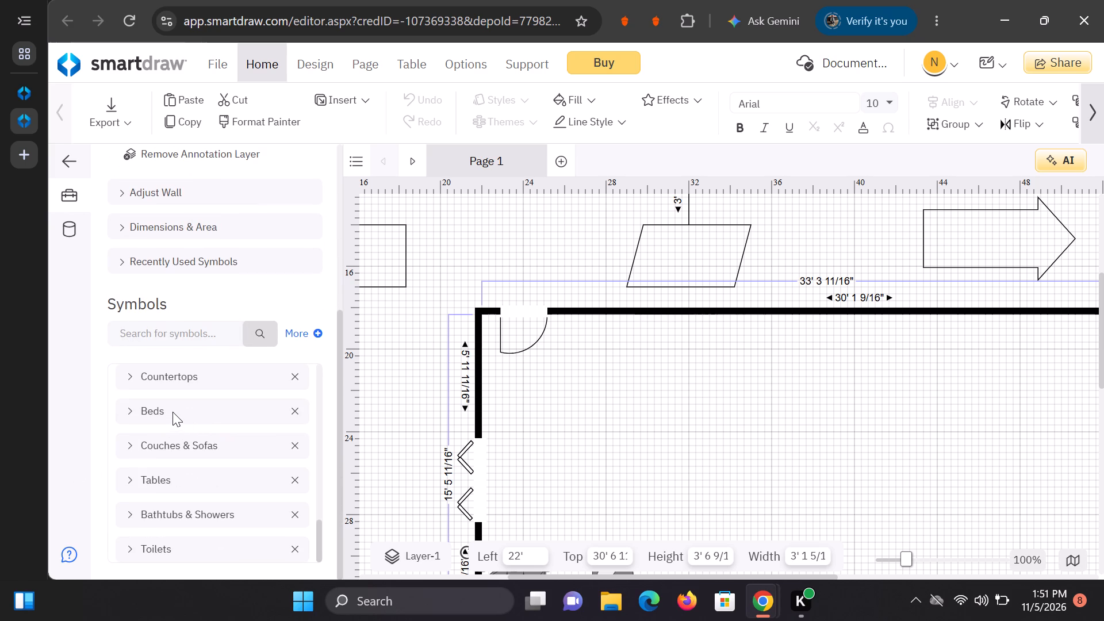
pyautogui.click(160, 413)
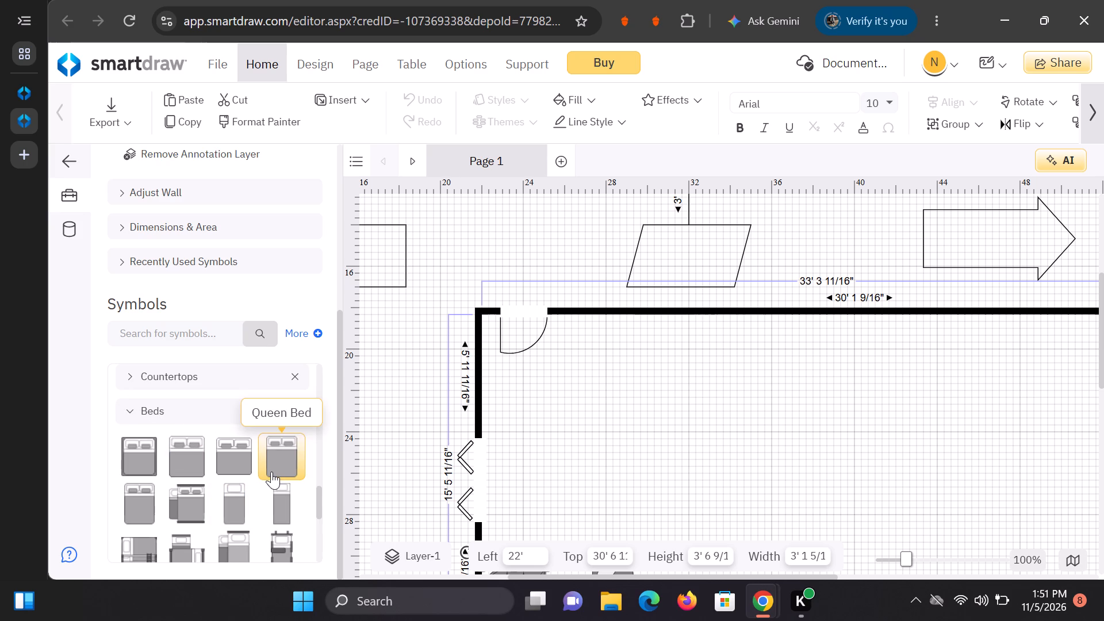
pyautogui.scroll(-1, 277, 460)
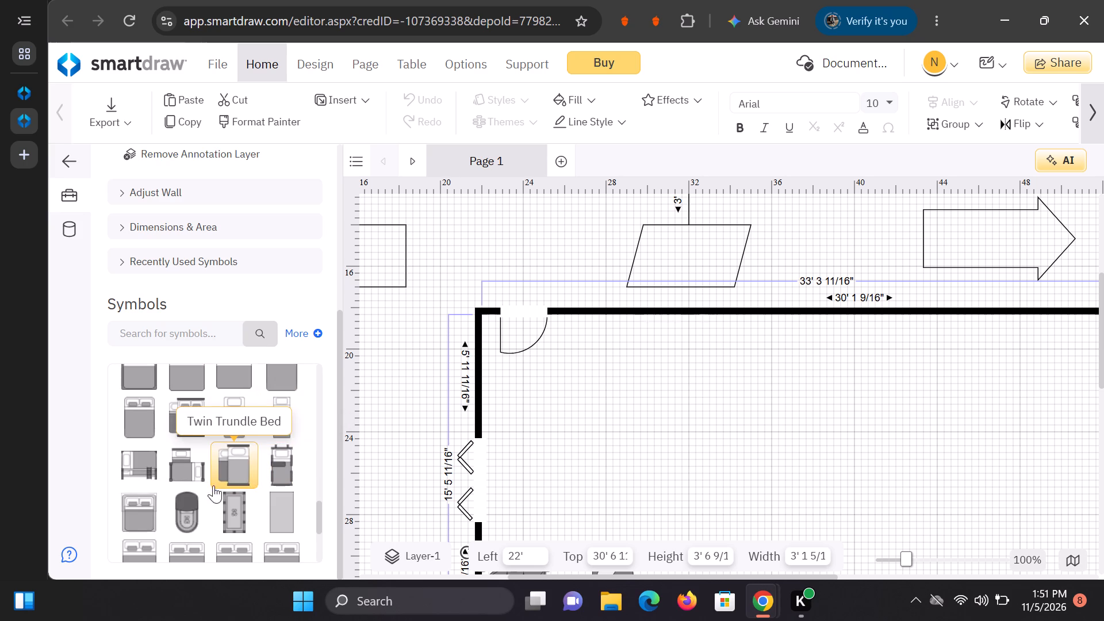
pyautogui.click(152, 500)
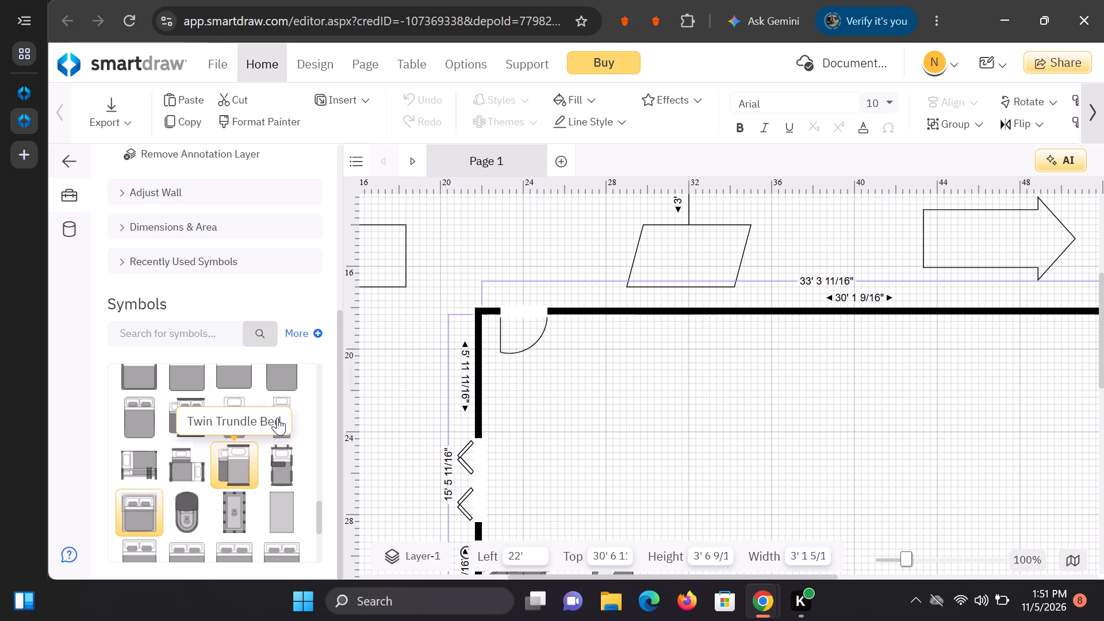
pyautogui.doubleClick(150, 520)
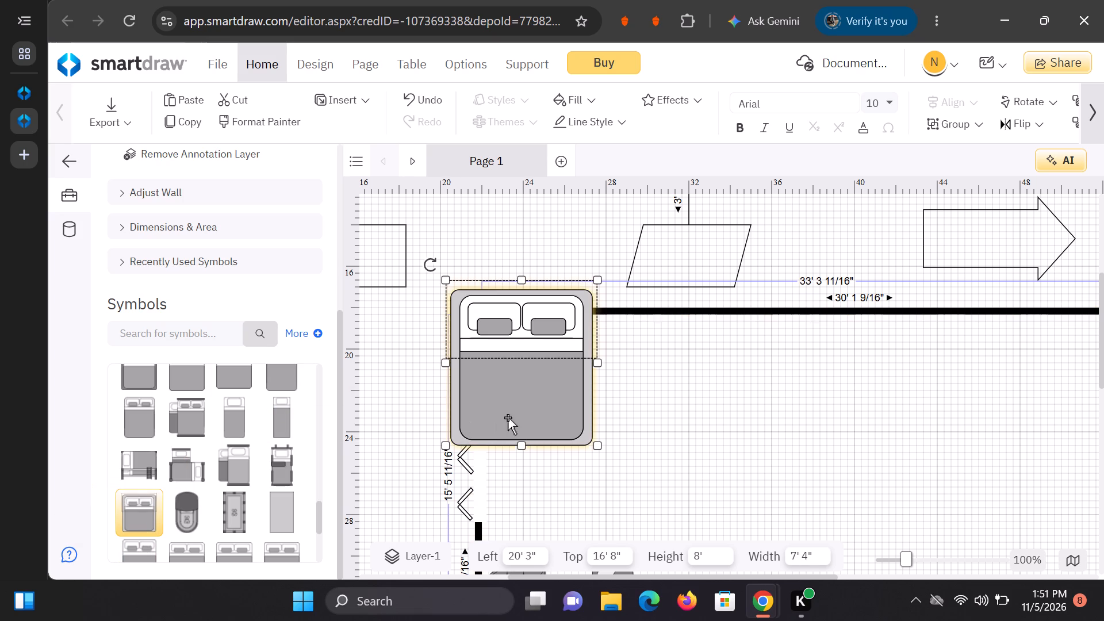
# Move the recliner bed into the inner room's lower-right corner, at about 48' from the left and 25' 8" from the top.
pyautogui.moveTo(515, 408); pyautogui.dragTo(631, 443)
pyautogui.moveTo(711, 465); pyautogui.dragTo(863, 558)
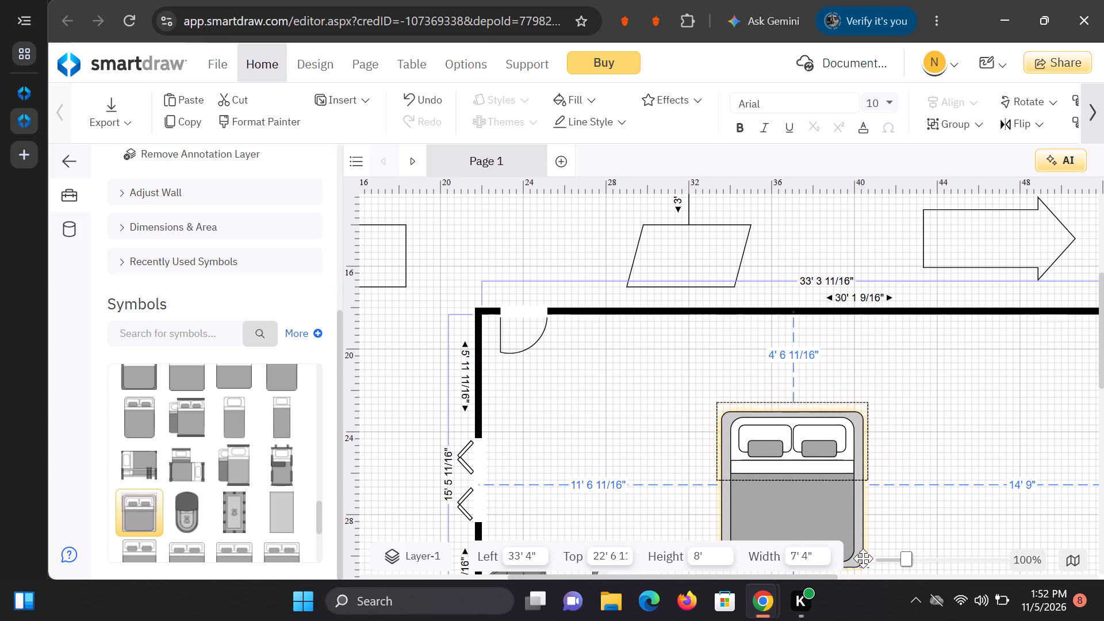
pyautogui.moveTo(863, 558); pyautogui.dragTo(871, 523)
pyautogui.moveTo(894, 504); pyautogui.dragTo(914, 487)
pyautogui.moveTo(929, 477); pyautogui.dragTo(950, 463)
pyautogui.click(999, 428)
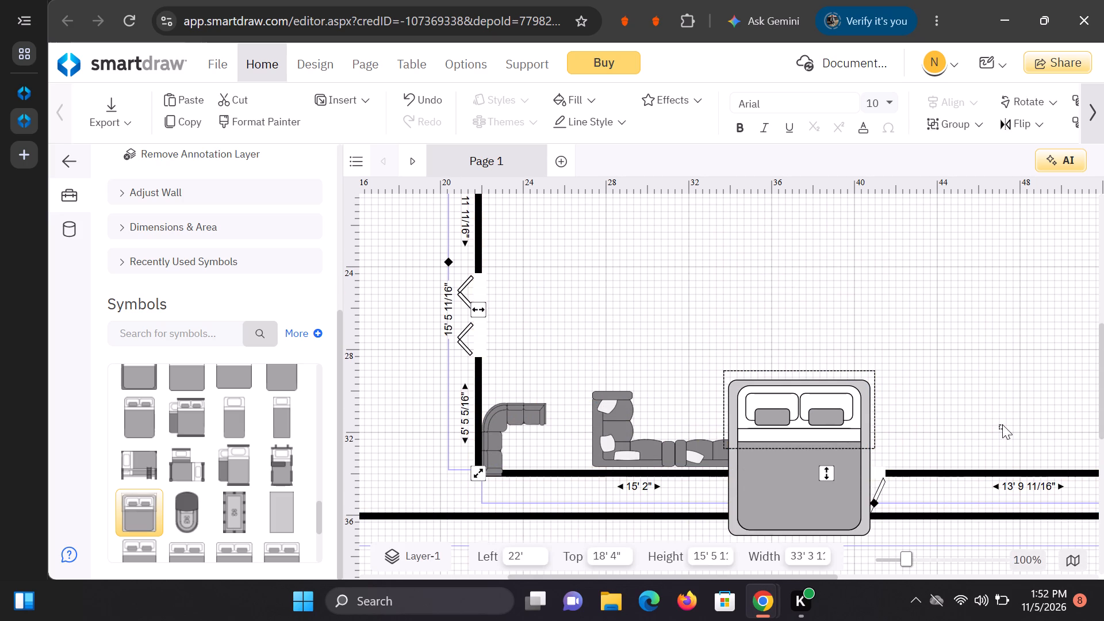
pyautogui.moveTo(810, 455); pyautogui.dragTo(1065, 364)
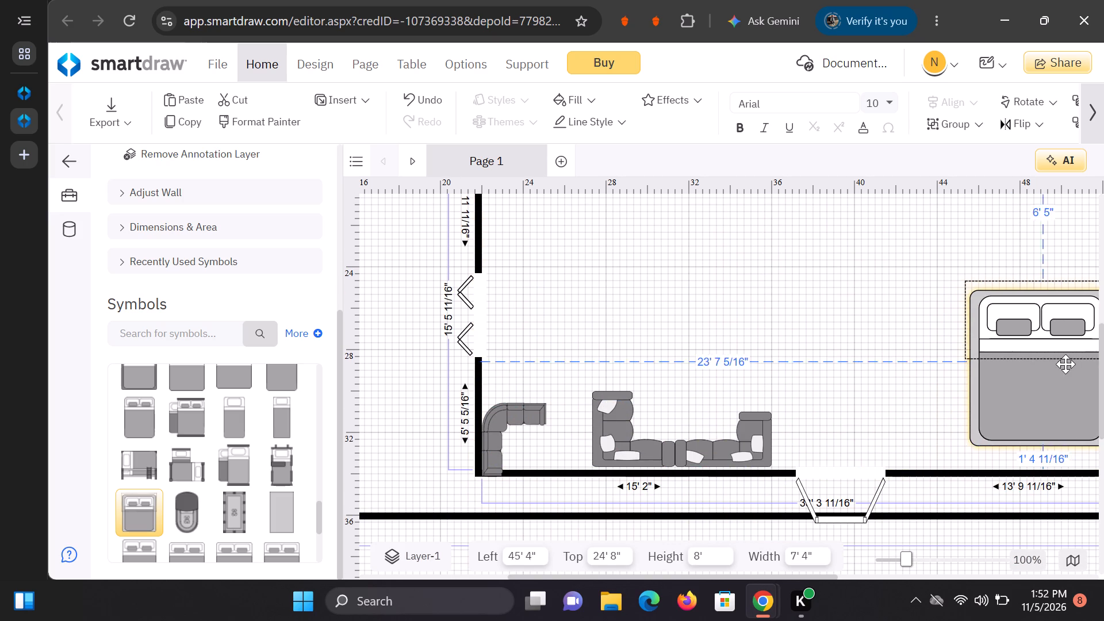
pyautogui.moveTo(1065, 364); pyautogui.dragTo(969, 382)
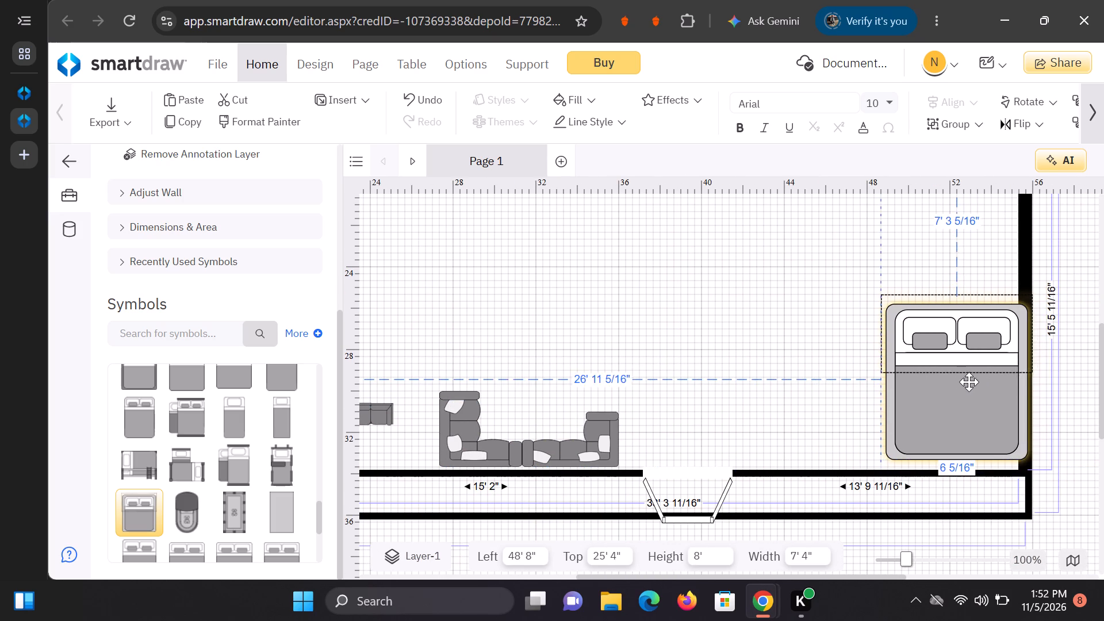
pyautogui.moveTo(969, 382); pyautogui.dragTo(953, 386)
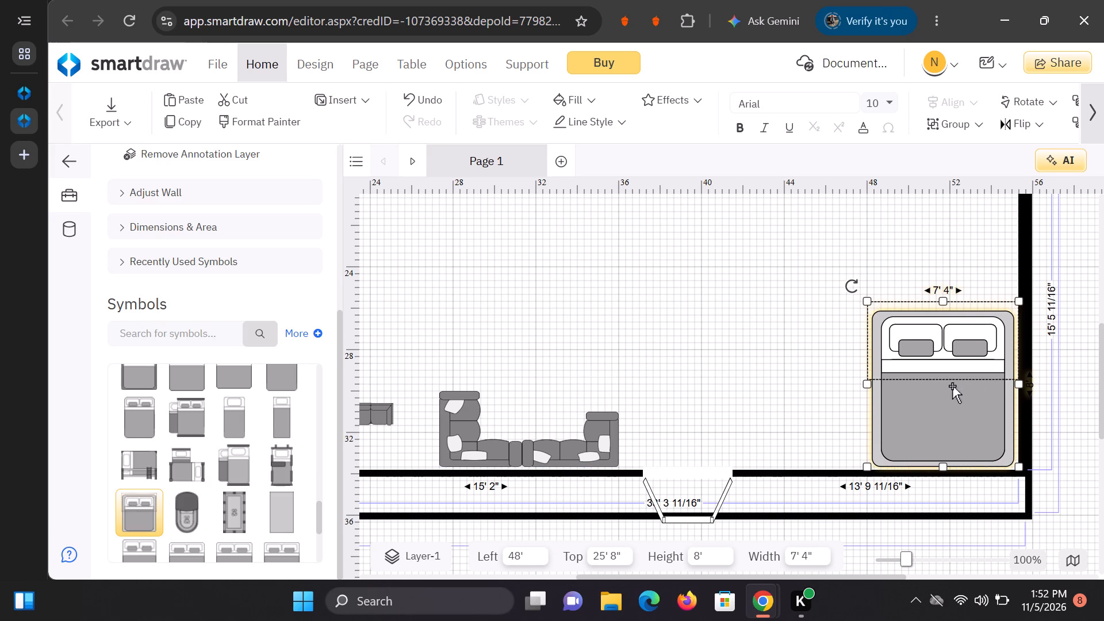
# Shrink the recliner bed to about 3' 4" wide and 3' 8" high, keeping it in the room's lower-right corner.
pyautogui.moveTo(865, 301); pyautogui.dragTo(879, 319)
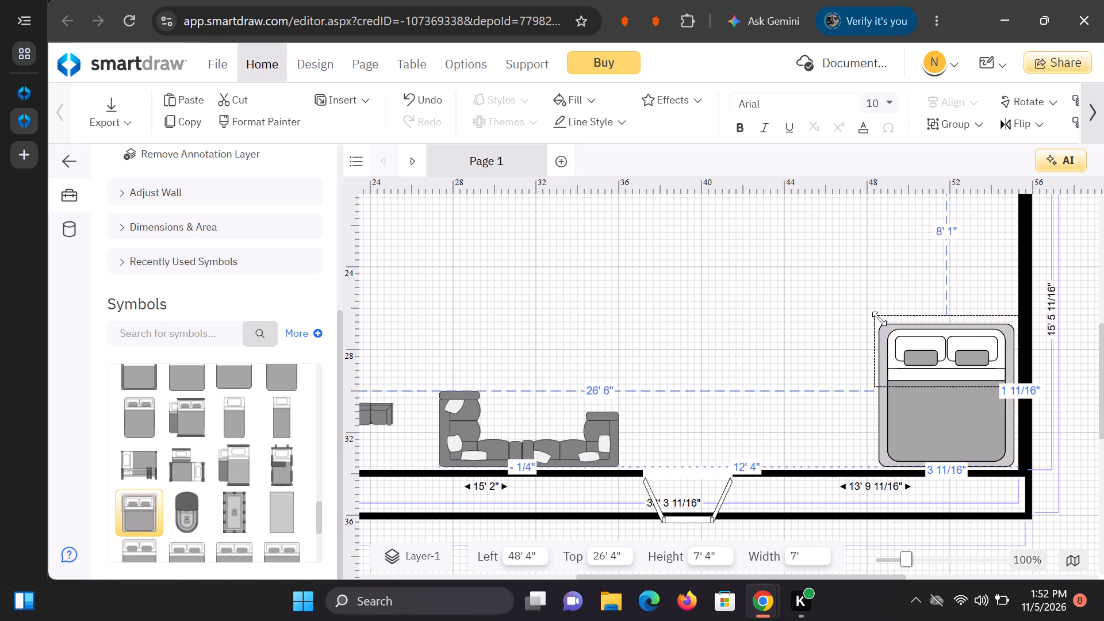
pyautogui.moveTo(879, 319); pyautogui.dragTo(927, 361)
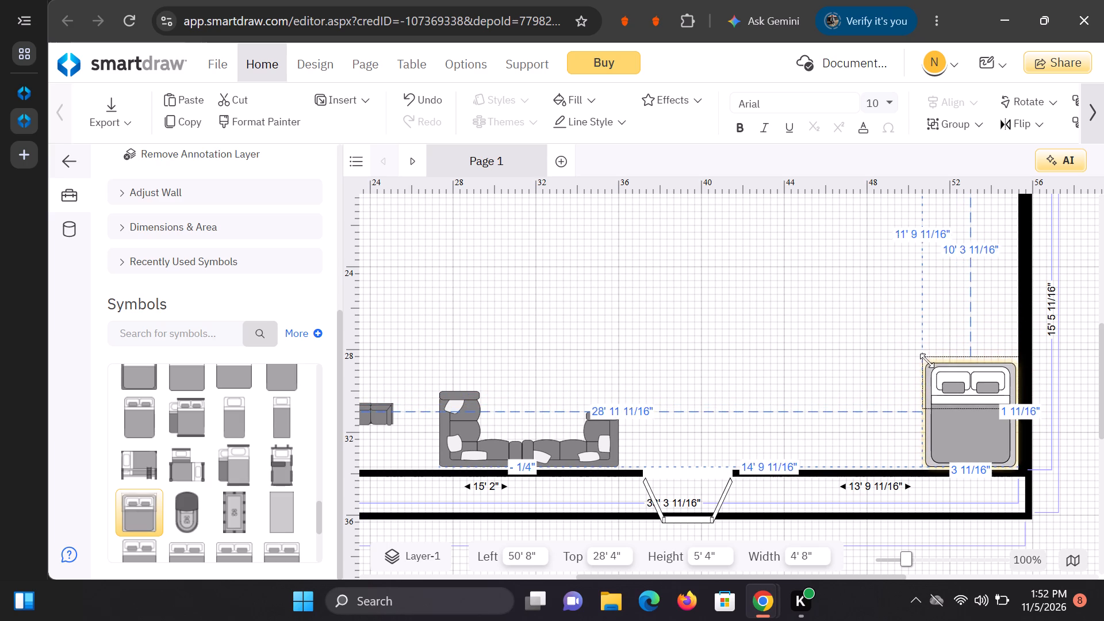
pyautogui.moveTo(927, 361); pyautogui.dragTo(944, 370)
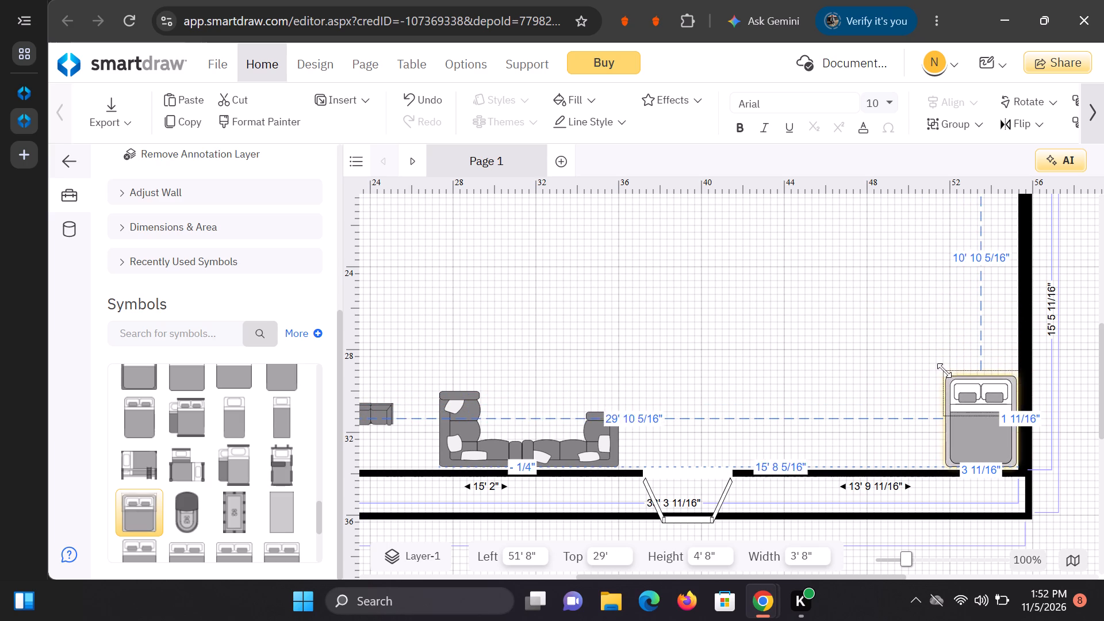
pyautogui.moveTo(944, 370); pyautogui.dragTo(952, 386)
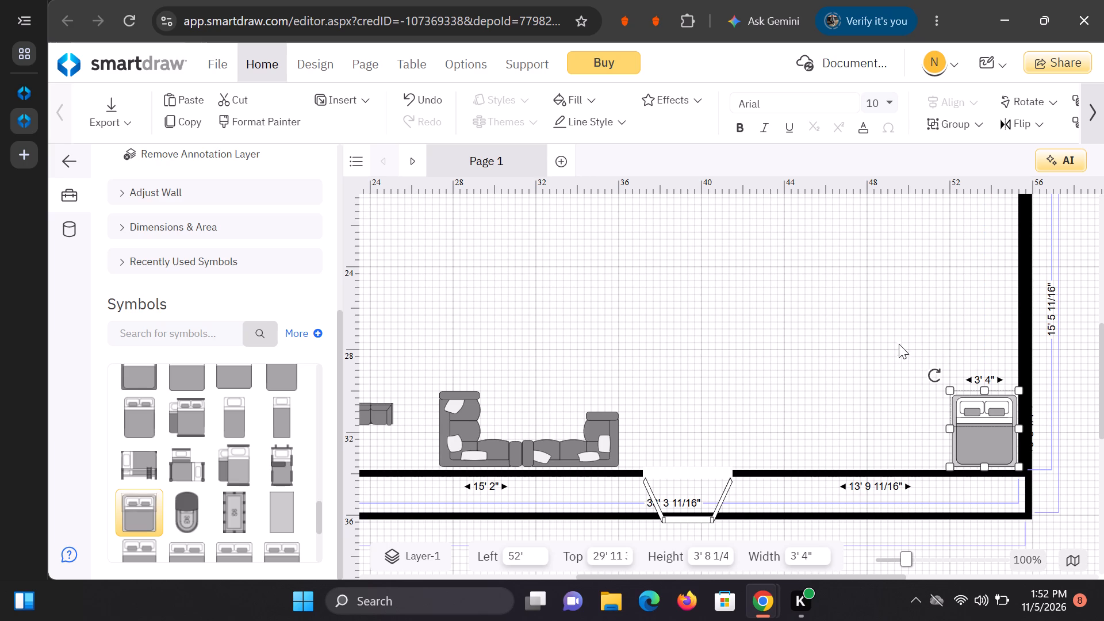
pyautogui.click(901, 324)
# Add a Bathtub from the Bathtubs & Showers symbols to the floor plan.
pyautogui.scroll(2, 821, 282)
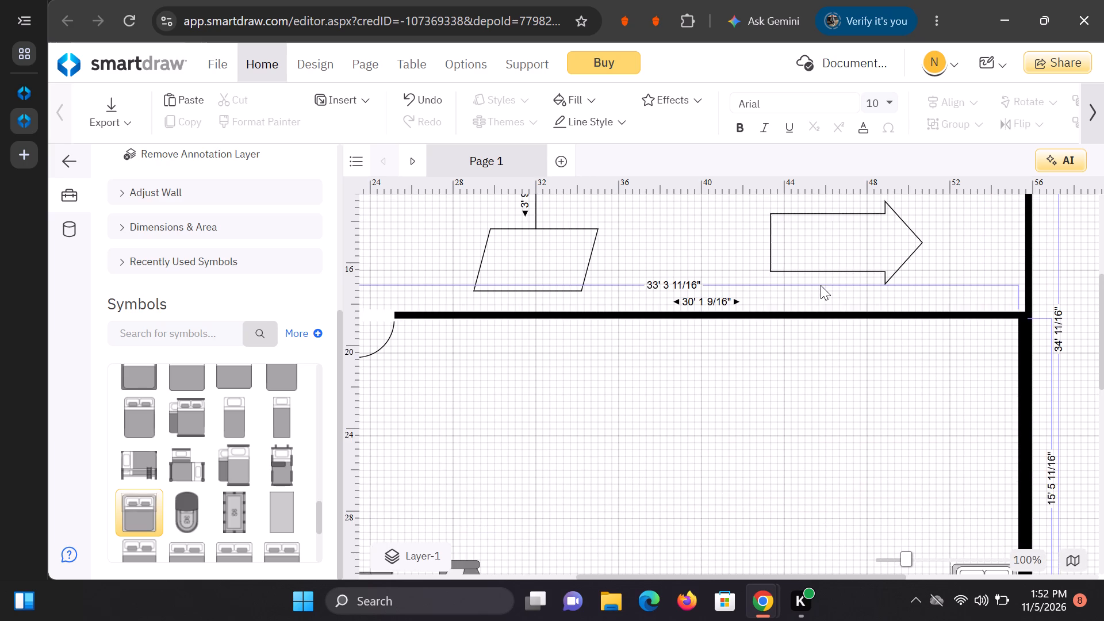
pyautogui.scroll(-1, 828, 282)
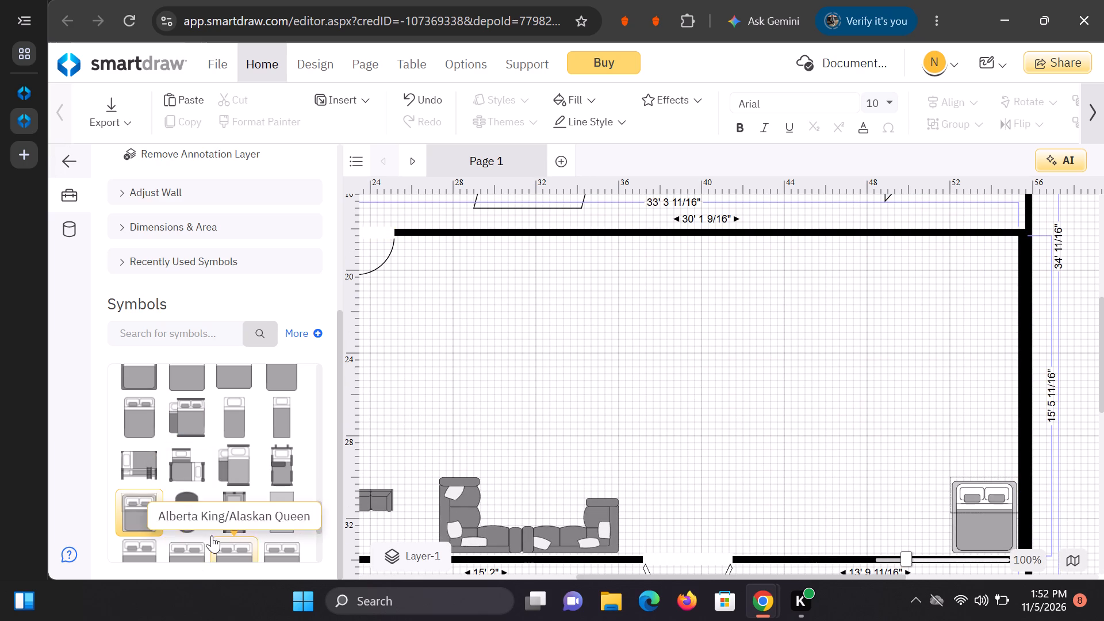
pyautogui.scroll(-1, 234, 476)
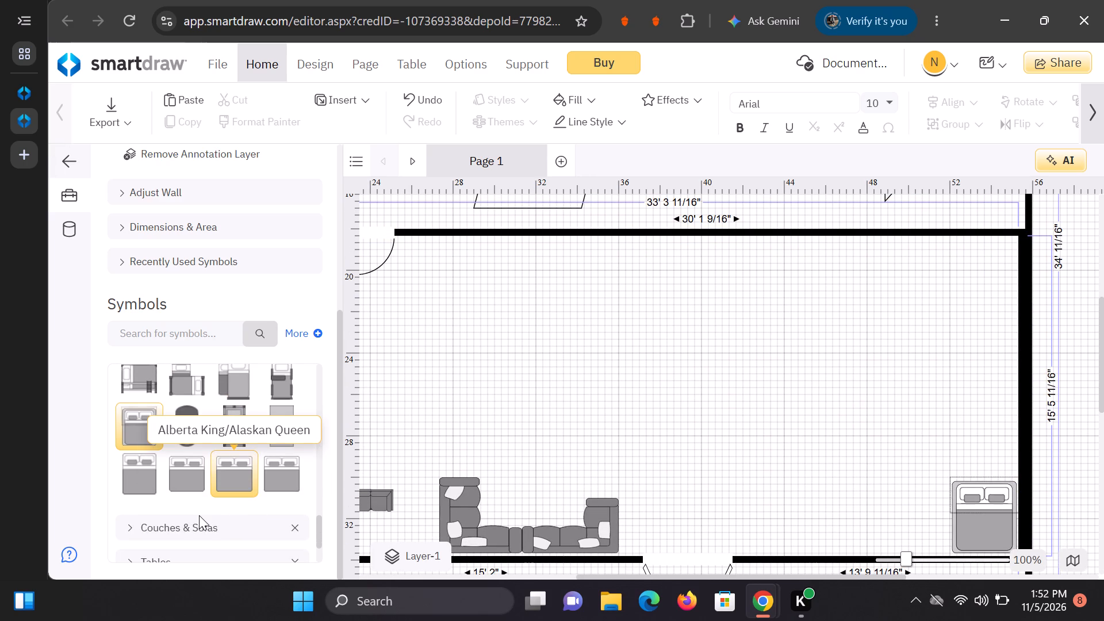
pyautogui.scroll(1, 223, 442)
pyautogui.scroll(-1, 225, 448)
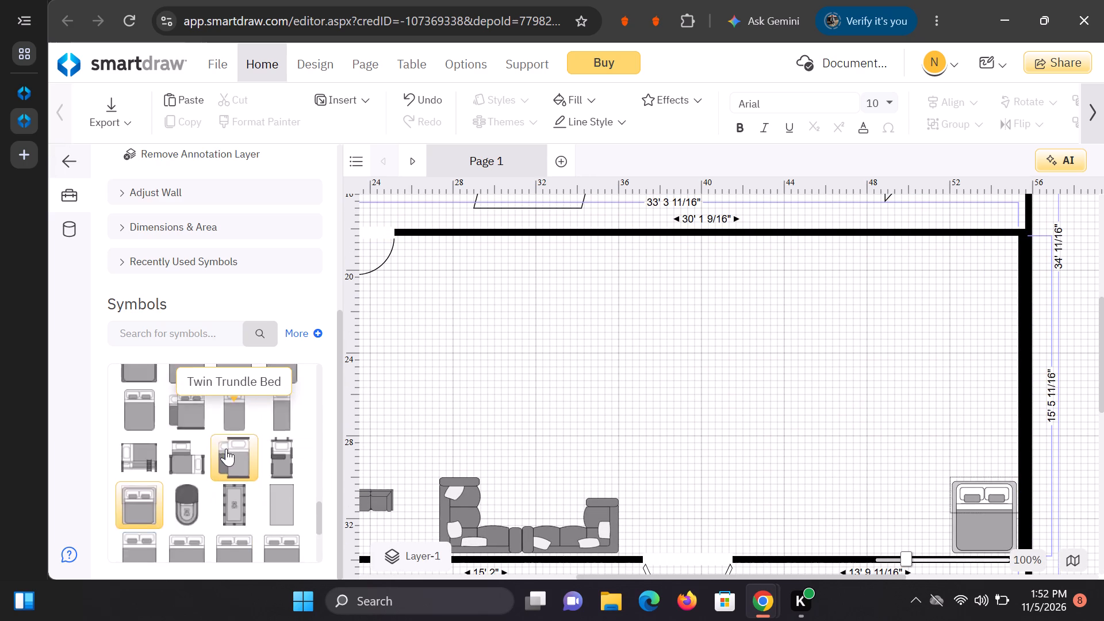
pyautogui.scroll(-2, 226, 448)
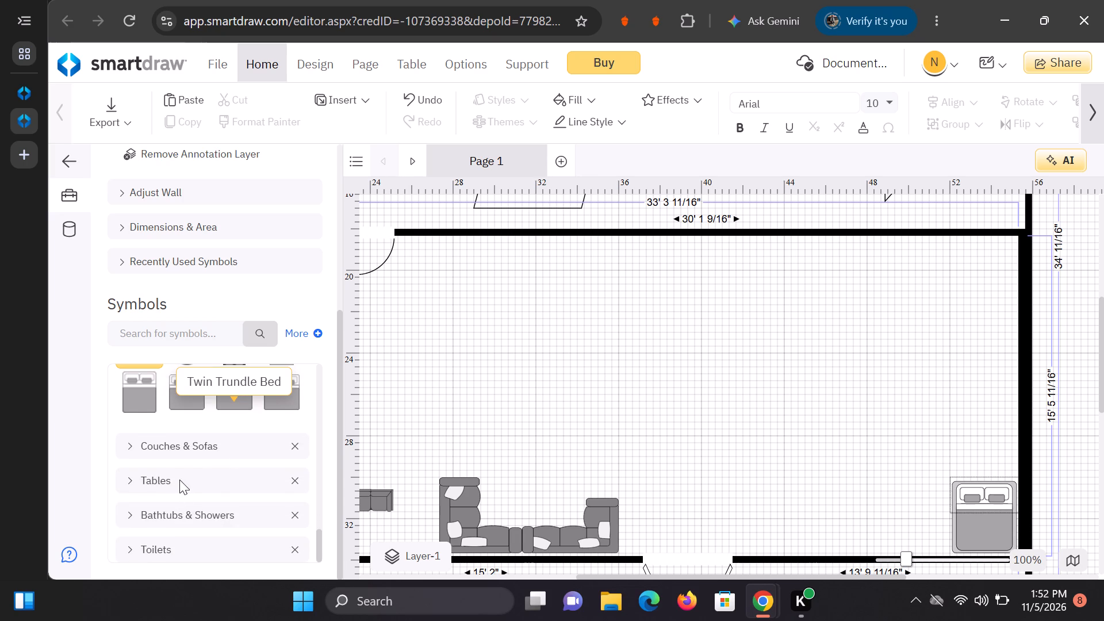
pyautogui.click(191, 515)
pyautogui.scroll(-1, 199, 488)
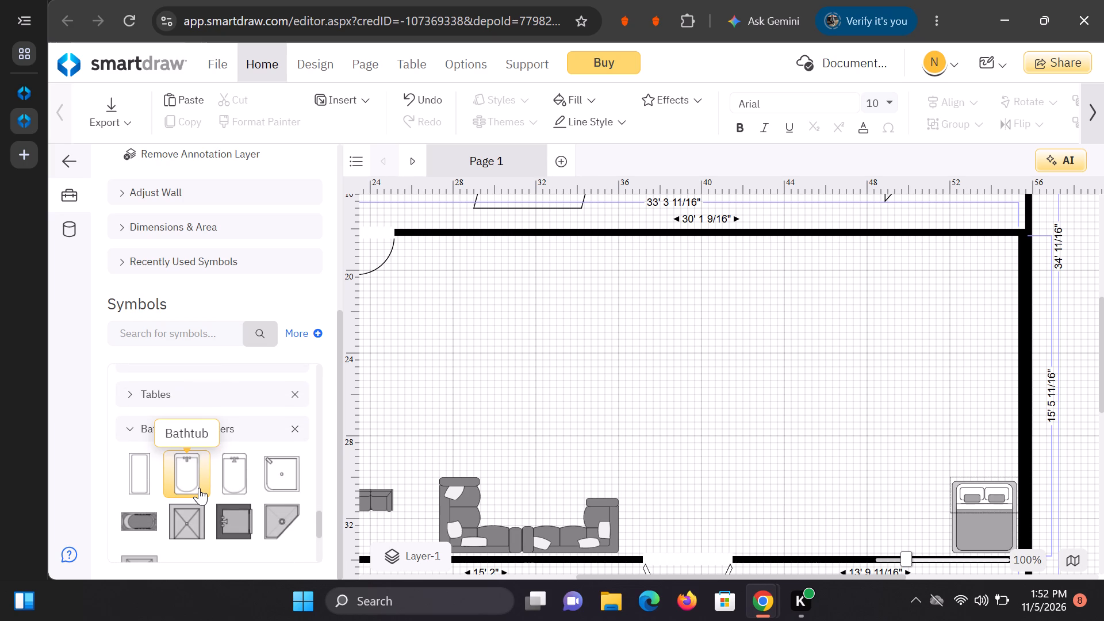
pyautogui.click(199, 488)
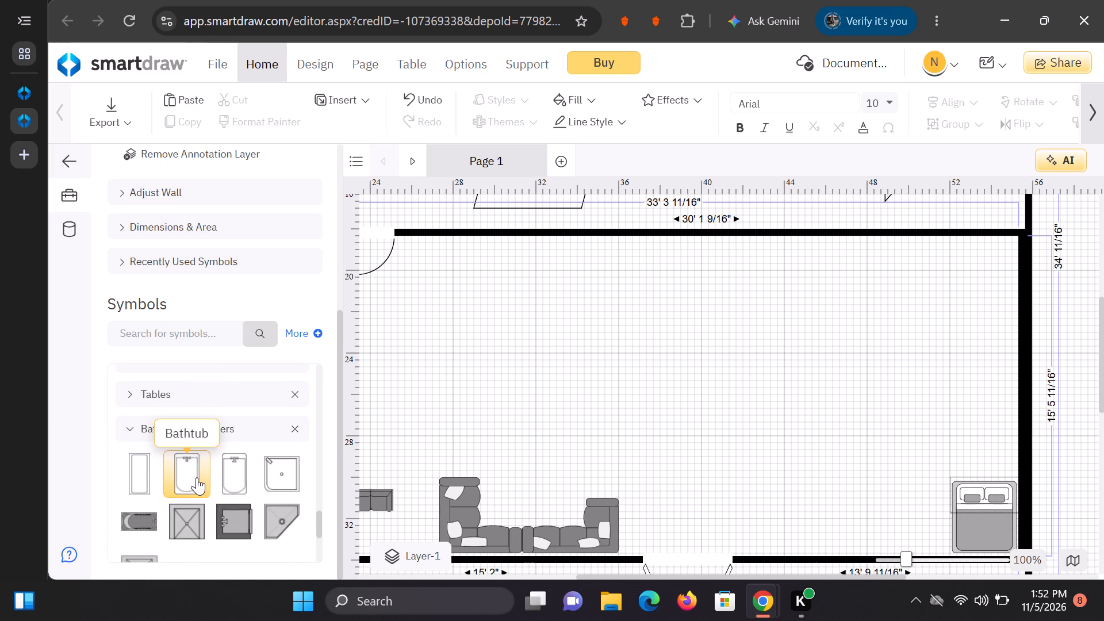
pyautogui.click(197, 477)
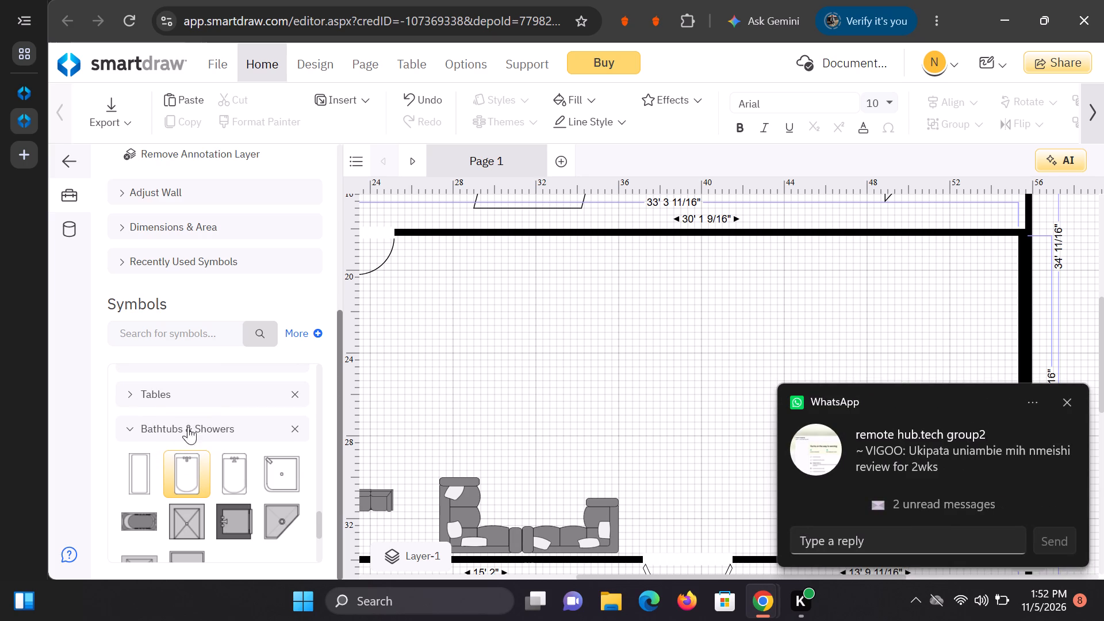
pyautogui.doubleClick(186, 465)
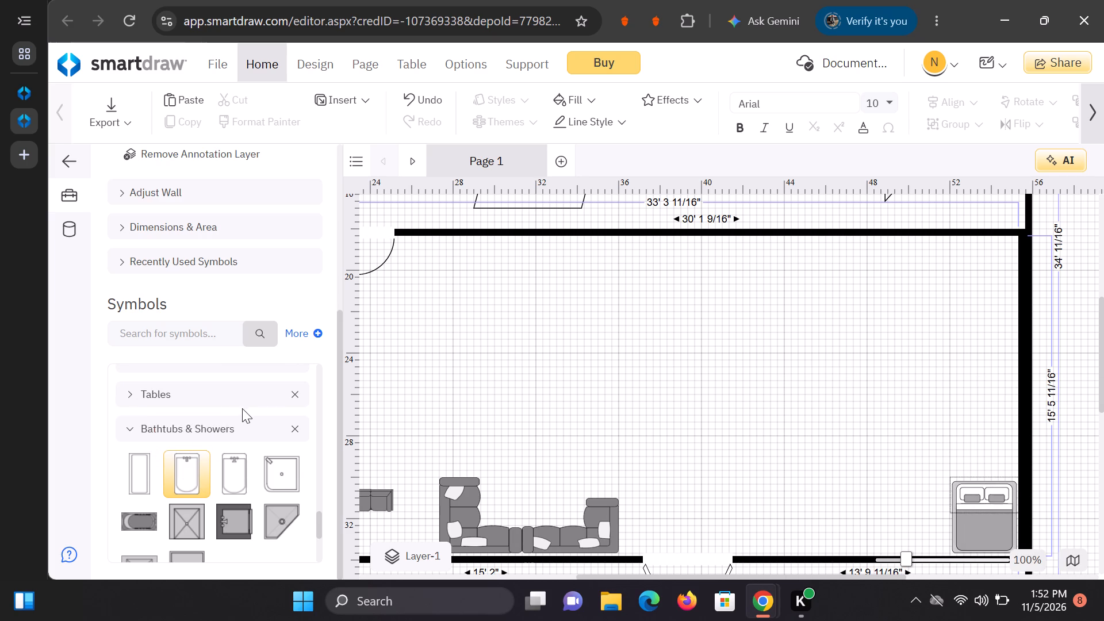
pyautogui.scroll(5, 242, 407)
pyautogui.scroll(-5, 247, 407)
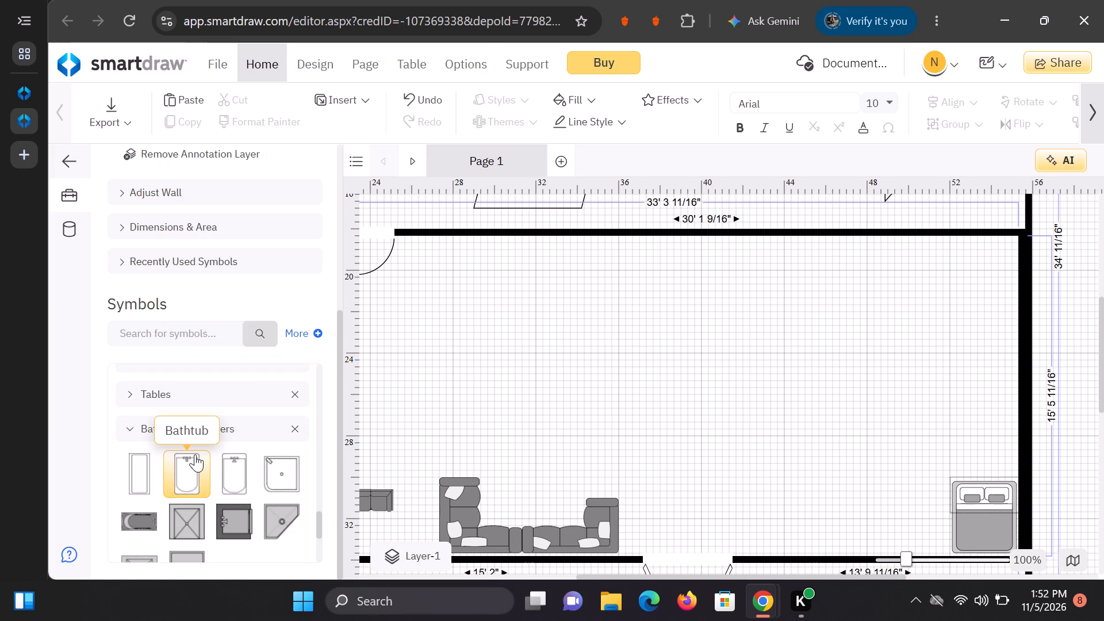
pyautogui.doubleClick(195, 454)
# Move the bathtub into the inner room's upper-right corner, at about 52' 2" from the left and 19' 4" from the top.
pyautogui.moveTo(485, 325); pyautogui.dragTo(877, 351)
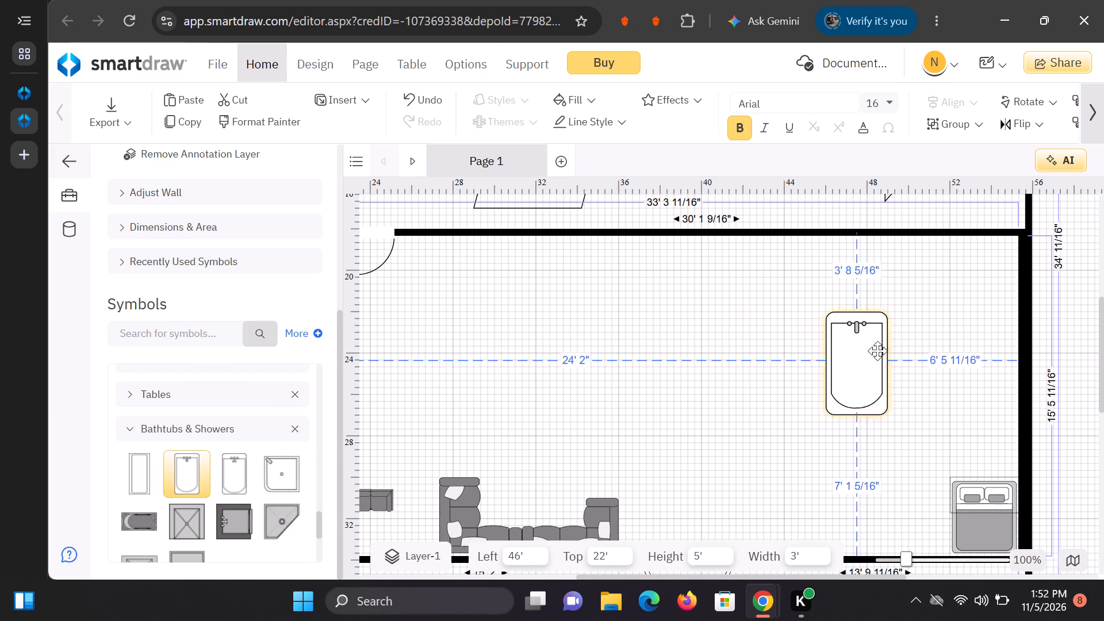
pyautogui.moveTo(877, 351); pyautogui.dragTo(931, 322)
pyautogui.moveTo(970, 296); pyautogui.dragTo(1006, 279)
pyautogui.moveTo(921, 342); pyautogui.dragTo(971, 318)
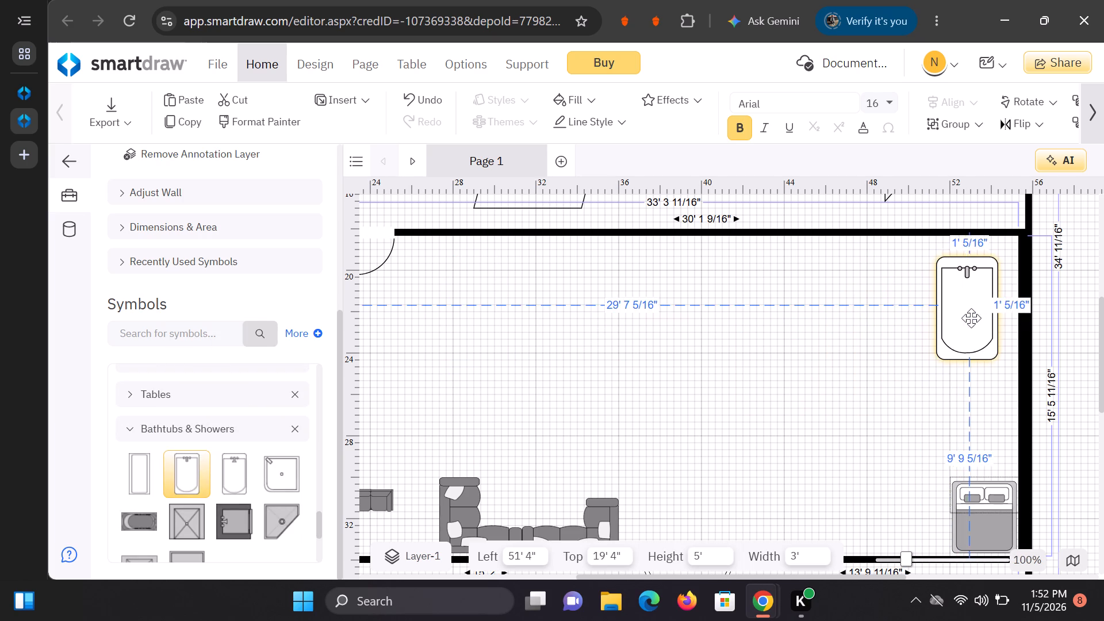
pyautogui.moveTo(971, 318); pyautogui.dragTo(985, 324)
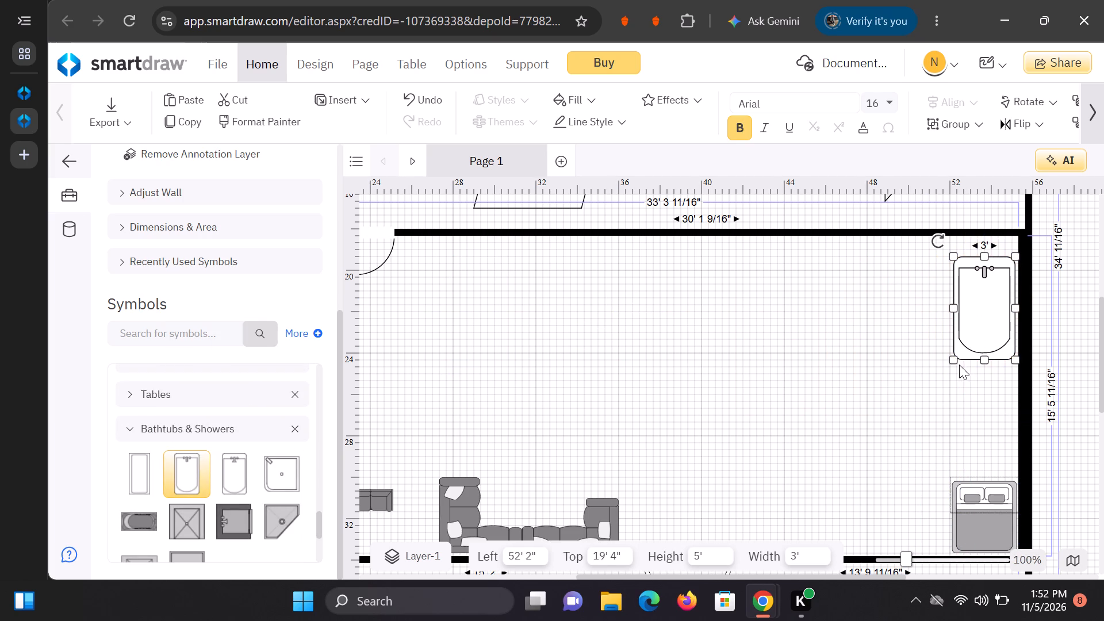
# Shrink the bathtub to 2' 2" wide and 3' high, fitting it closer into the corner at about 52' 10" left and 18' 8" top.
pyautogui.moveTo(954, 358); pyautogui.dragTo(964, 328)
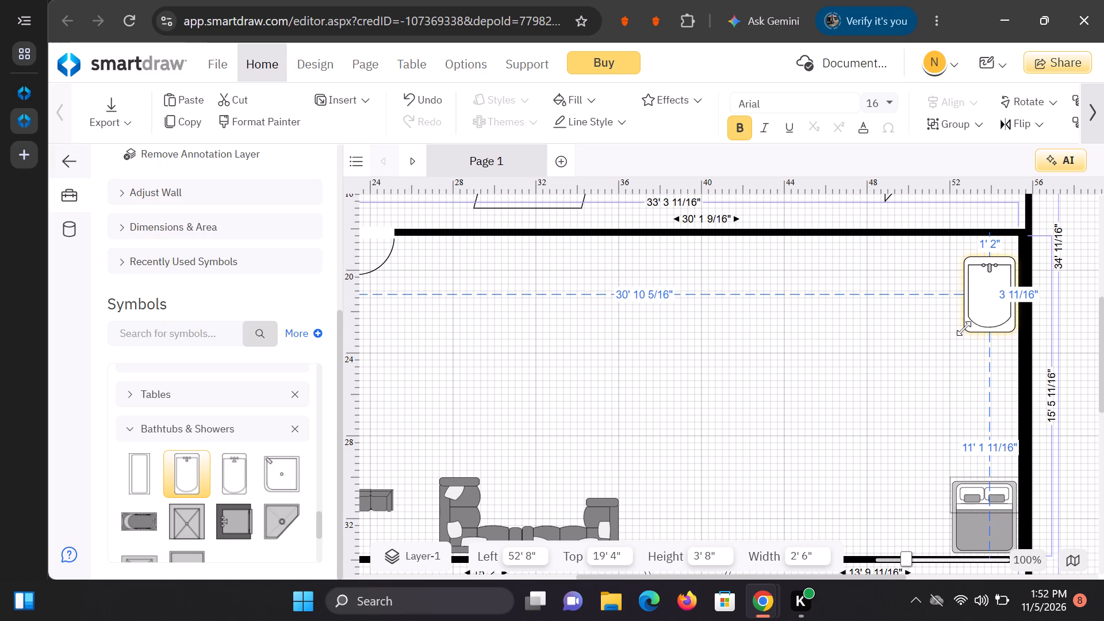
pyautogui.moveTo(964, 328); pyautogui.dragTo(973, 317)
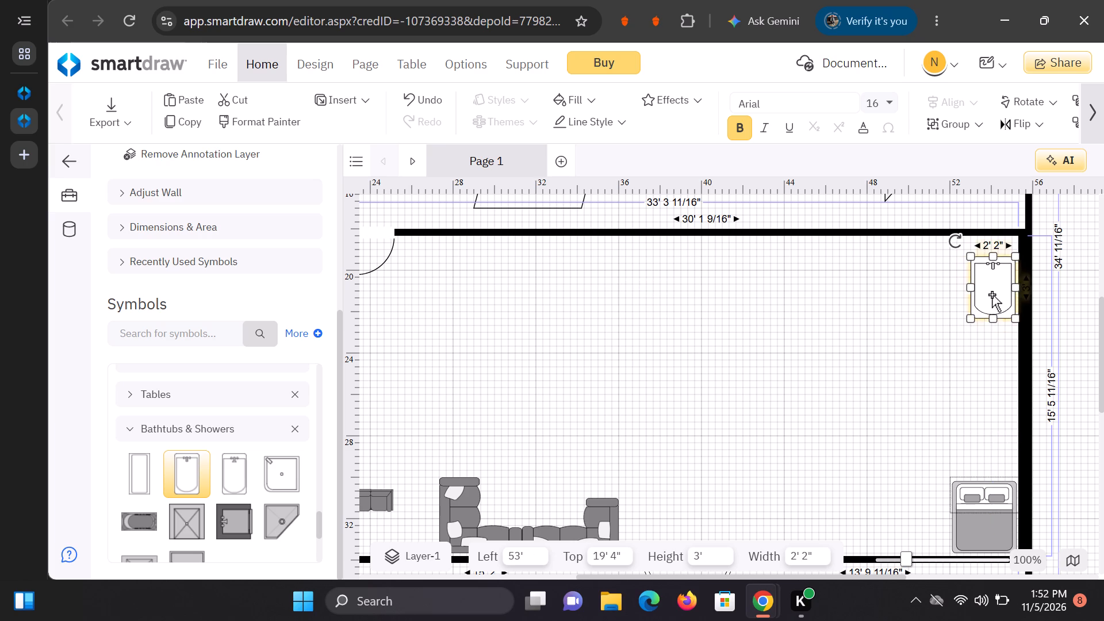
pyautogui.moveTo(990, 293); pyautogui.dragTo(985, 277)
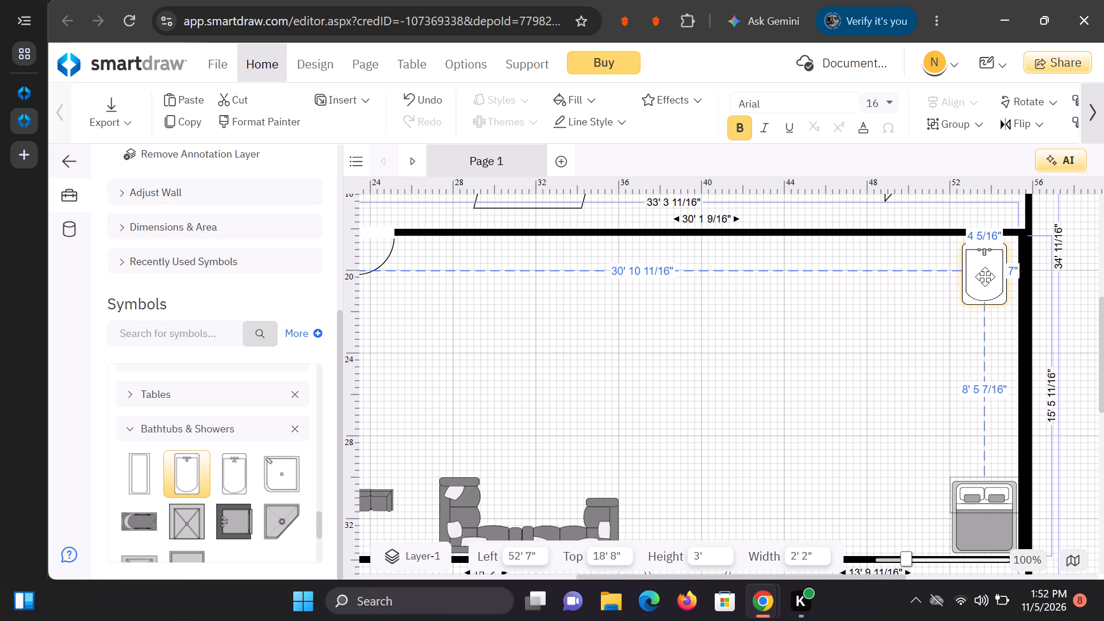
pyautogui.moveTo(985, 277); pyautogui.dragTo(988, 278)
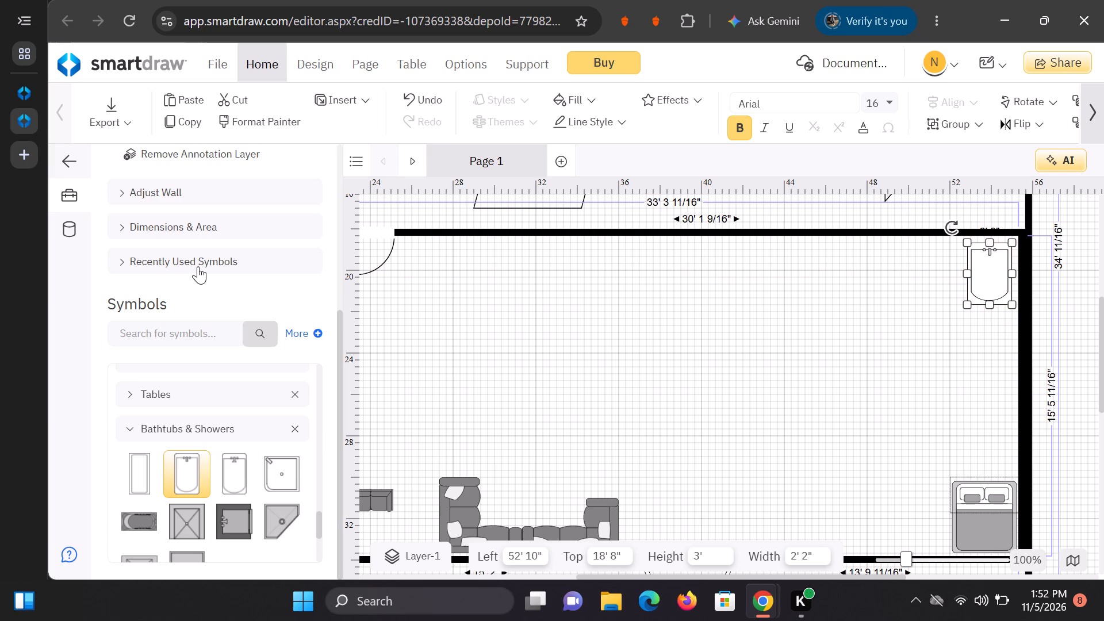
# Add a Towel Bar (24") from the Bathtubs & Showers symbols to the floor plan.
pyautogui.scroll(-2, 262, 509)
pyautogui.scroll(1, 248, 505)
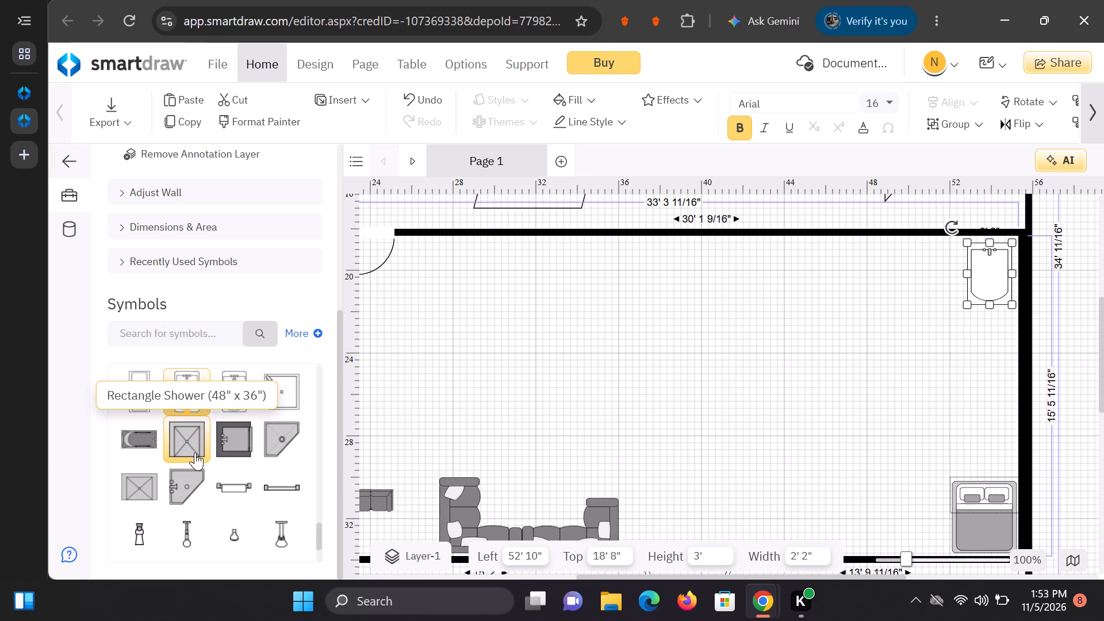
pyautogui.click(271, 491)
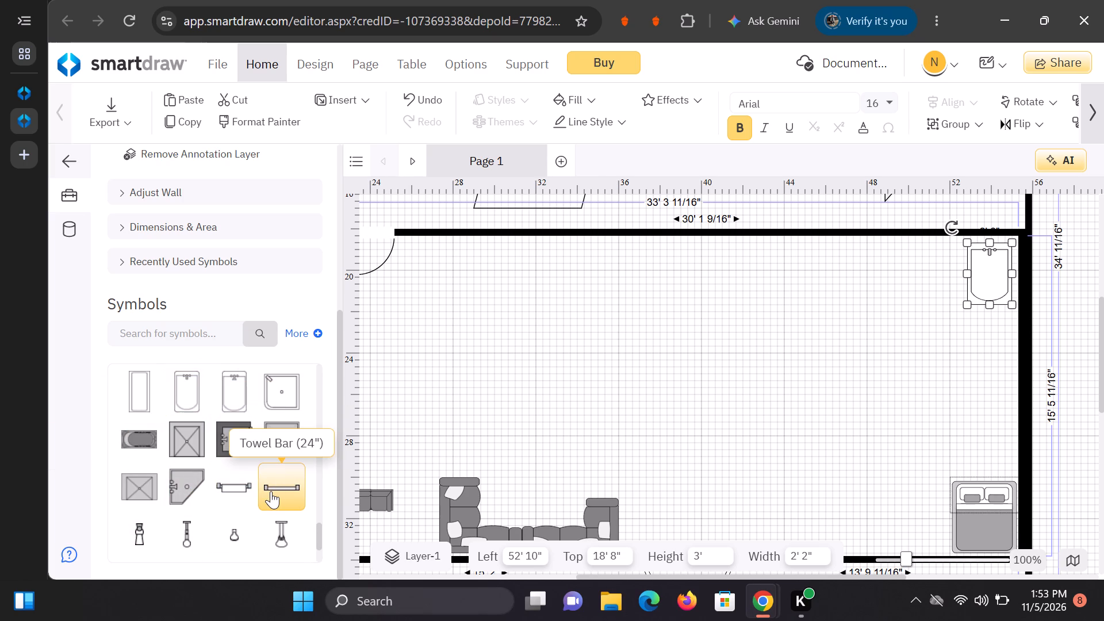
pyautogui.doubleClick(271, 491)
pyautogui.click(281, 483)
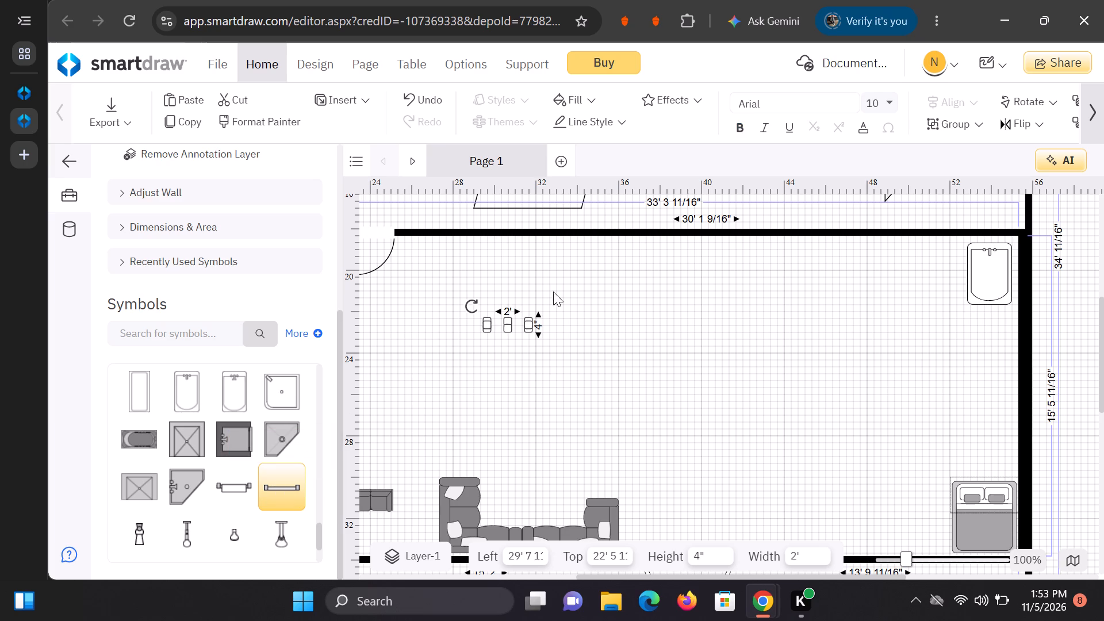
# Place the towel bar against the inner room's upper wall, left of the bathtub, at about 49' 4" left and 18' 4" top.
pyautogui.moveTo(516, 324); pyautogui.dragTo(701, 300)
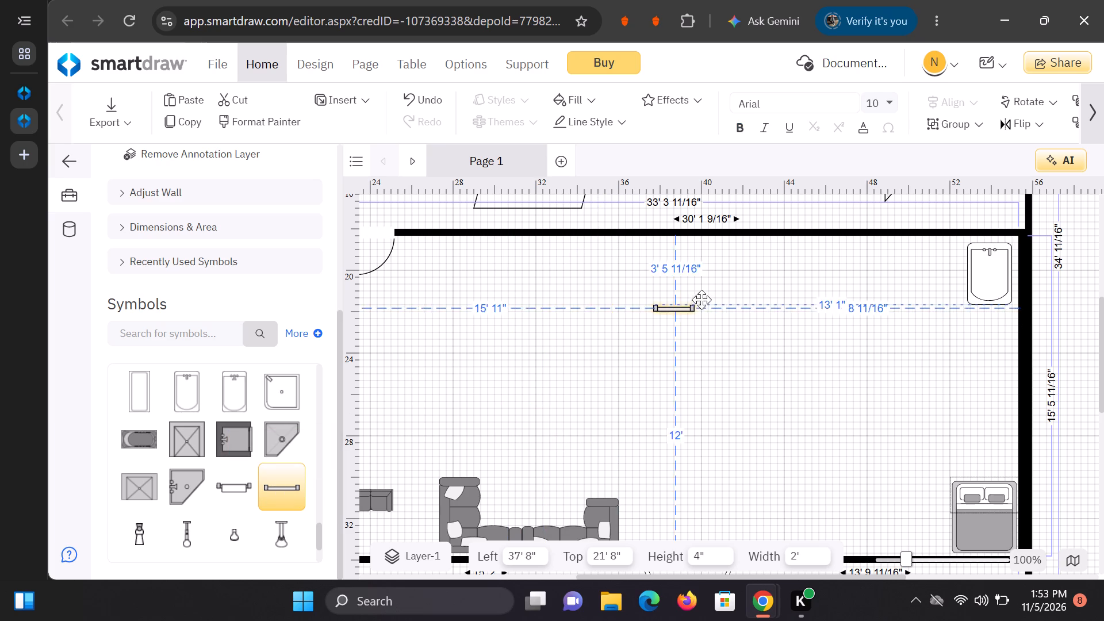
pyautogui.moveTo(701, 300); pyautogui.dragTo(914, 248)
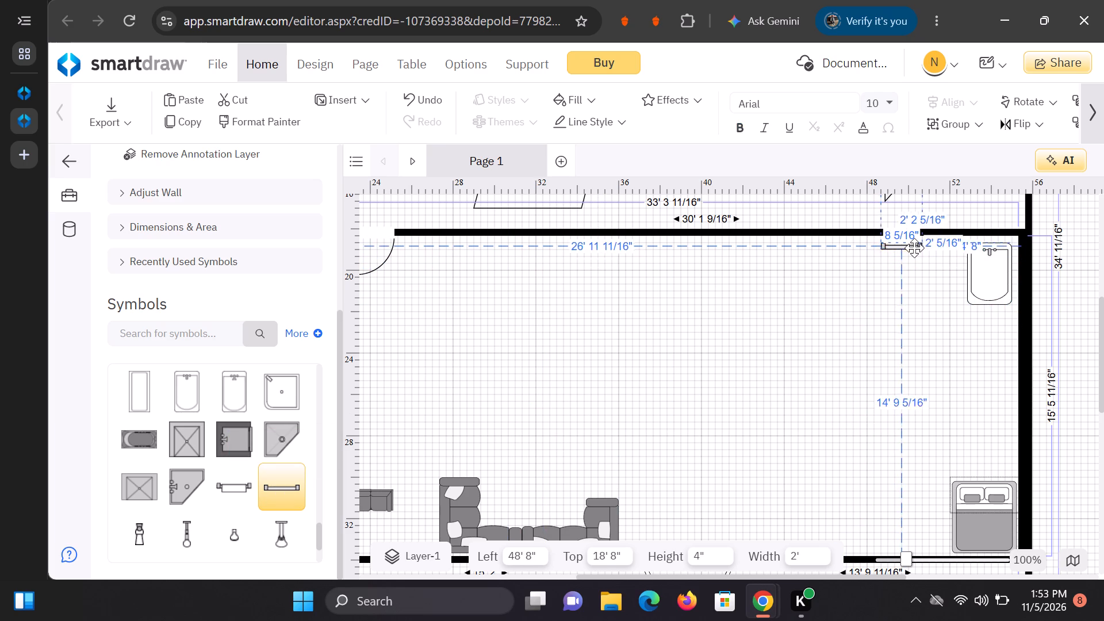
pyautogui.moveTo(914, 248); pyautogui.dragTo(926, 248)
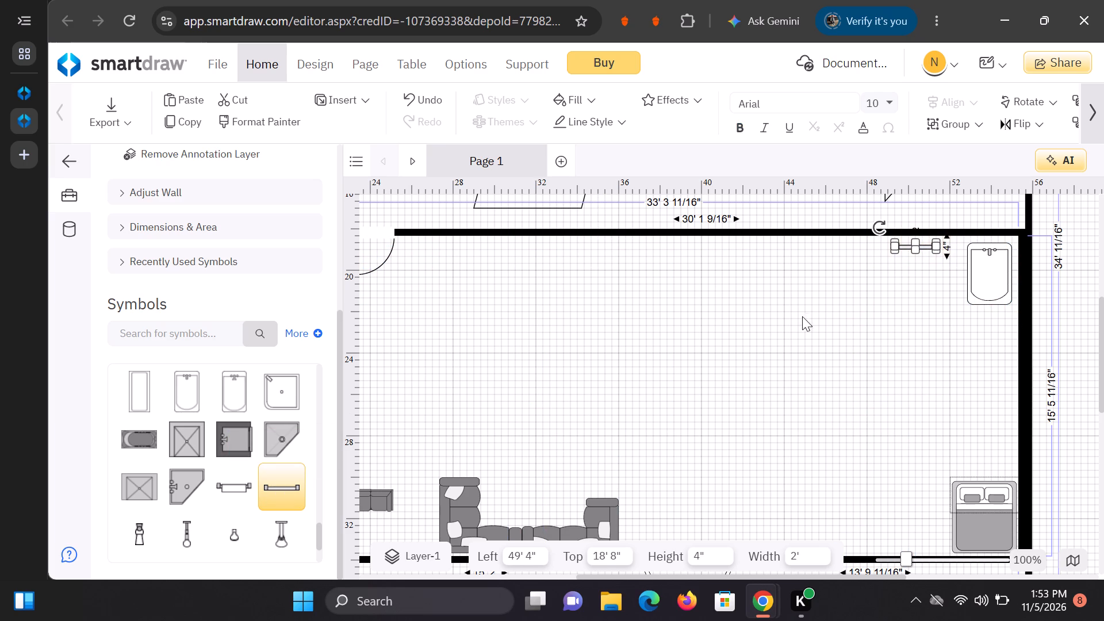
pyautogui.click(801, 313)
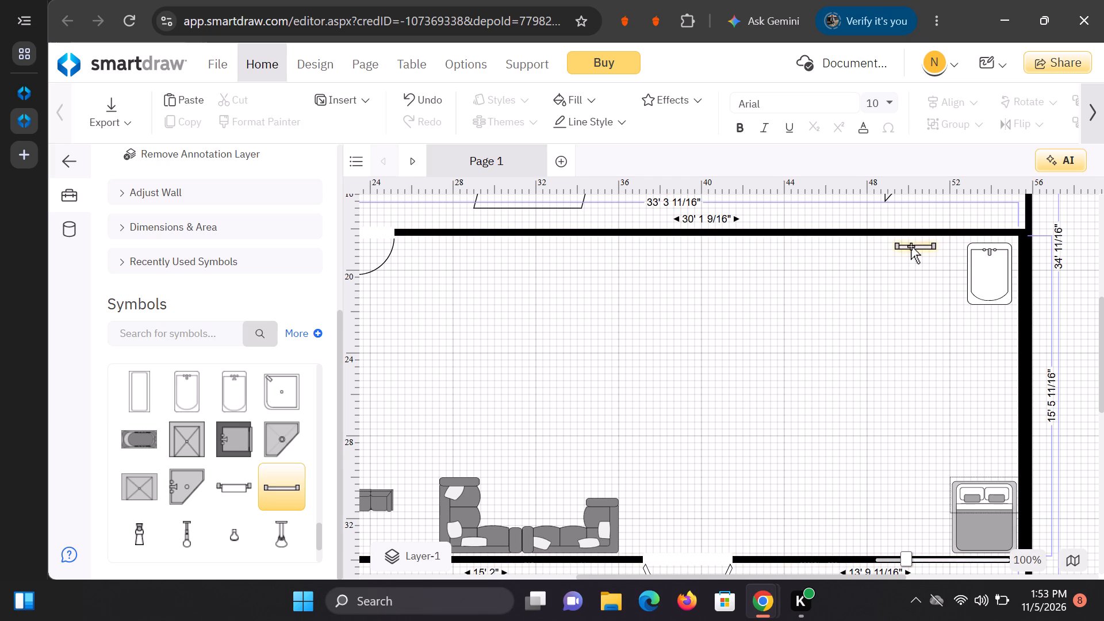
pyautogui.moveTo(913, 246); pyautogui.dragTo(913, 239)
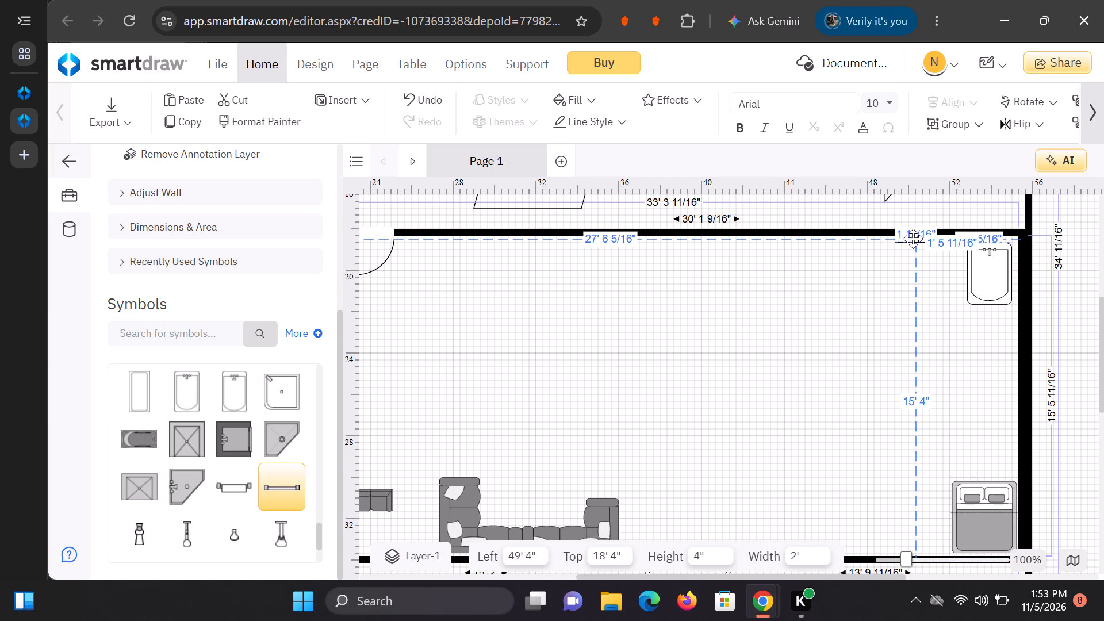
pyautogui.moveTo(913, 239); pyautogui.dragTo(914, 240)
pyautogui.click(812, 309)
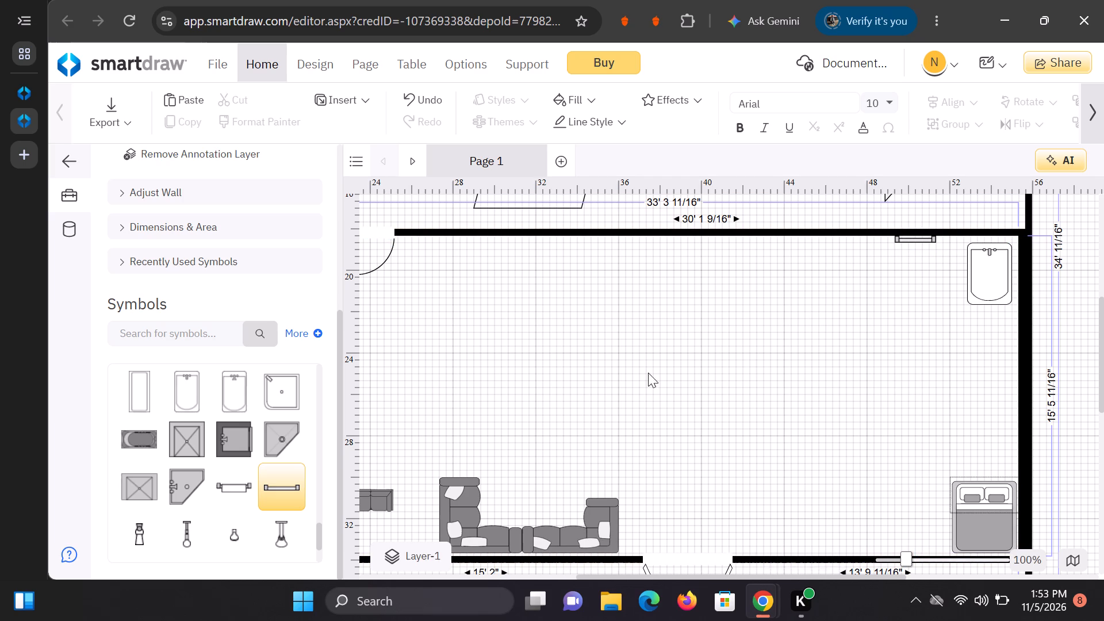
# Add a Shower Head - 5 from the Bathtubs & Showers symbols to the floor plan.
pyautogui.scroll(-1, 237, 450)
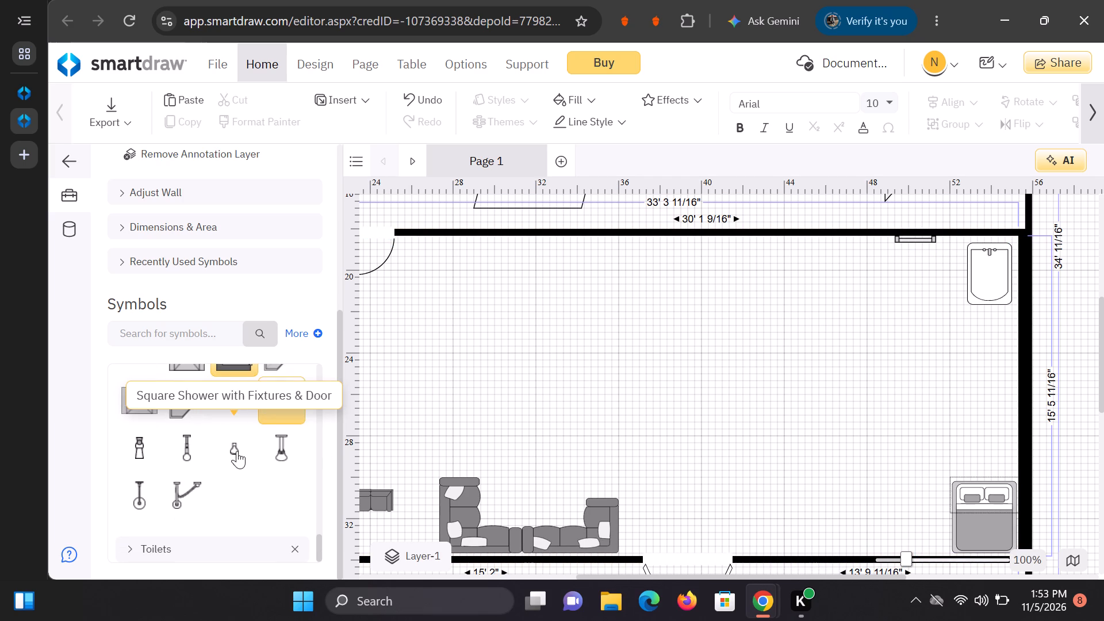
pyautogui.scroll(-1, 229, 457)
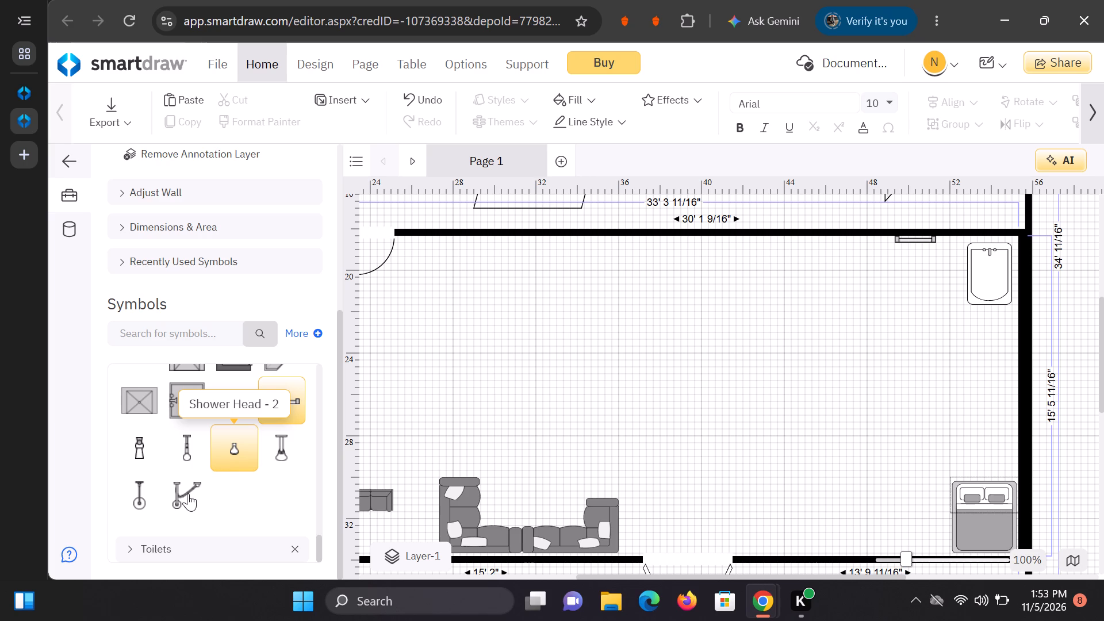
pyautogui.doubleClick(187, 492)
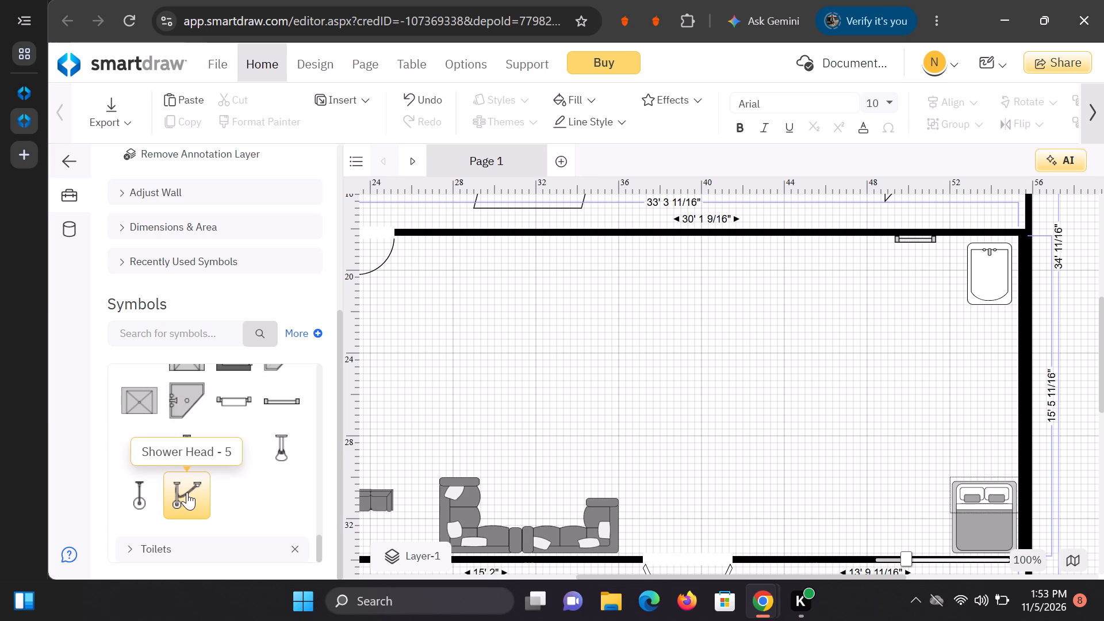
pyautogui.doubleClick(187, 492)
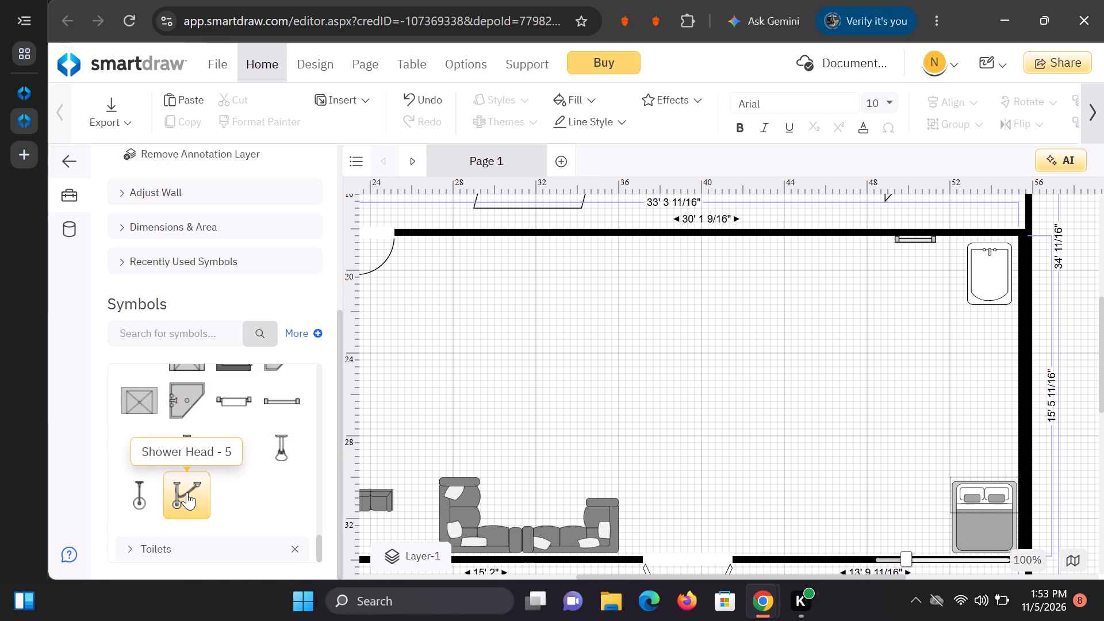
pyautogui.doubleClick(183, 486)
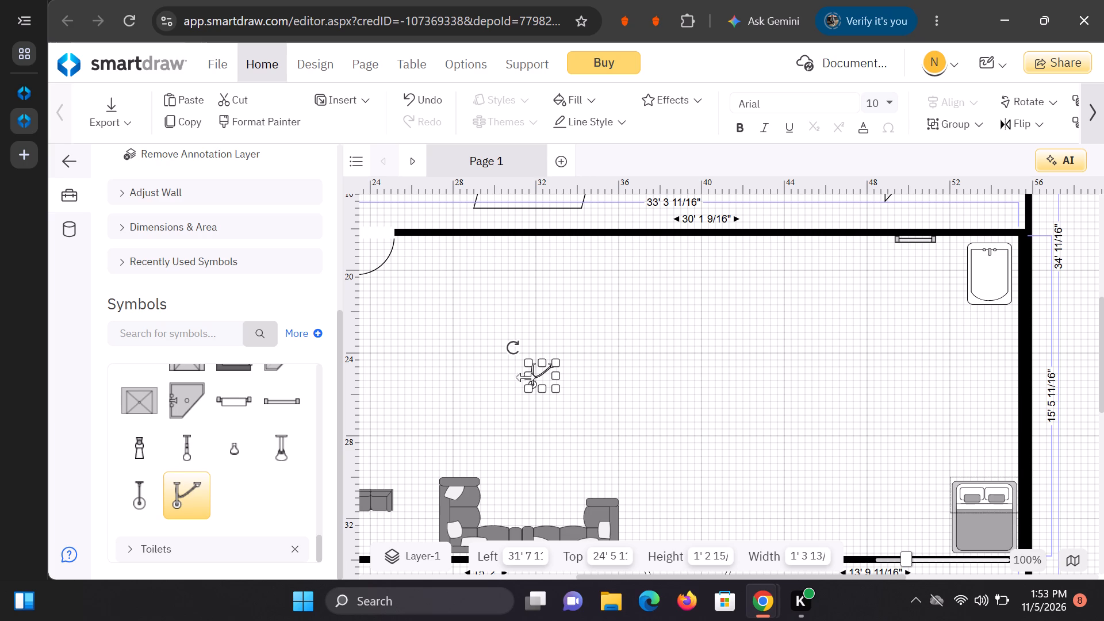
# Place the shower head against the inner room's upper wall, left of the towel bar, at about 47' left and 18' 4" top.
pyautogui.moveTo(540, 376); pyautogui.dragTo(827, 300)
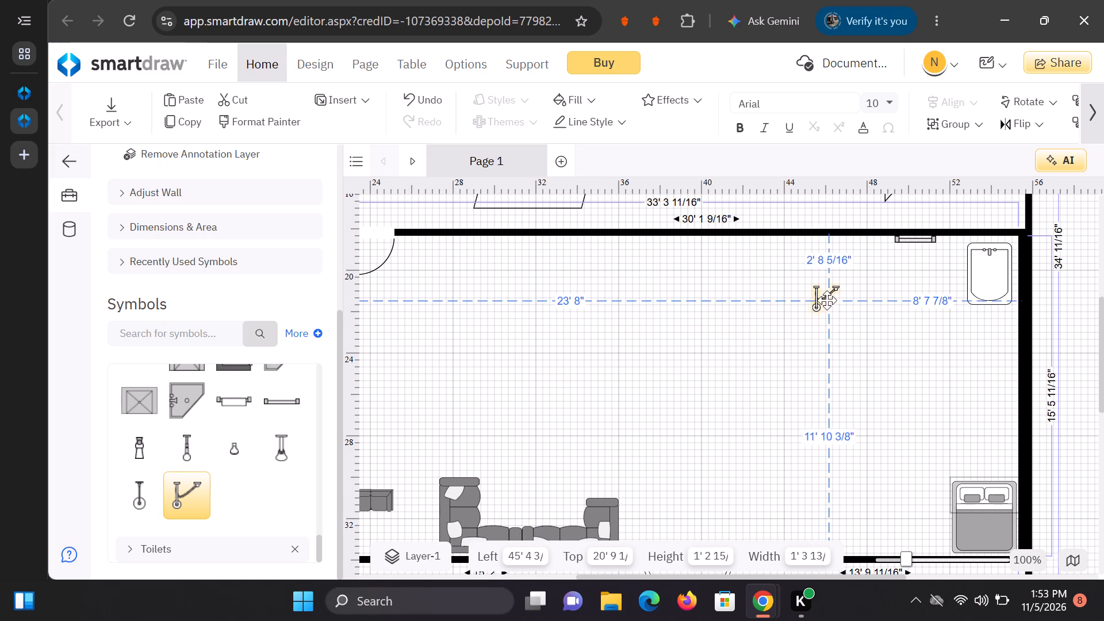
pyautogui.moveTo(827, 300); pyautogui.dragTo(829, 296)
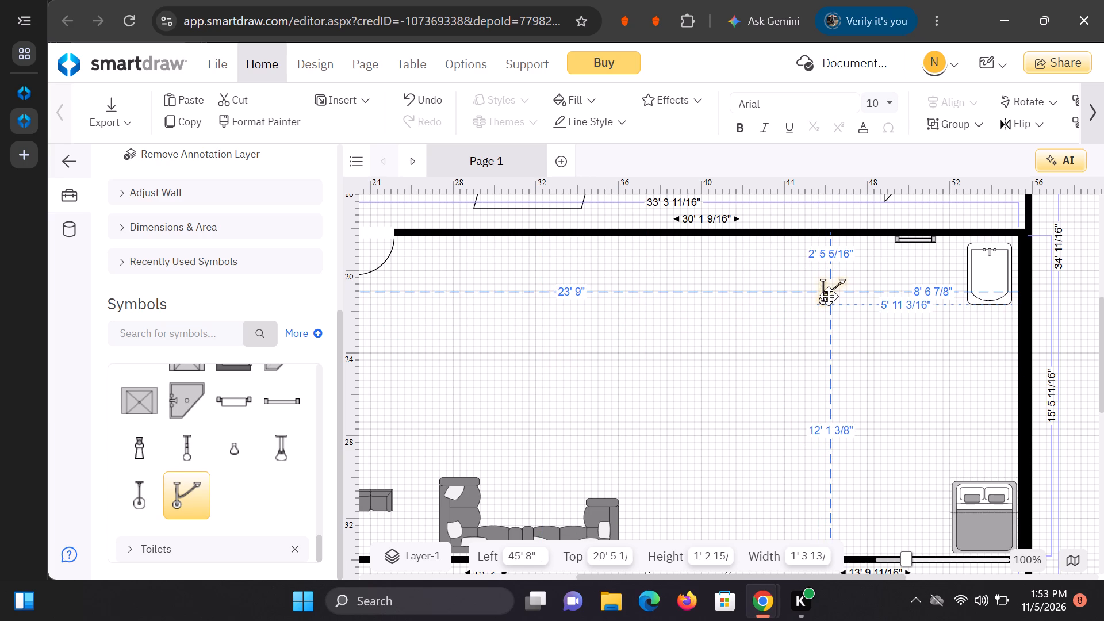
pyautogui.moveTo(829, 296); pyautogui.dragTo(845, 268)
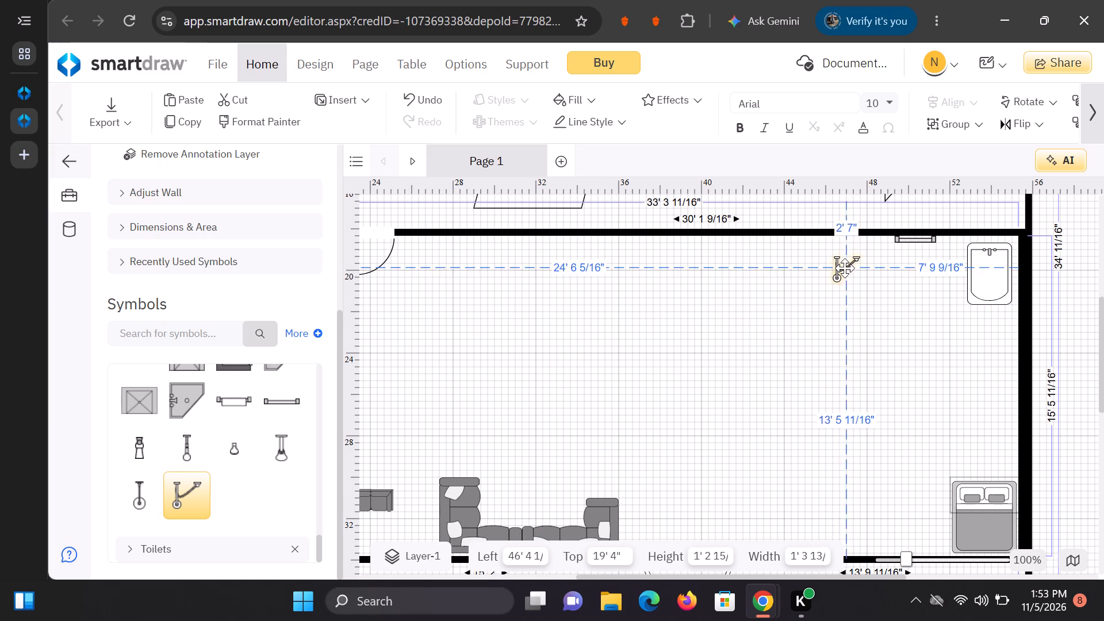
pyautogui.moveTo(845, 268); pyautogui.dragTo(857, 252)
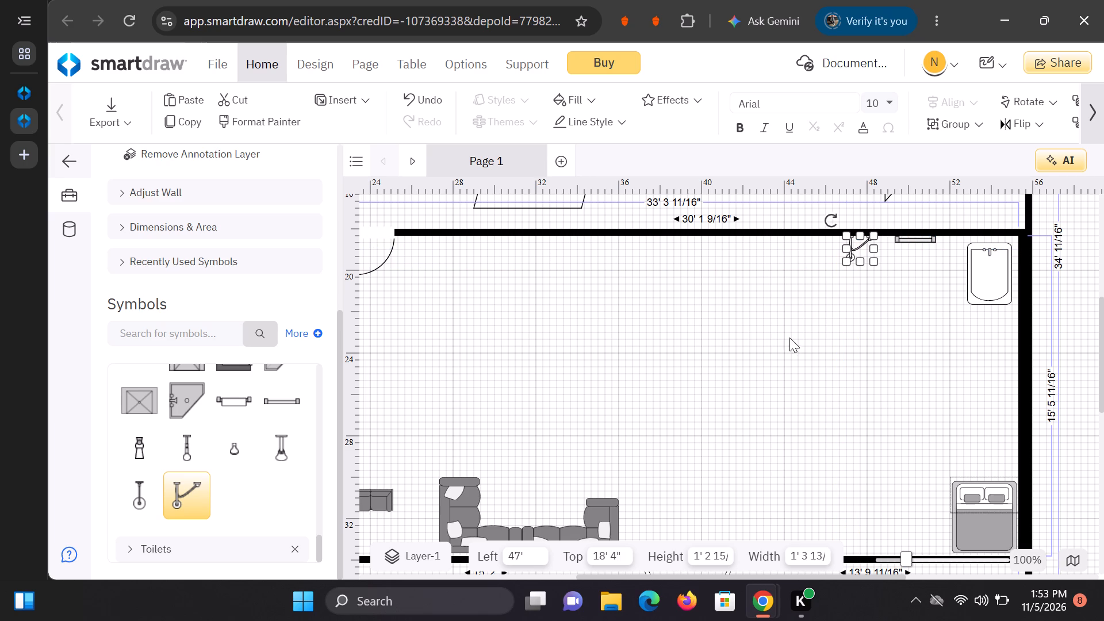
# Add a Residential Toilet from the Toilets symbols to the floor plan.
pyautogui.scroll(-1, 787, 339)
pyautogui.scroll(1, 784, 340)
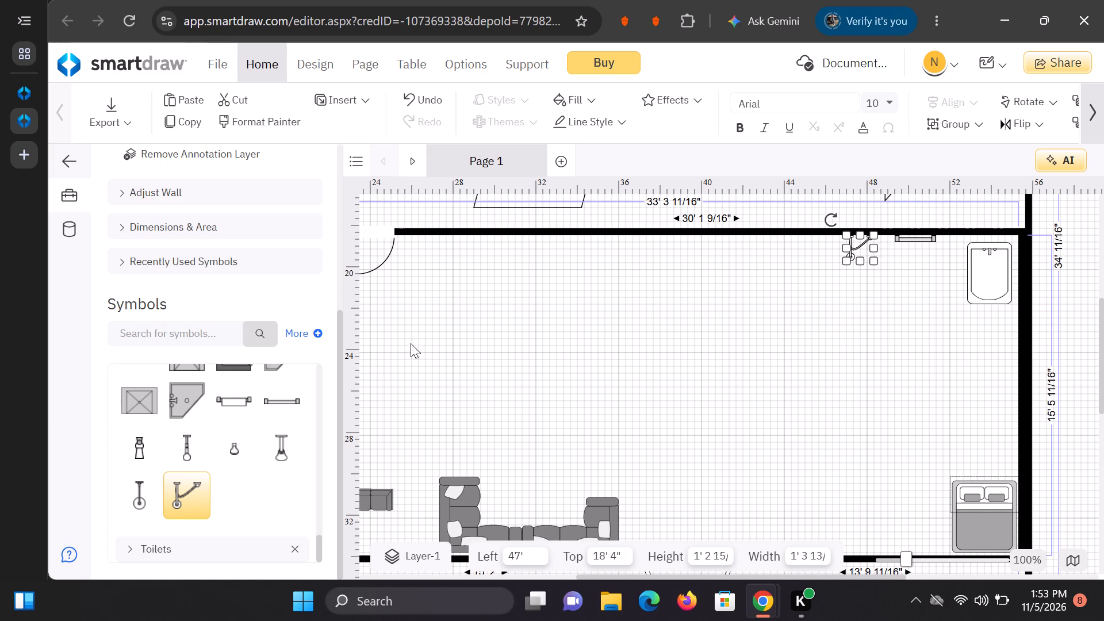
pyautogui.scroll(-2, 301, 415)
pyautogui.click(151, 551)
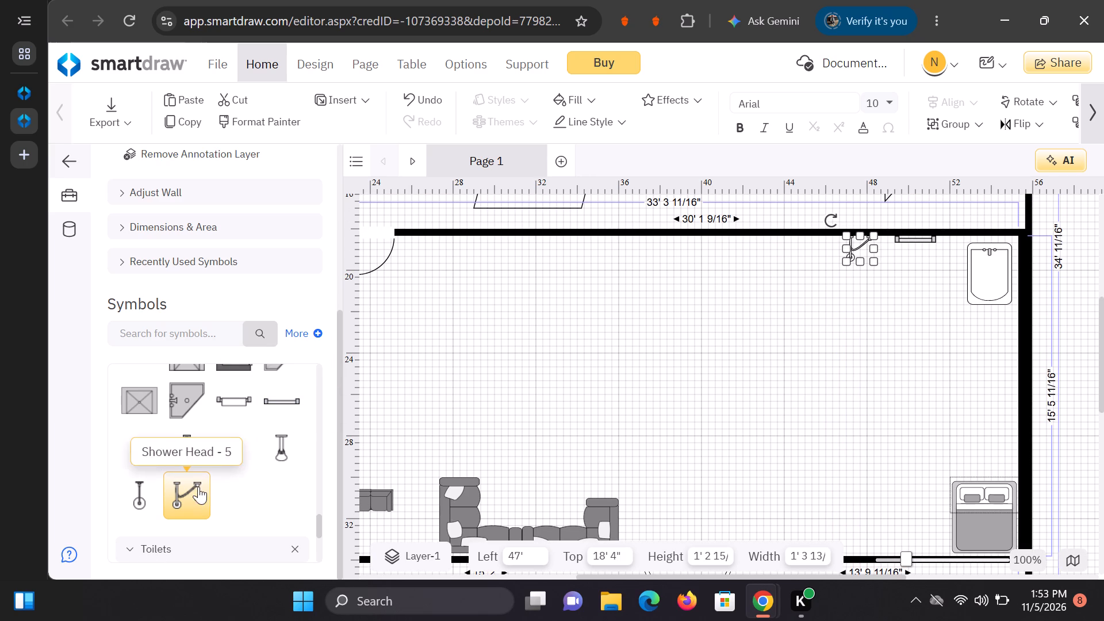
pyautogui.click(175, 545)
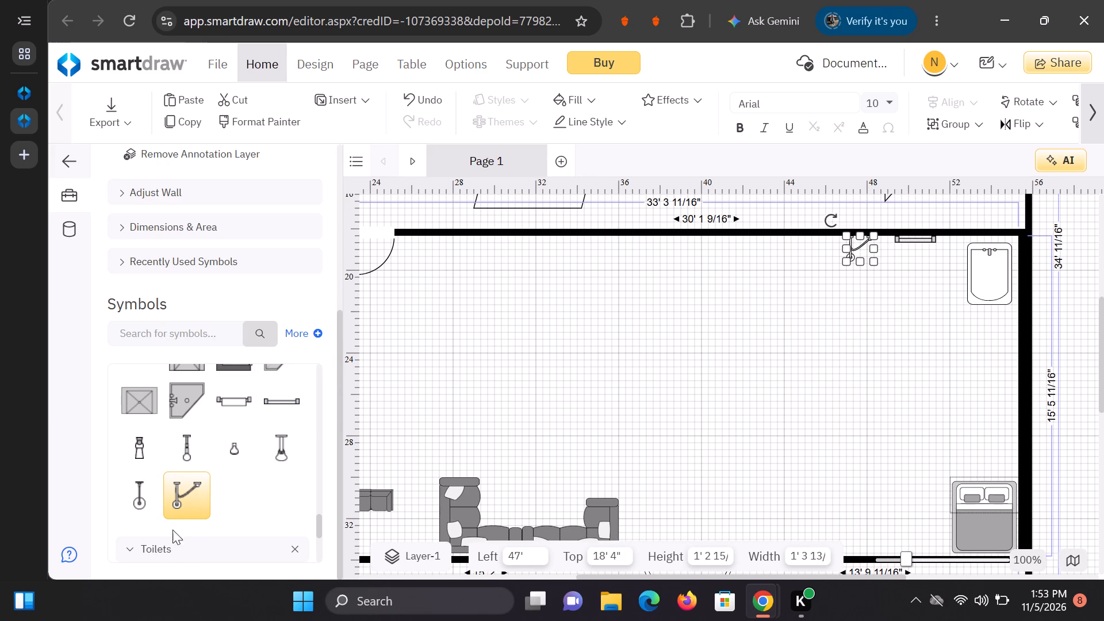
pyautogui.scroll(-1, 207, 475)
pyautogui.click(216, 461)
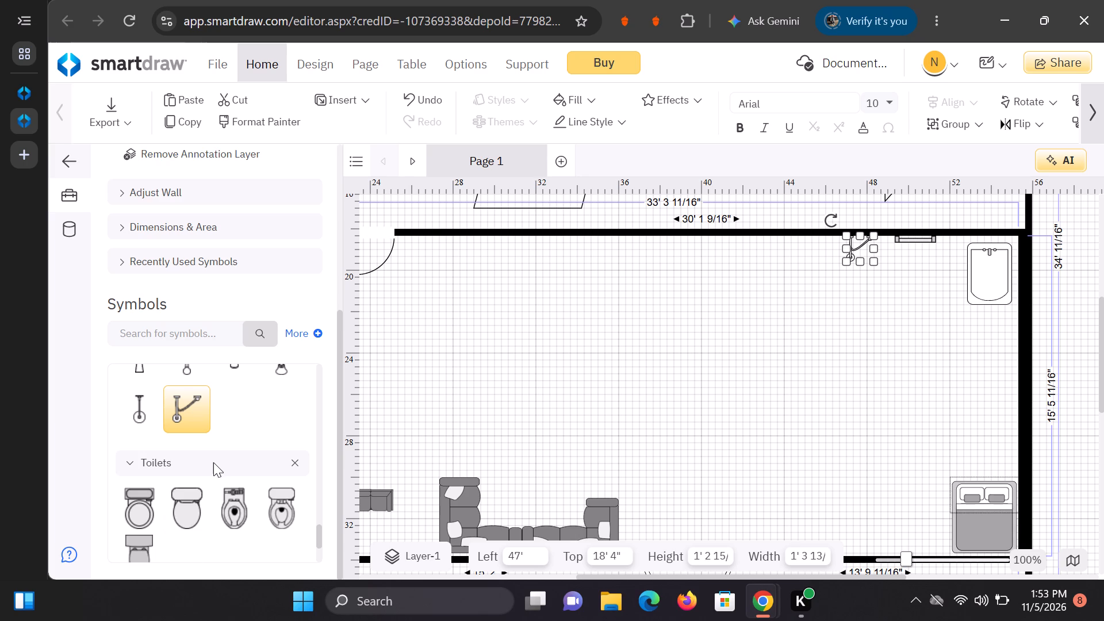
pyautogui.scroll(-2, 213, 463)
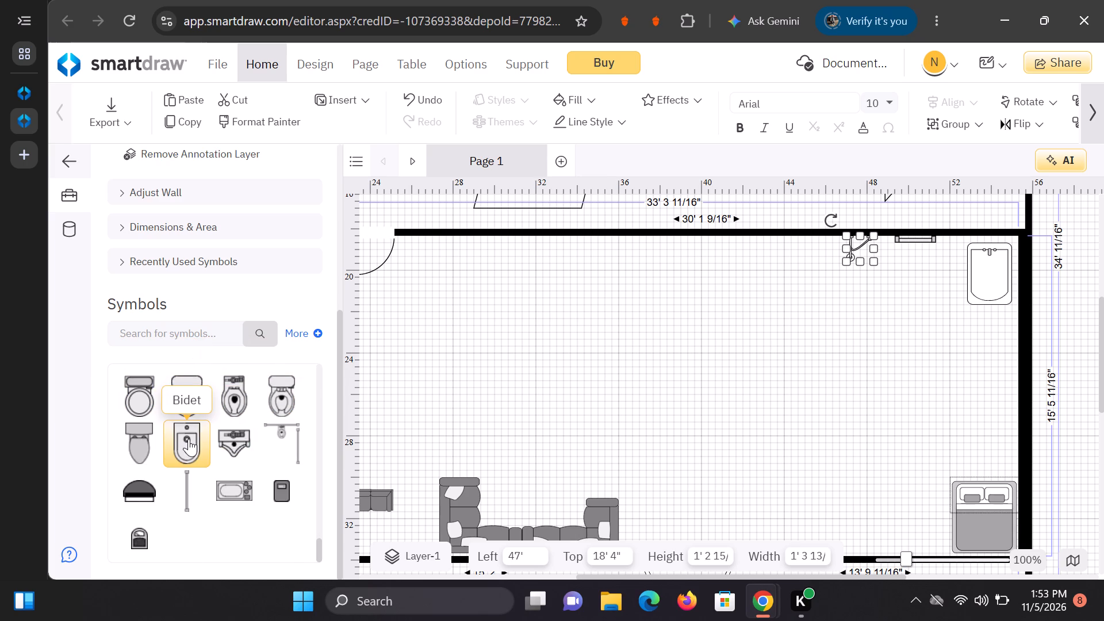
pyautogui.doubleClick(150, 402)
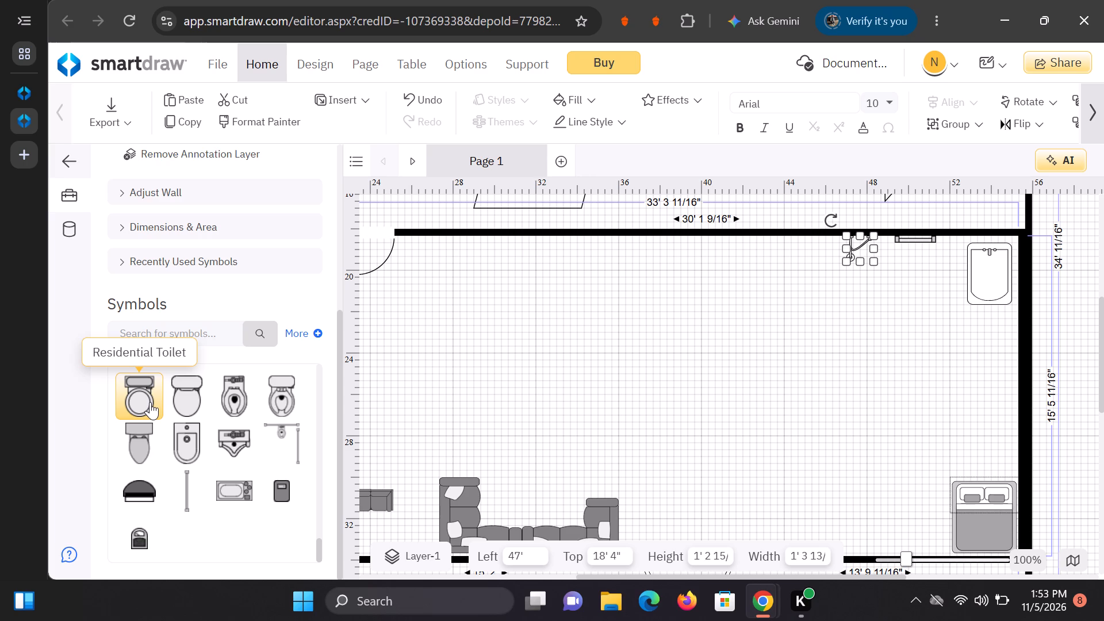
pyautogui.click(143, 404)
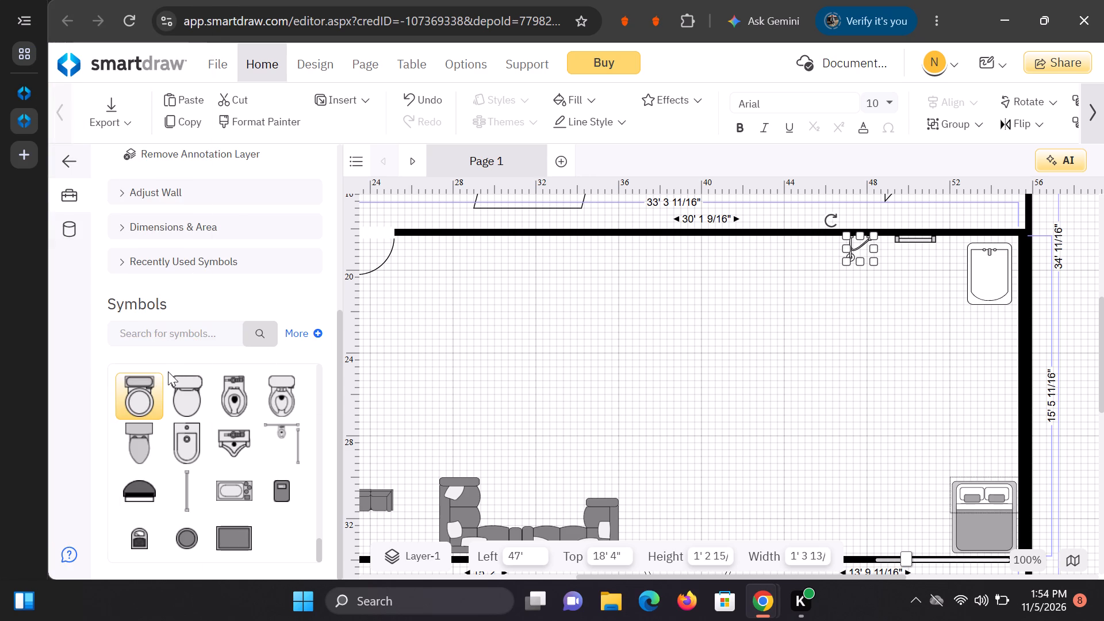
pyautogui.doubleClick(152, 397)
# Place the toilet just below the towel bar, at about 49' 7" left and 19' 7" top.
pyautogui.moveTo(589, 420); pyautogui.dragTo(893, 296)
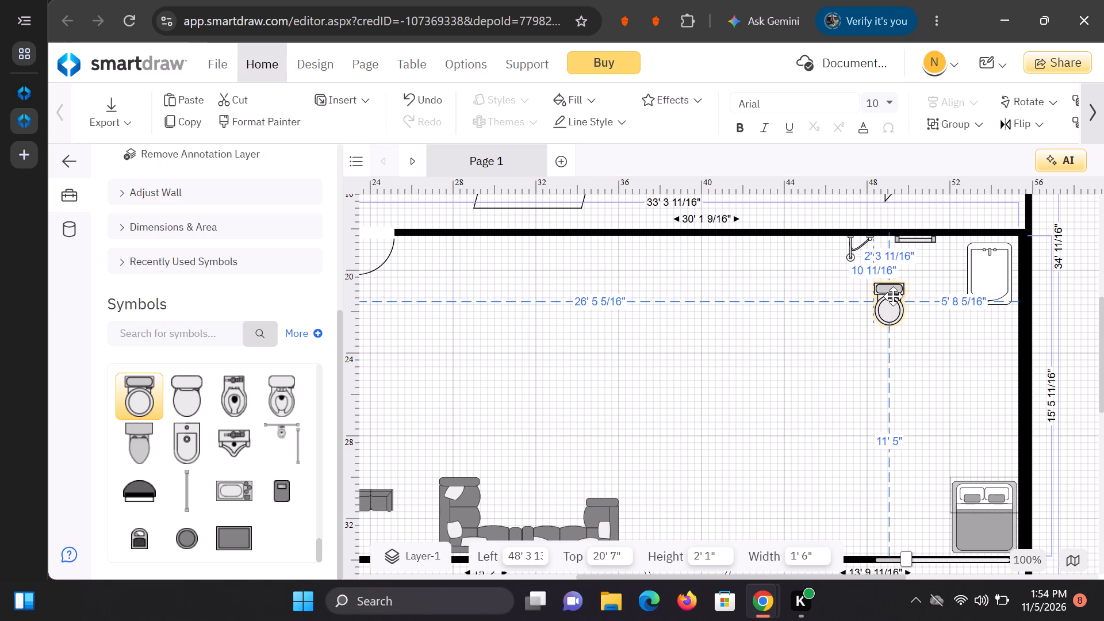
pyautogui.moveTo(893, 296); pyautogui.dragTo(915, 289)
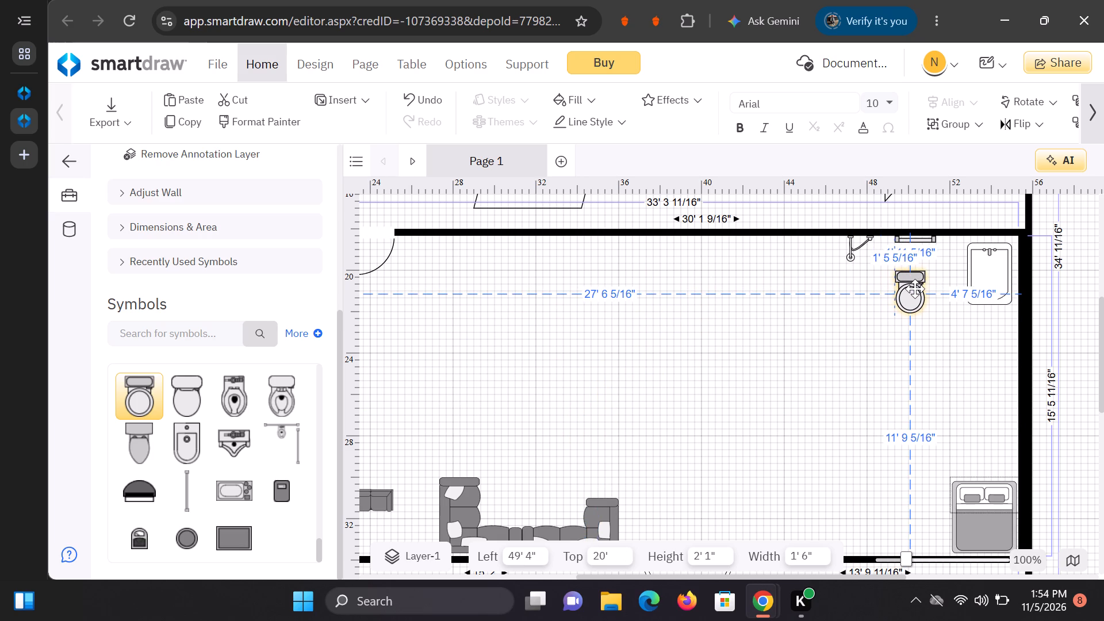
pyautogui.moveTo(915, 289); pyautogui.dragTo(917, 281)
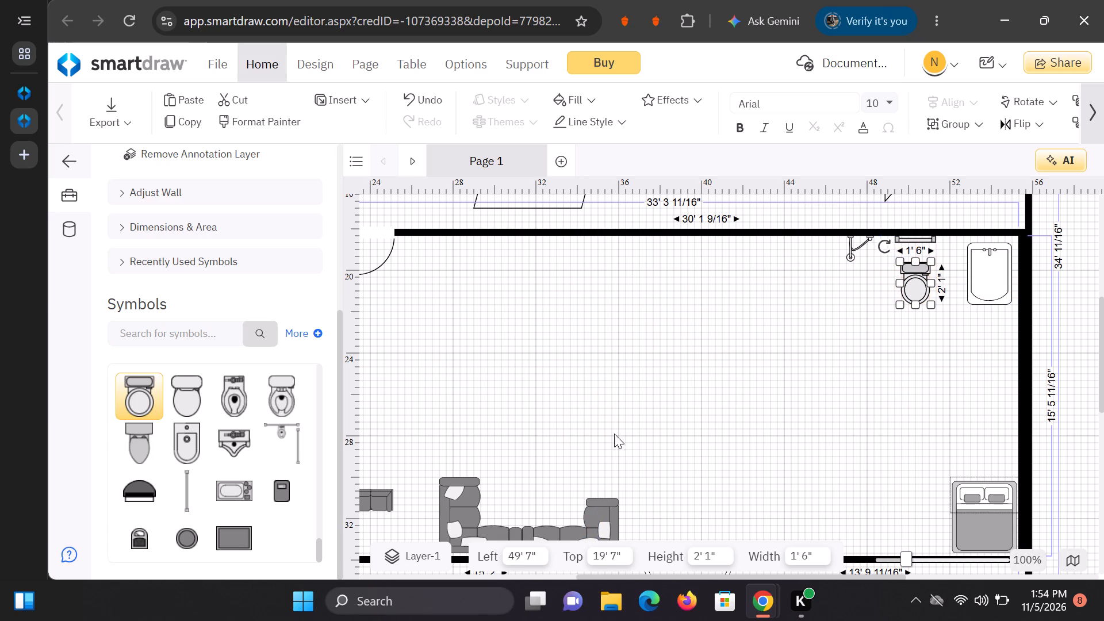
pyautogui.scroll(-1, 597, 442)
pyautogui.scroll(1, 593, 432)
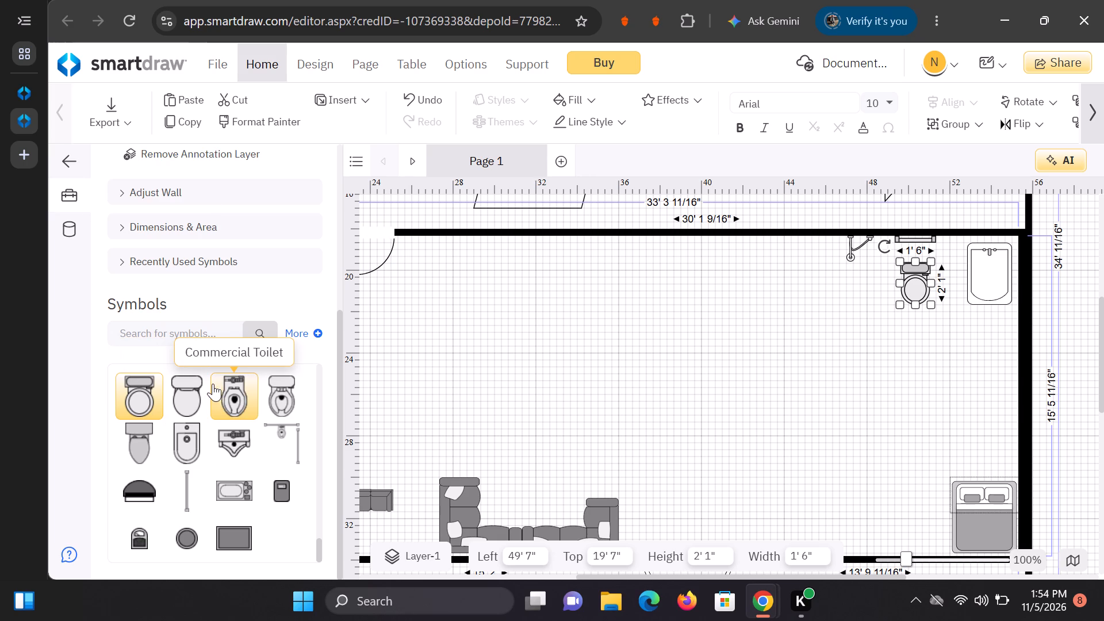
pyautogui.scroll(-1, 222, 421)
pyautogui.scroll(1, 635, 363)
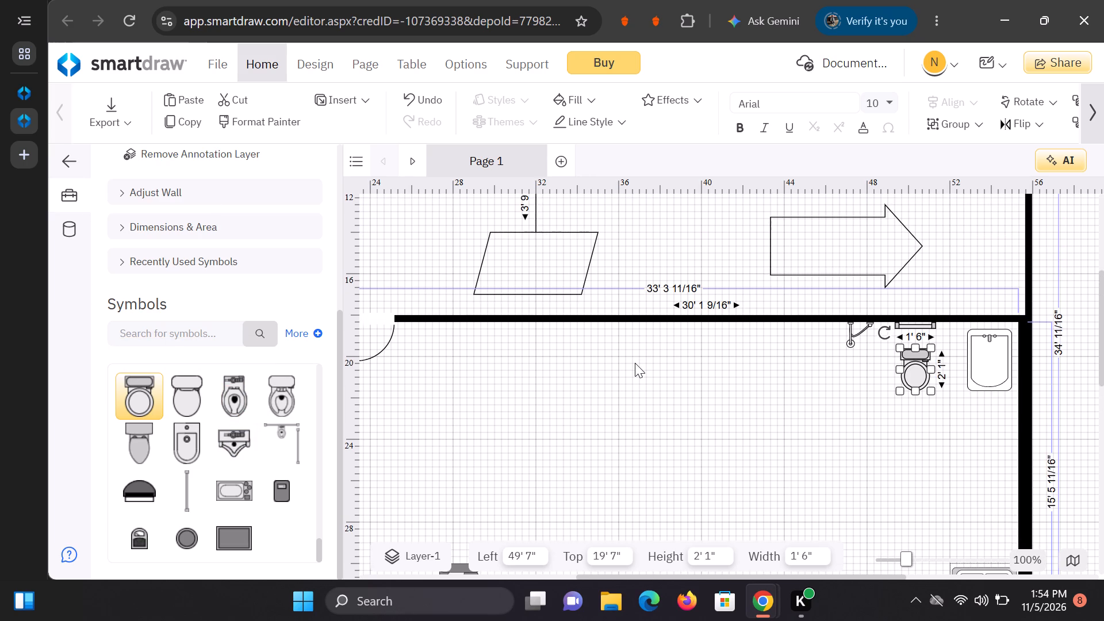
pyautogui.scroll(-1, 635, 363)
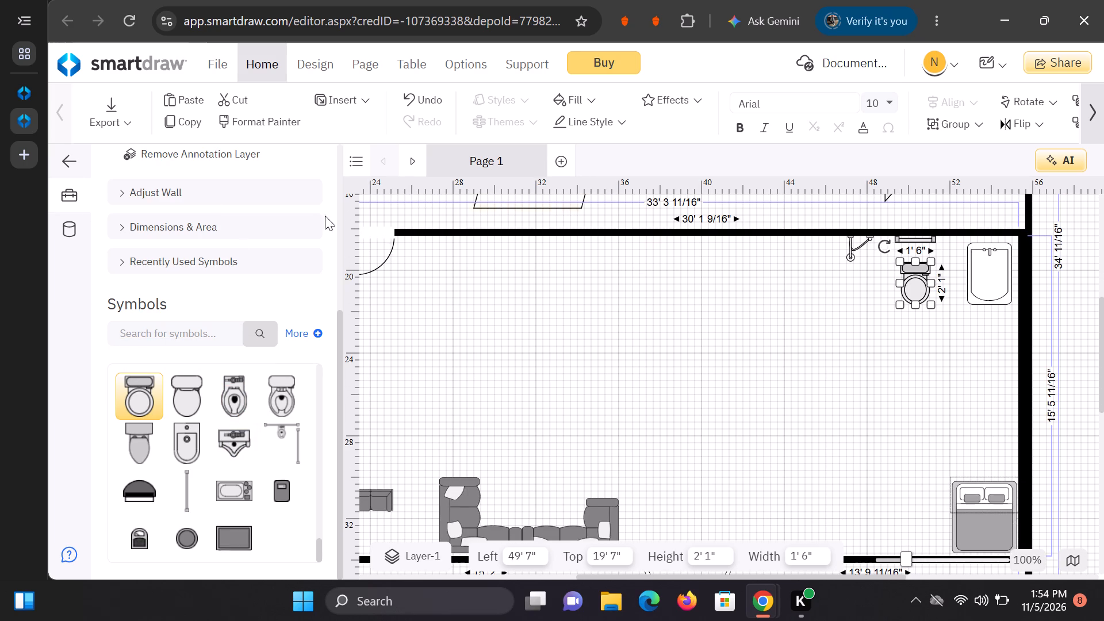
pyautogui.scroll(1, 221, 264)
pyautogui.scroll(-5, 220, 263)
# Draw a straight vertical line about 6' 8" long down from the inner room's upper wall, left of the shower head at 44' left.
pyautogui.scroll(2, 208, 291)
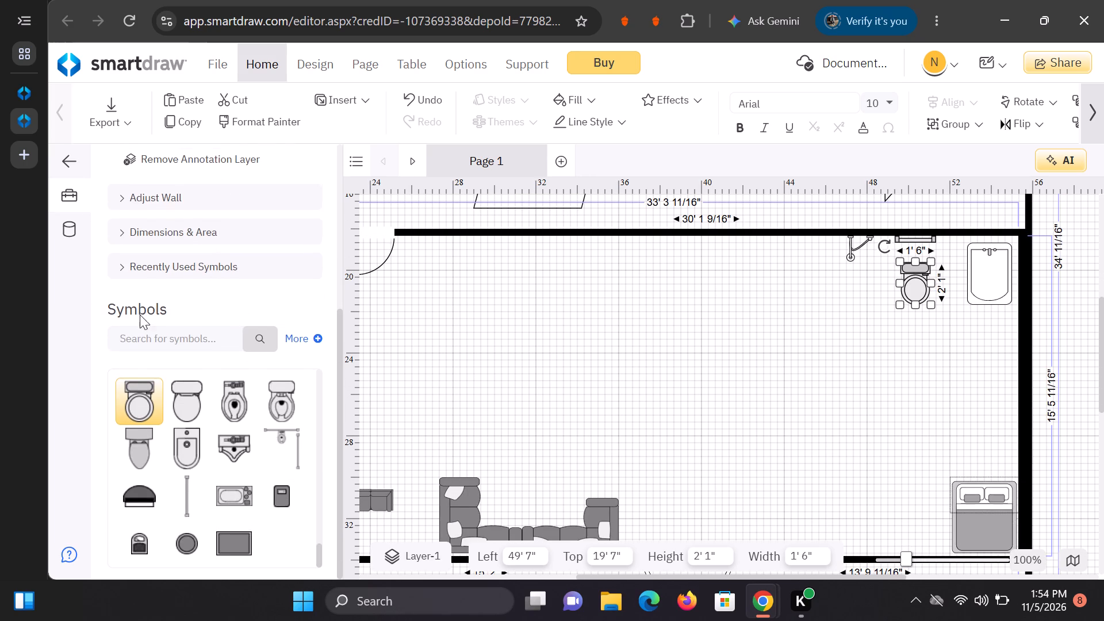
pyautogui.scroll(3, 142, 310)
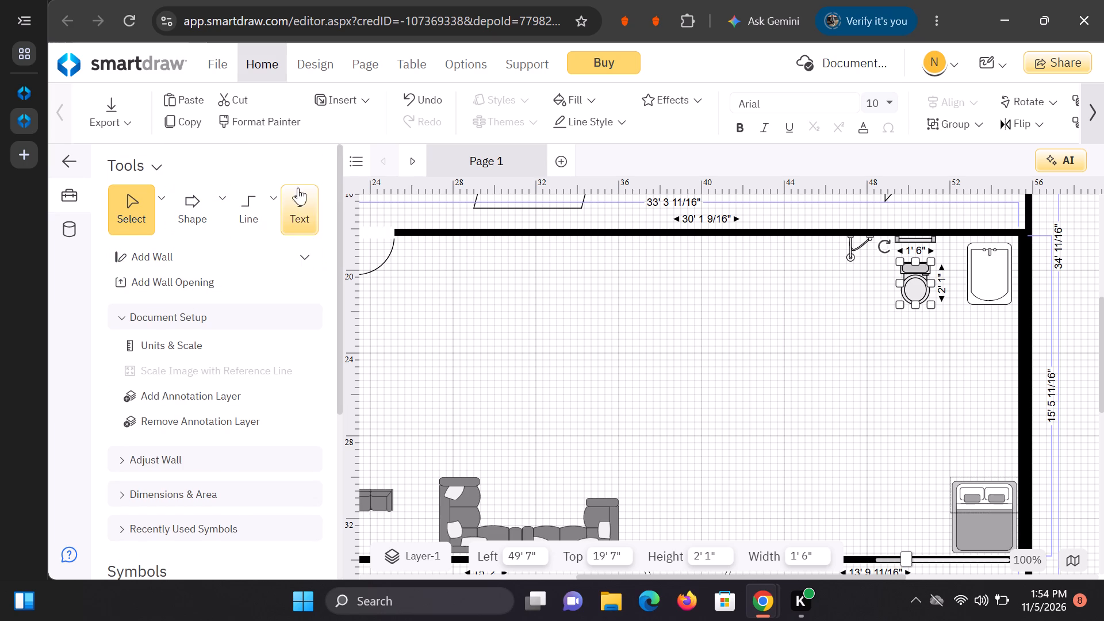
pyautogui.click(271, 216)
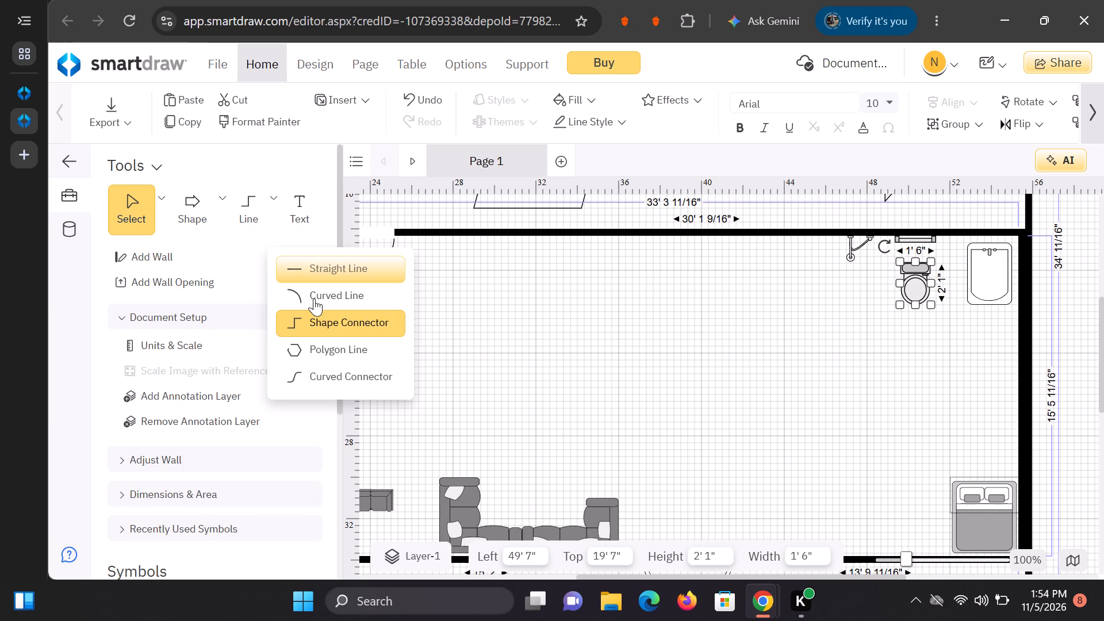
pyautogui.click(311, 271)
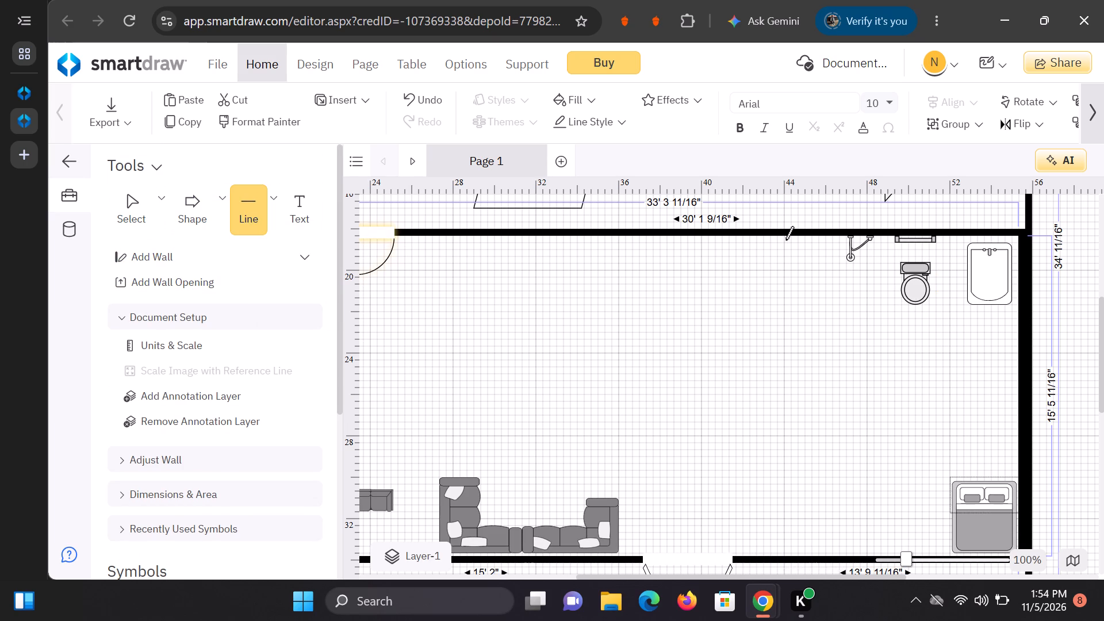
pyautogui.moveTo(784, 237); pyautogui.dragTo(784, 247)
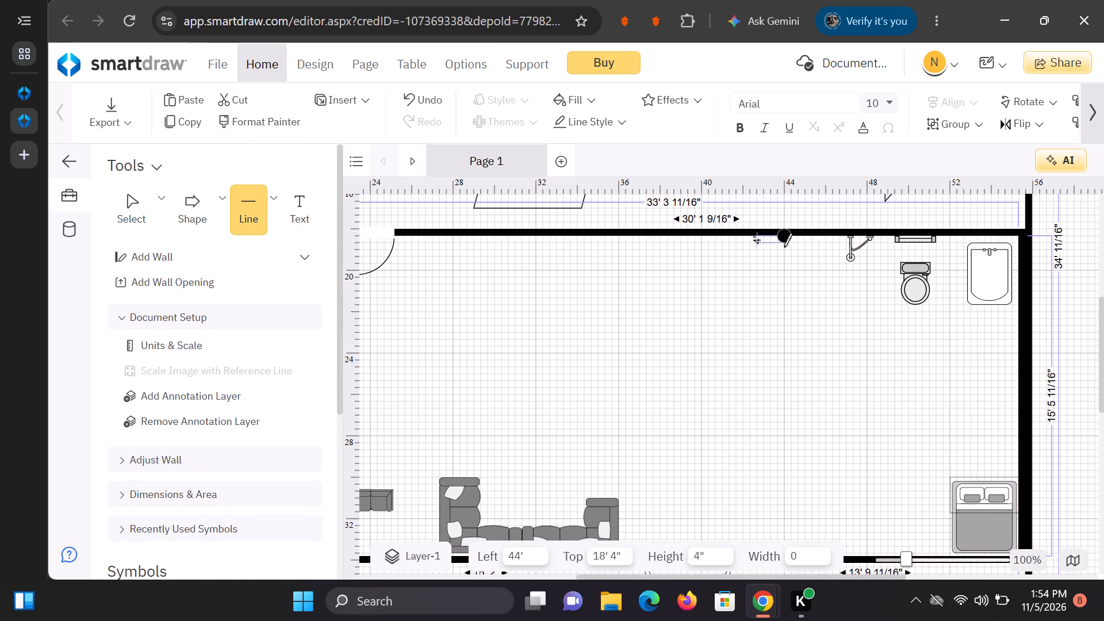
pyautogui.moveTo(784, 247); pyautogui.dragTo(777, 427)
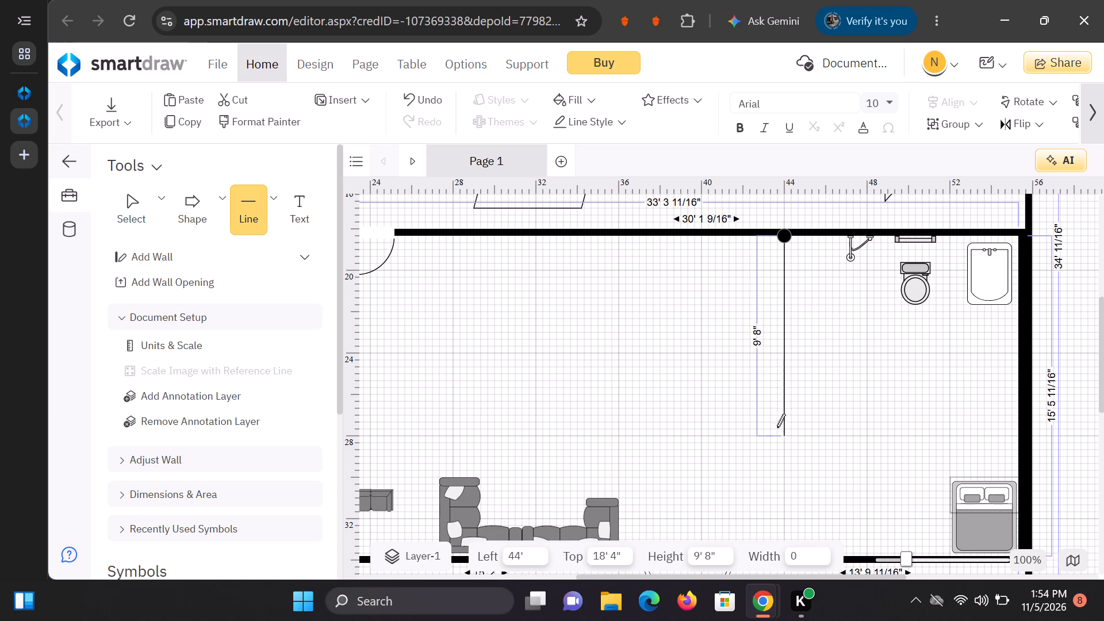
pyautogui.moveTo(777, 427); pyautogui.dragTo(779, 370)
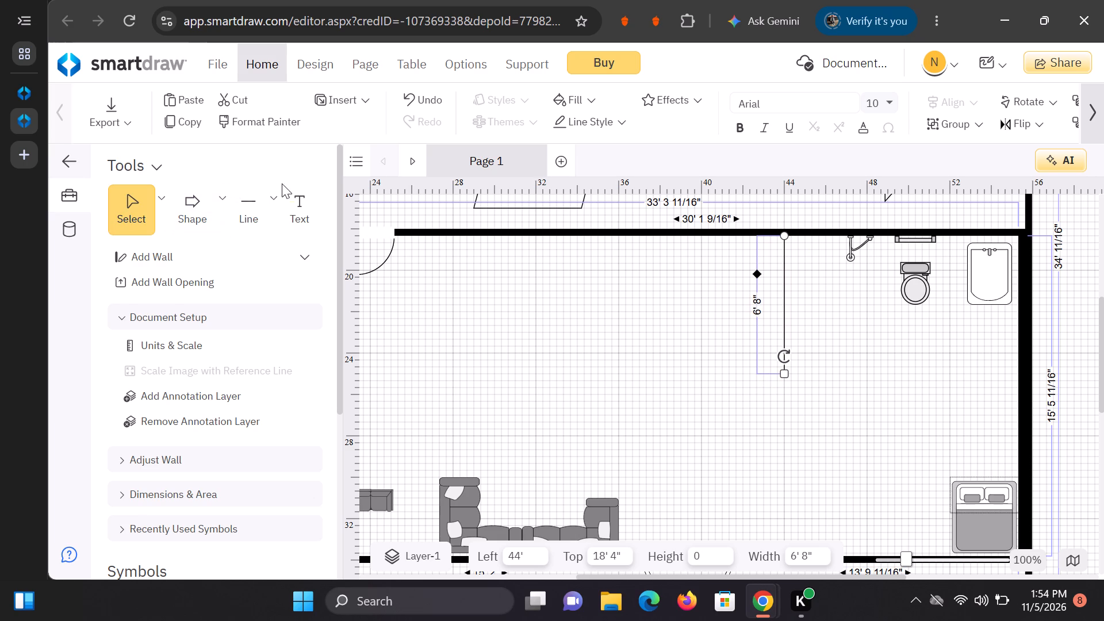
# Draw a straight horizontal line about 4' 4" long leftward from the lower end of the vertical line.
pyautogui.click(274, 199)
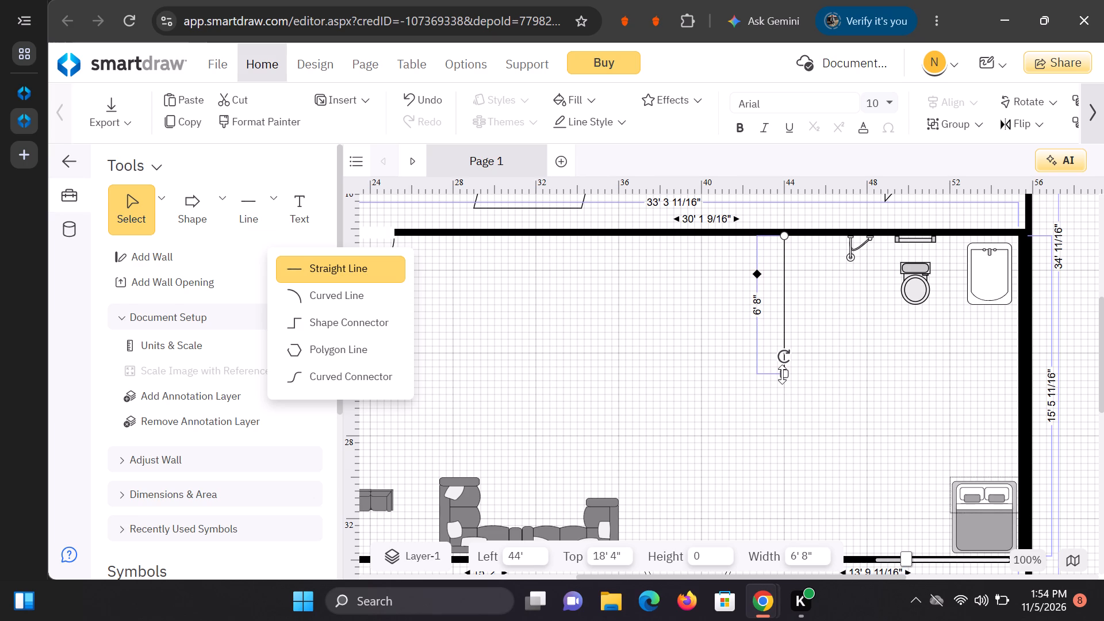
pyautogui.click(366, 273)
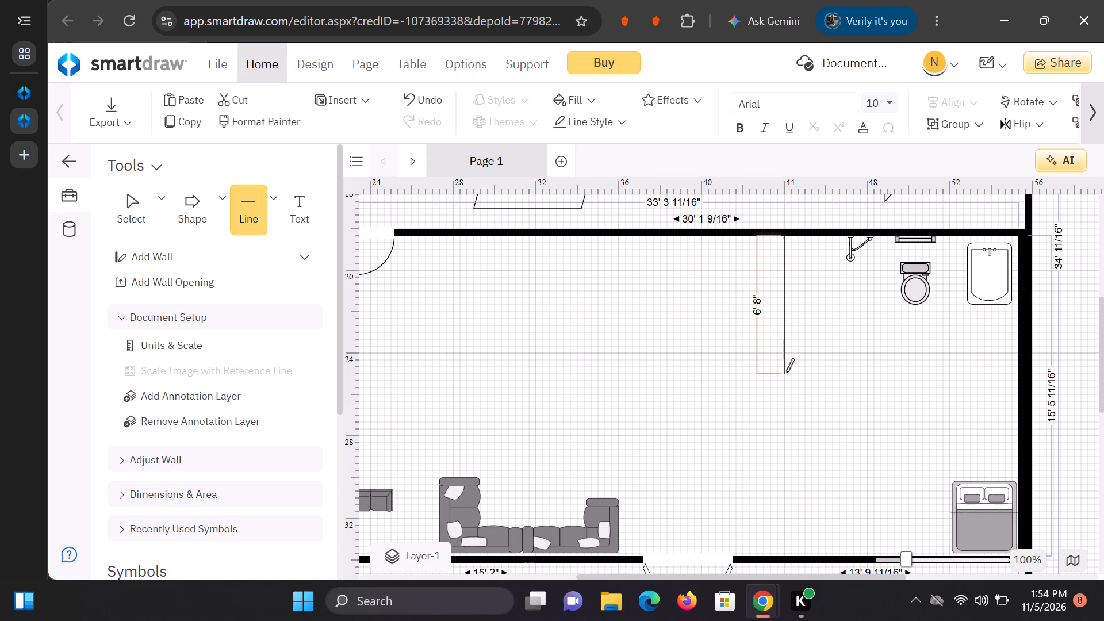
pyautogui.moveTo(784, 372); pyautogui.dragTo(734, 365)
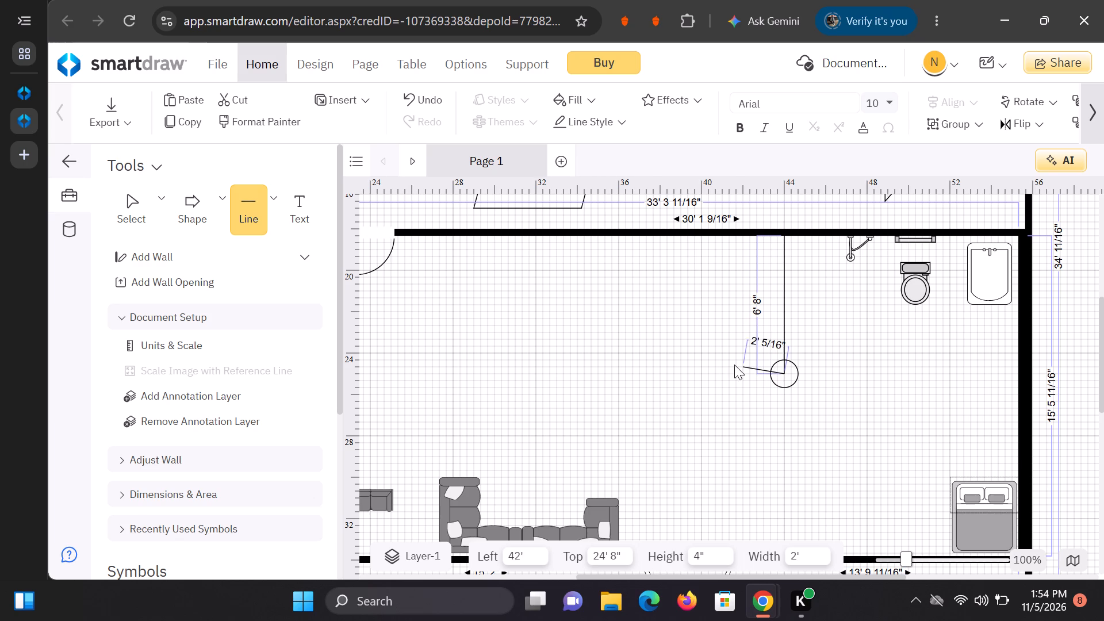
pyautogui.moveTo(734, 365); pyautogui.dragTo(691, 371)
pyautogui.click(506, 362)
# Draw a second horizontal line about 4' 4" long parallel below the first, at about 39' 8" left and 26' 8" top.
pyautogui.scroll(-1, 1004, 372)
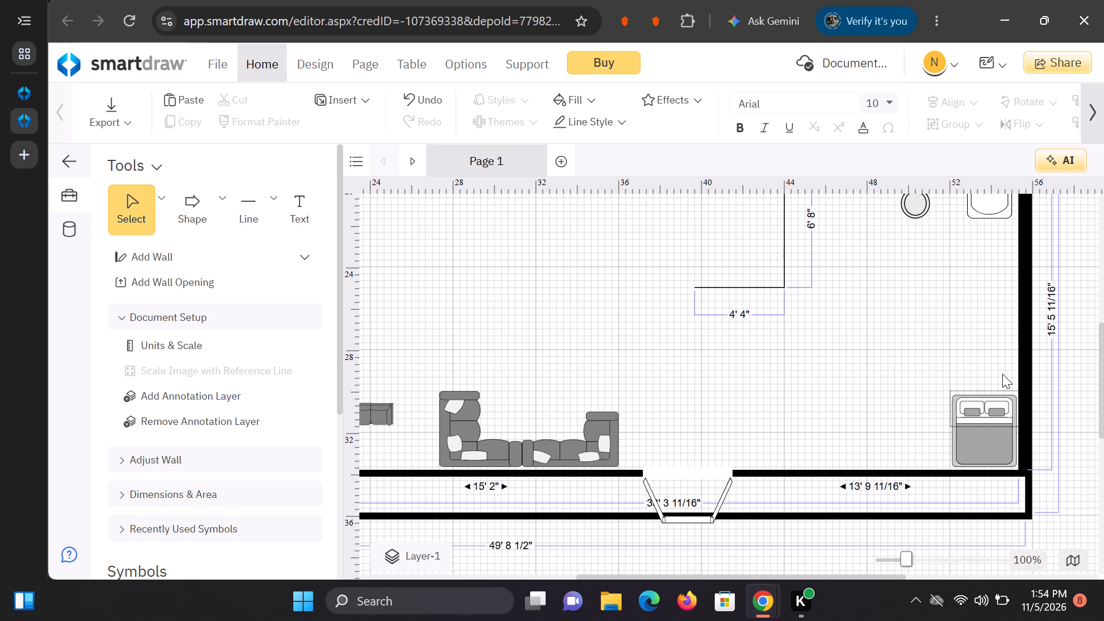
pyautogui.click(277, 216)
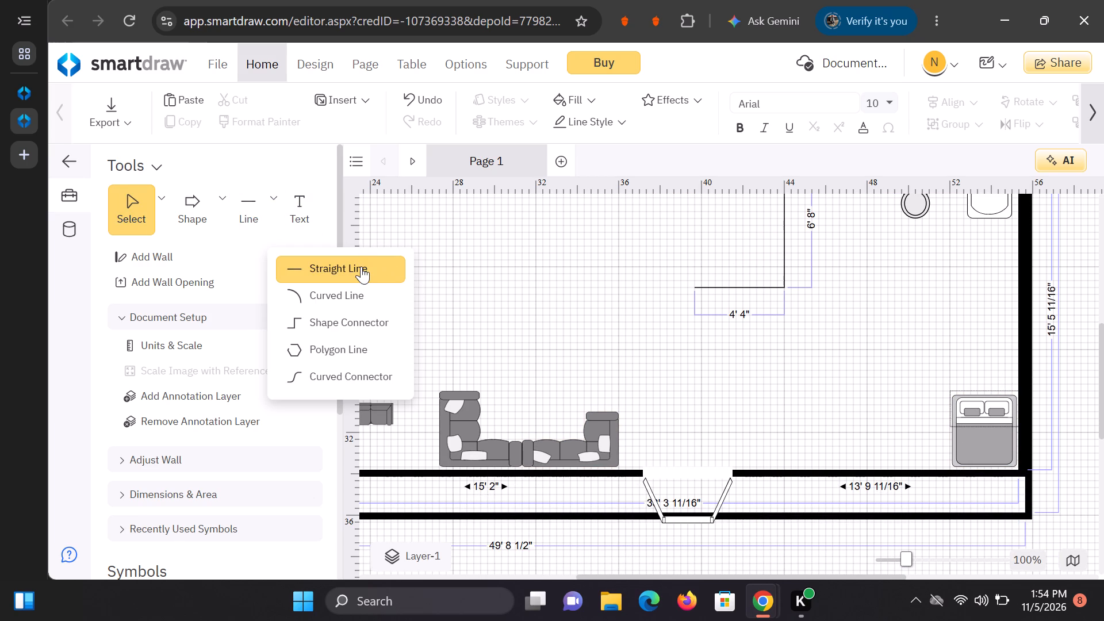
pyautogui.click(361, 266)
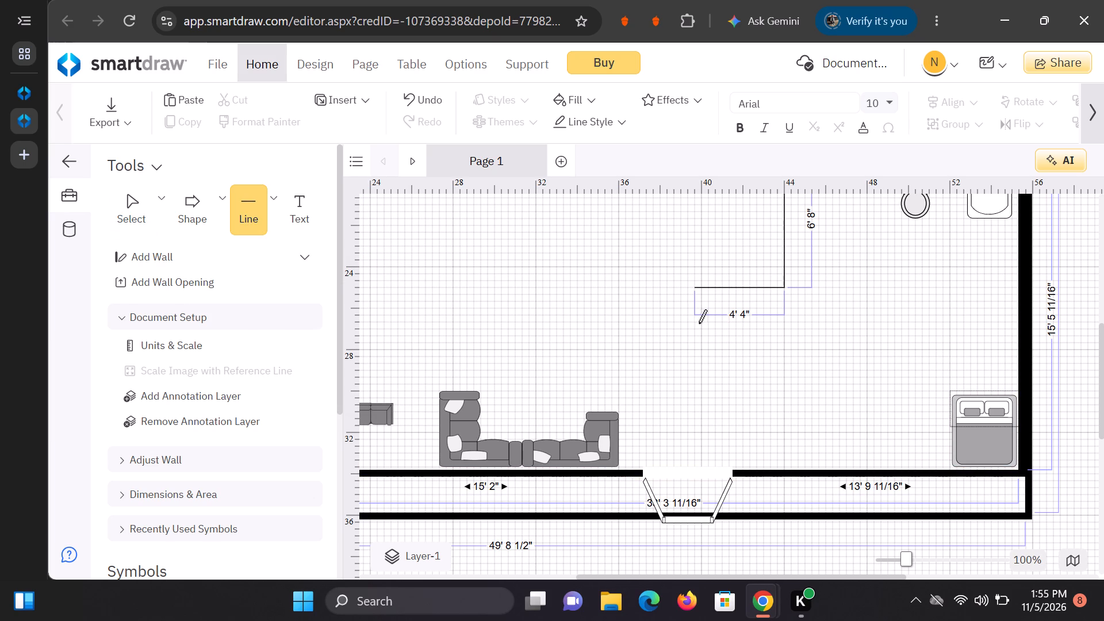
pyautogui.moveTo(696, 320); pyautogui.dragTo(698, 321)
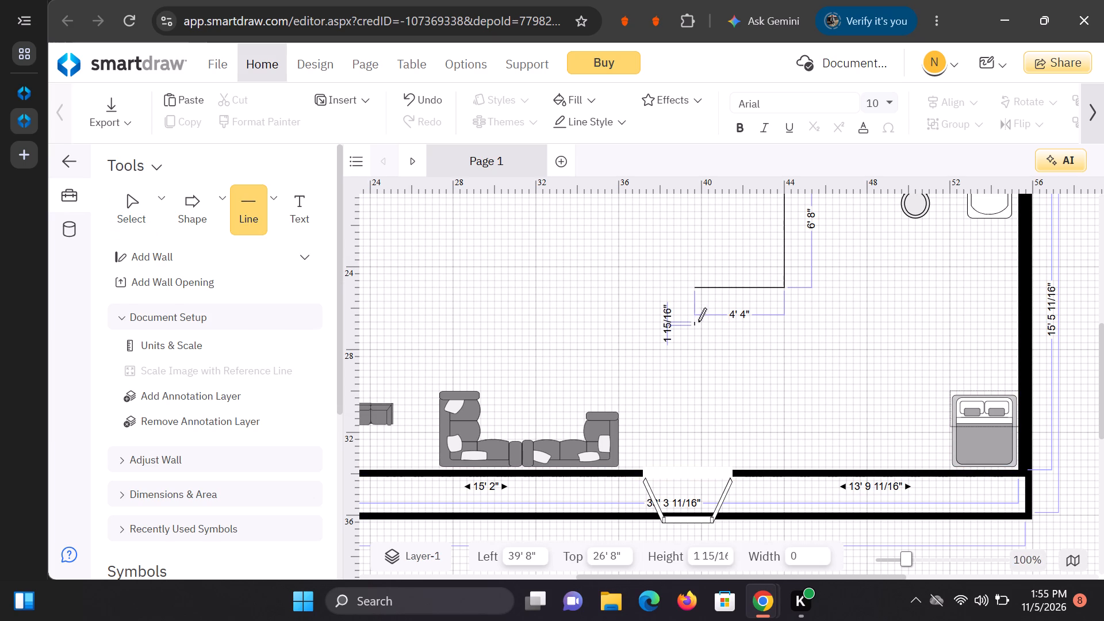
pyautogui.moveTo(698, 321); pyautogui.dragTo(784, 322)
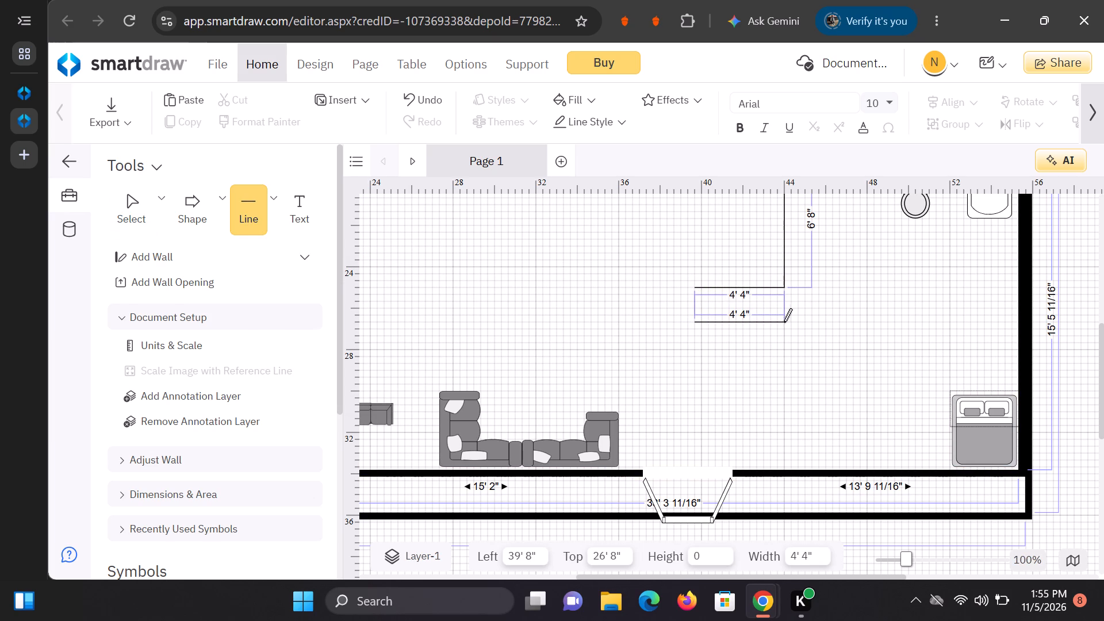
pyautogui.moveTo(784, 322); pyautogui.dragTo(784, 323)
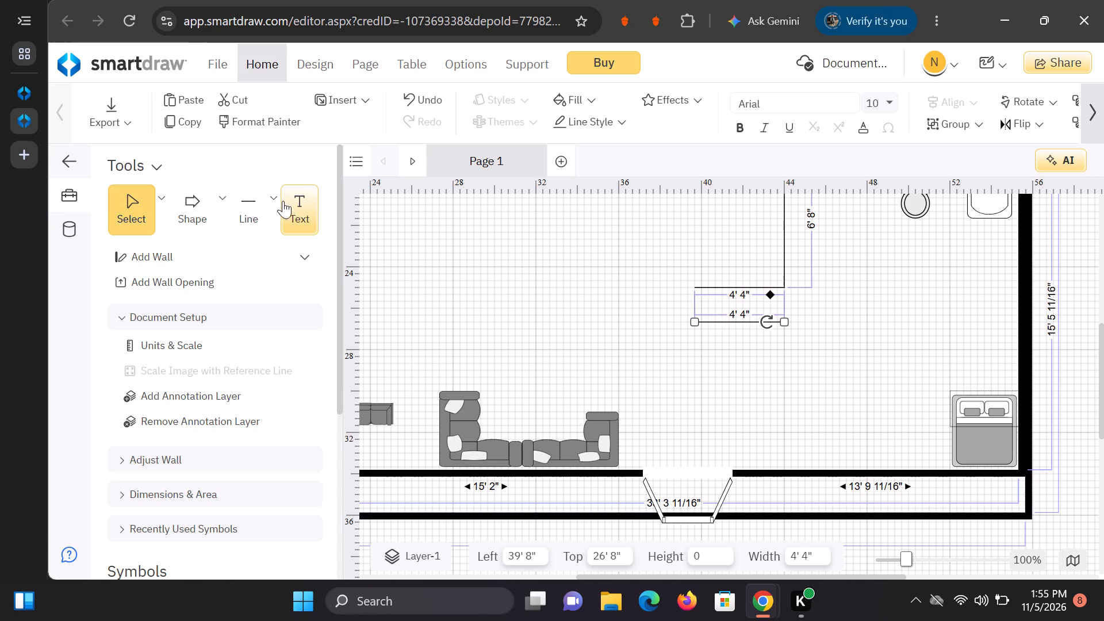
# Draw a vertical line about 7' 4" long from the second horizontal line's inner end at 44' left down to the lower wall.
pyautogui.click(274, 207)
pyautogui.click(317, 268)
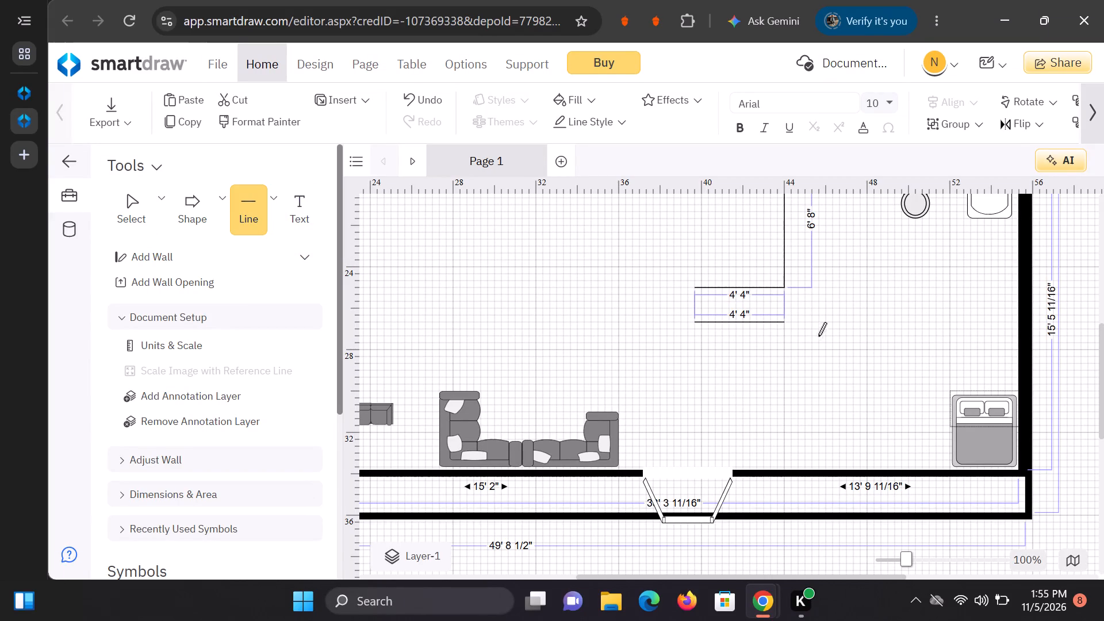
pyautogui.moveTo(781, 325); pyautogui.dragTo(785, 355)
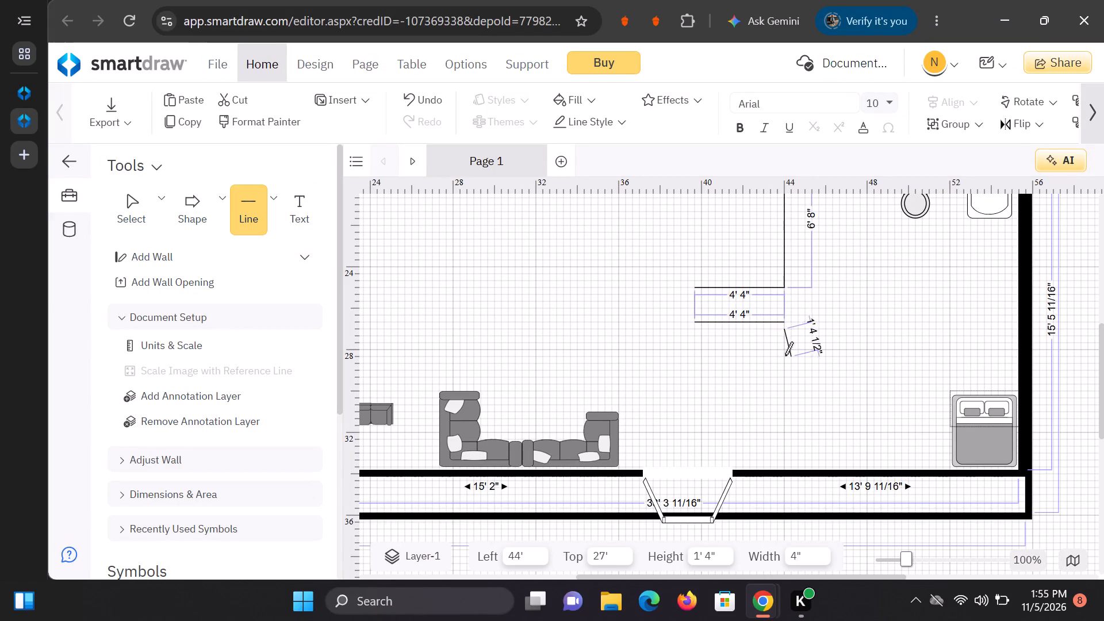
pyautogui.moveTo(785, 355); pyautogui.dragTo(781, 460)
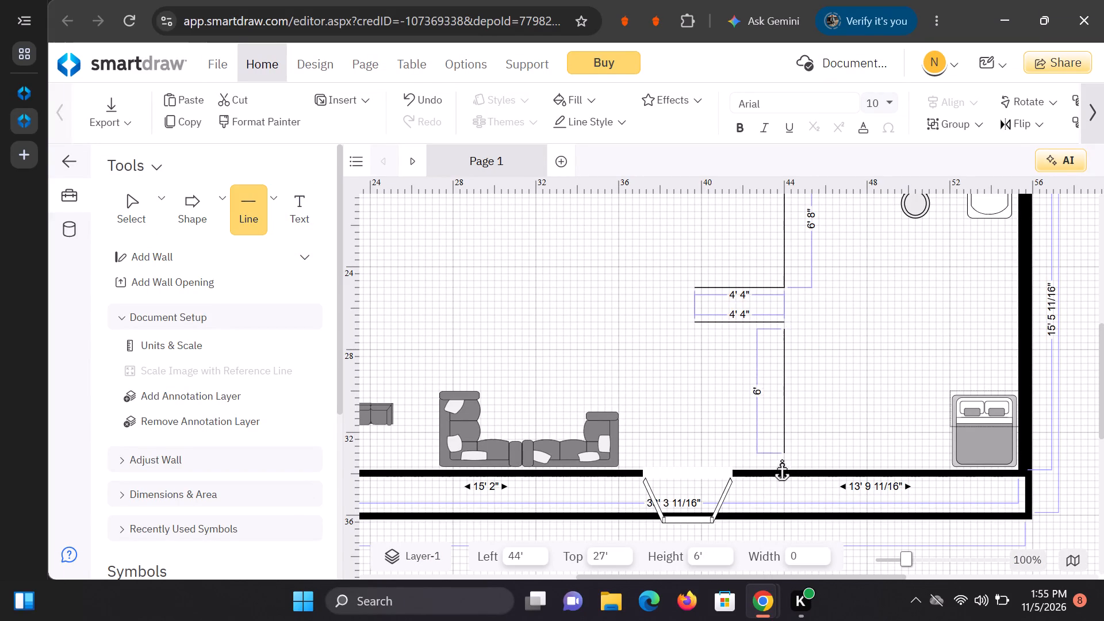
pyautogui.moveTo(781, 460); pyautogui.dragTo(779, 468)
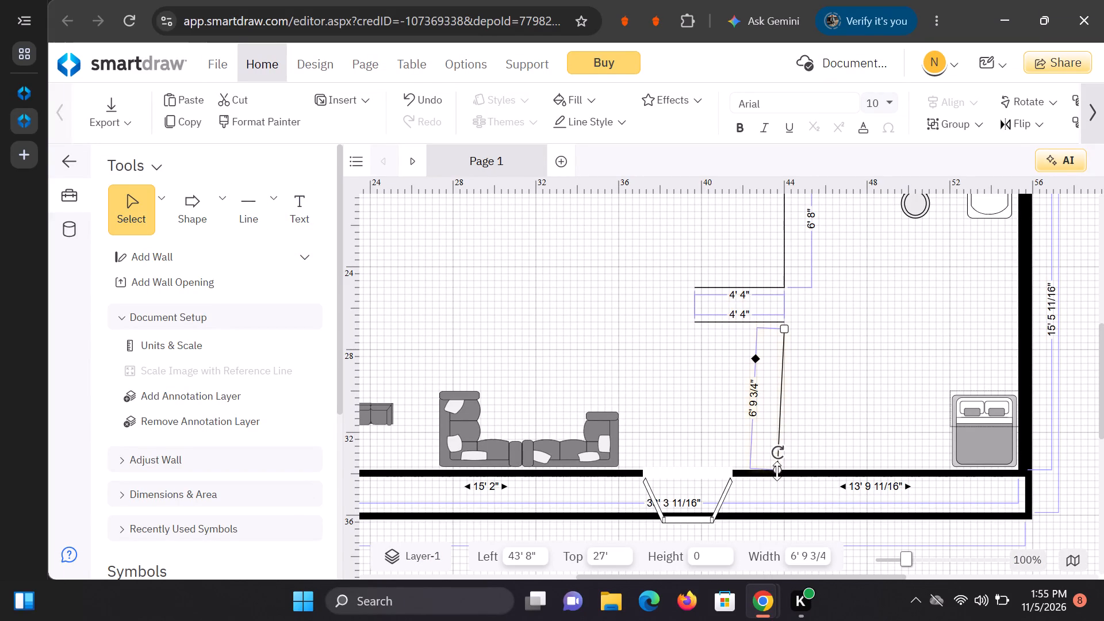
pyautogui.click(777, 471)
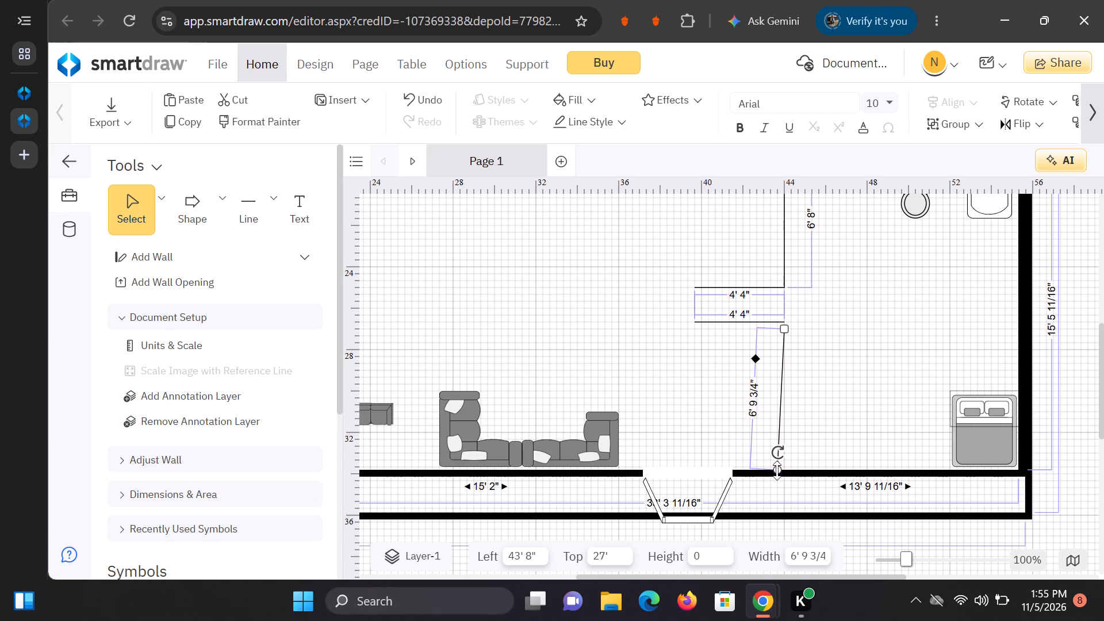
pyautogui.click(777, 470)
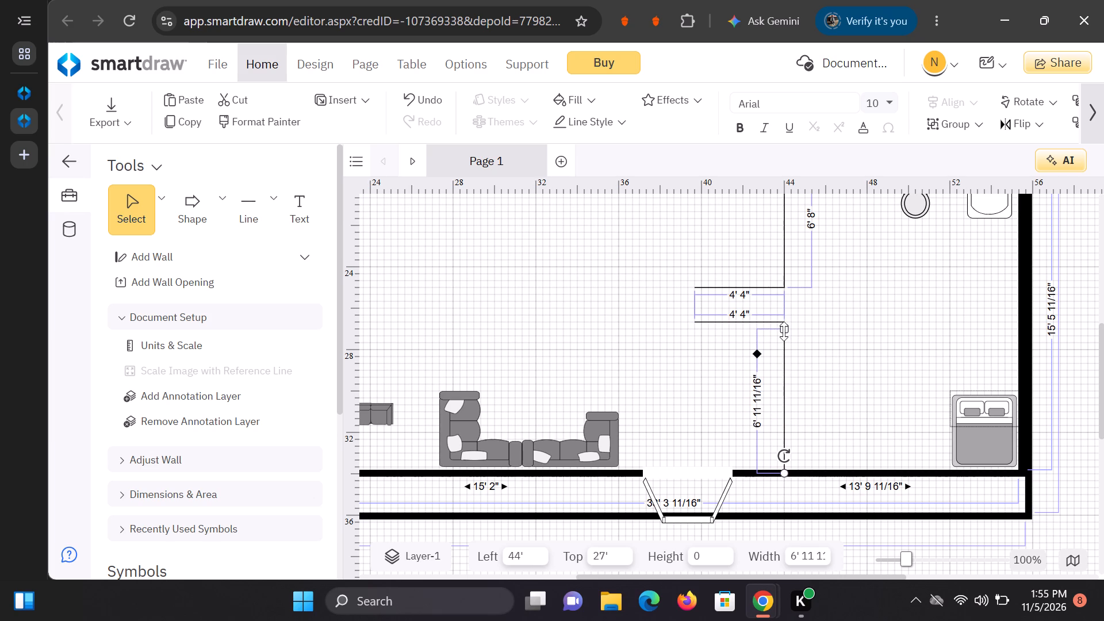
pyautogui.moveTo(784, 331); pyautogui.dragTo(783, 324)
pyautogui.click(880, 340)
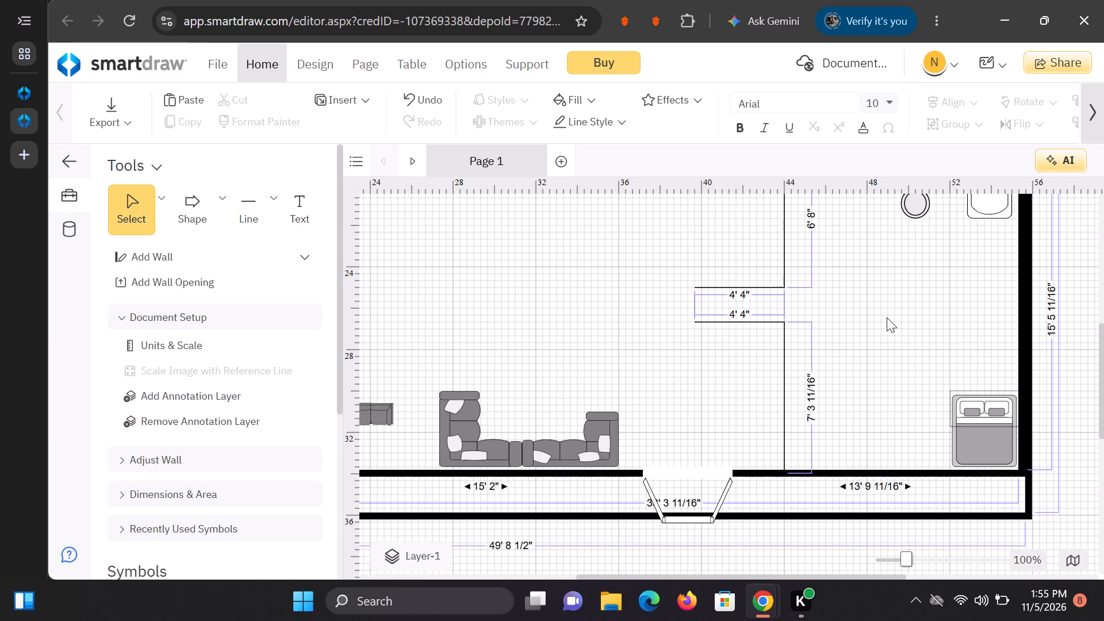
# Add an Extra Long Twin Bed from the Beds symbols to the inner room, between the new vertical line and the existing bed.
pyautogui.click(926, 300)
pyautogui.scroll(2, 926, 300)
pyautogui.scroll(-3, 926, 300)
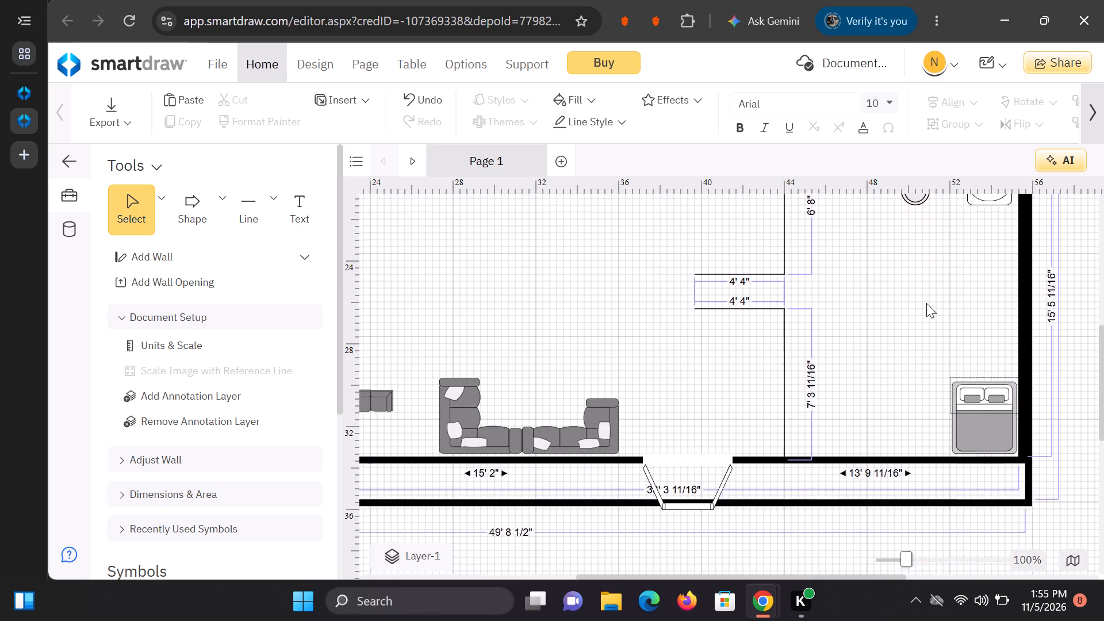
pyautogui.scroll(2, 926, 303)
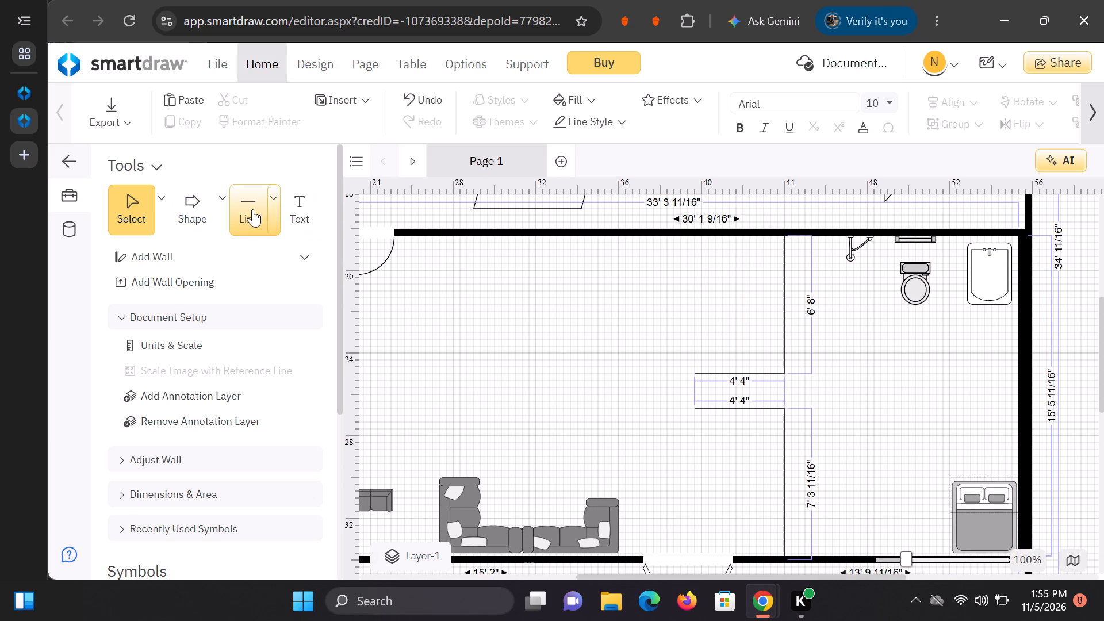
pyautogui.scroll(-12, 246, 388)
pyautogui.scroll(4, 247, 385)
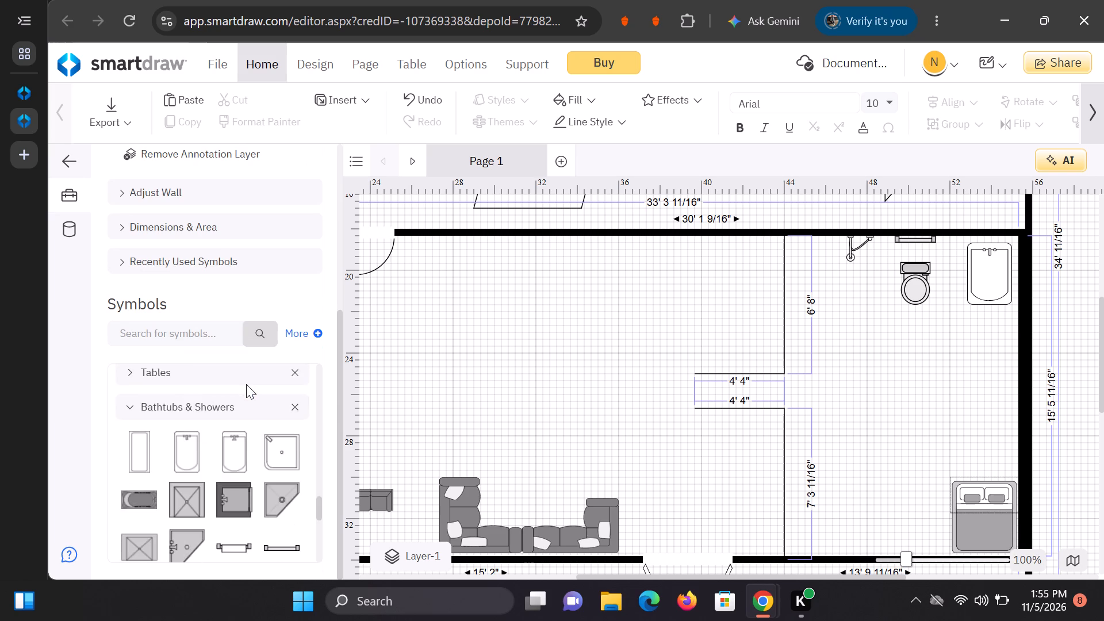
pyautogui.scroll(5, 246, 384)
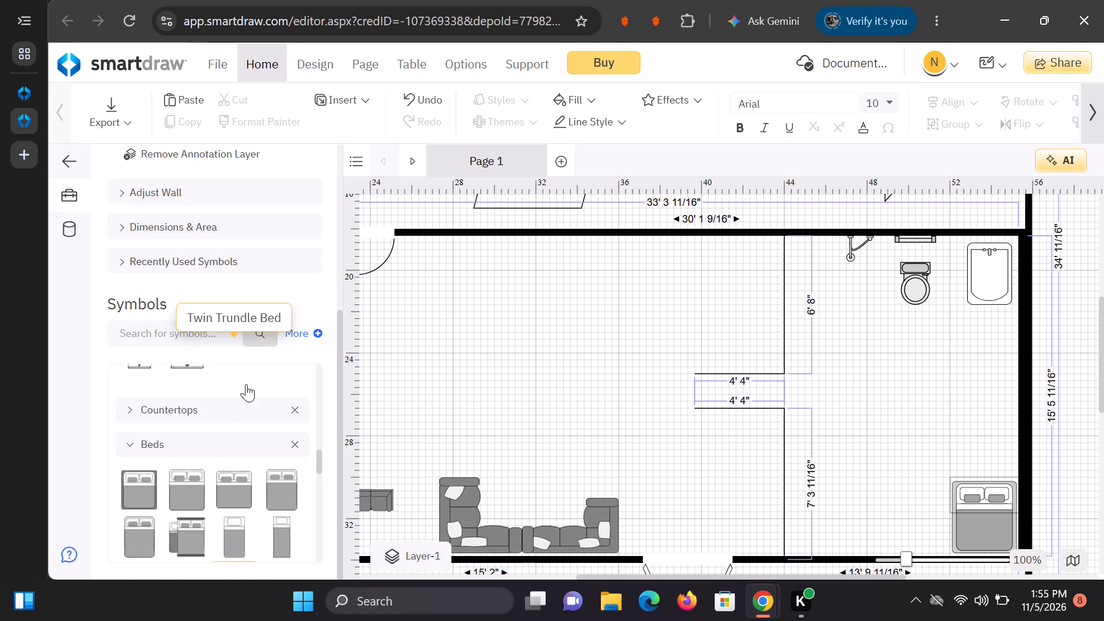
pyautogui.scroll(-2, 246, 384)
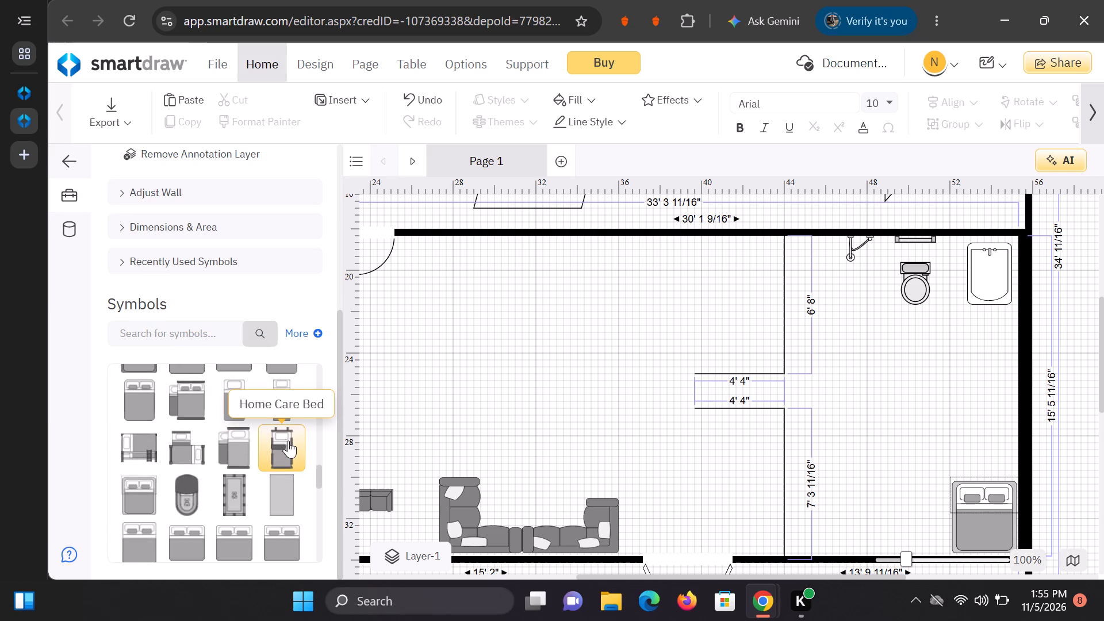
pyautogui.click(291, 401)
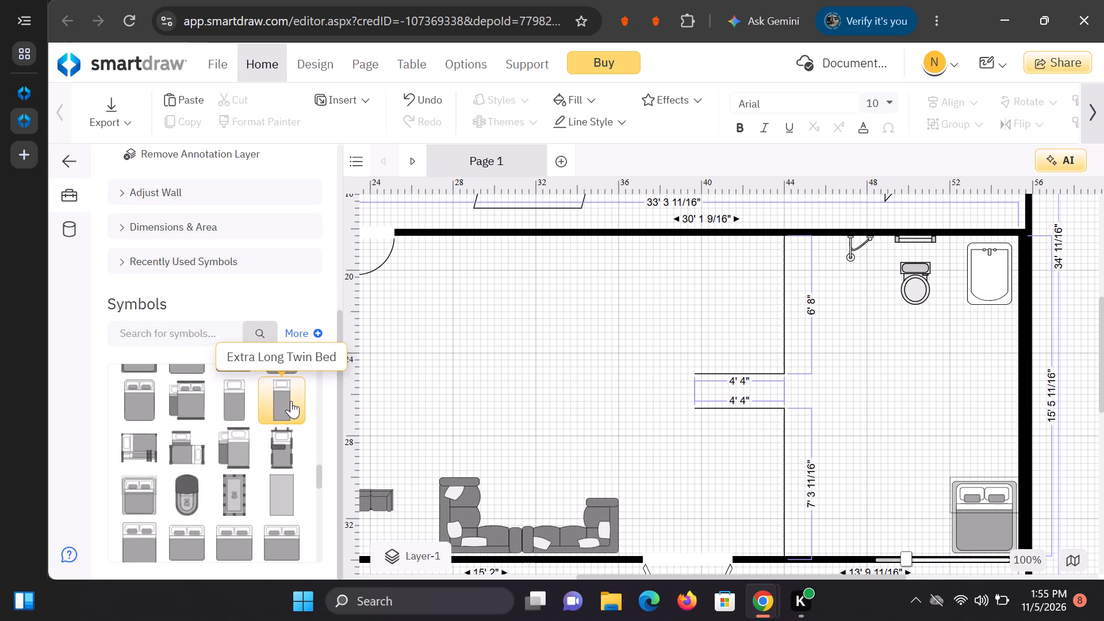
pyautogui.doubleClick(291, 401)
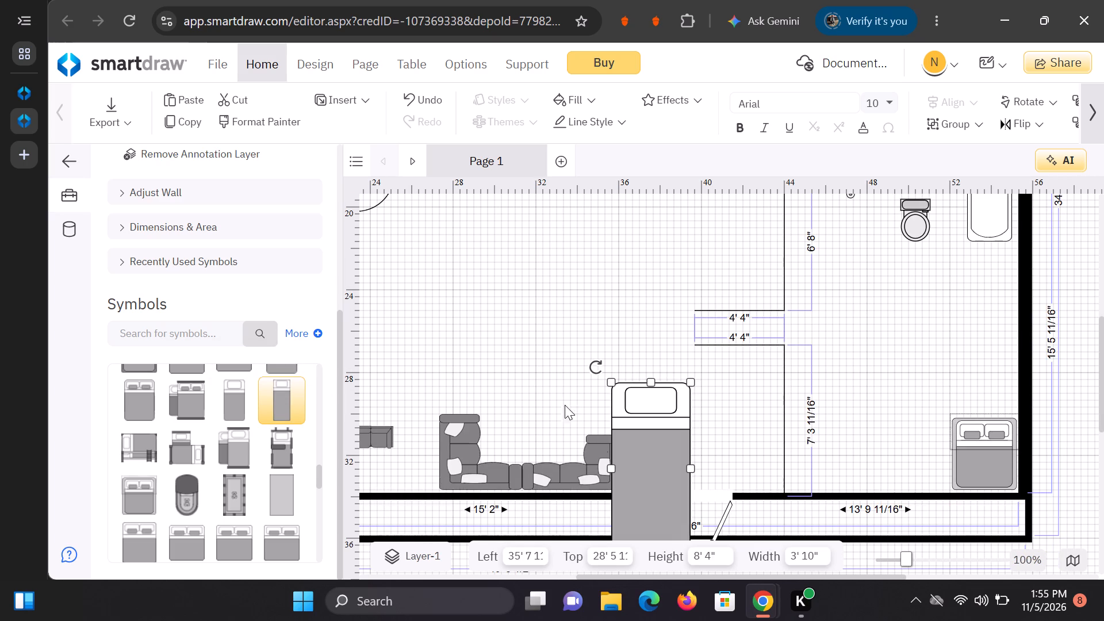
pyautogui.moveTo(631, 452); pyautogui.dragTo(841, 359)
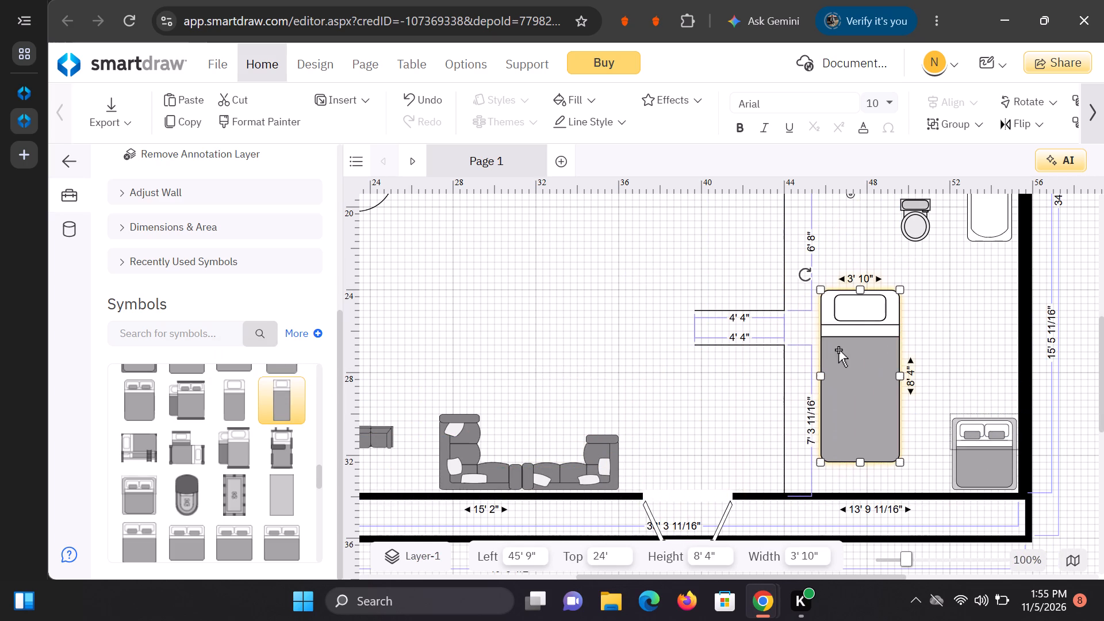
# Shrink the Extra Long Twin Bed to about 1' 11" wide and 3' 8" high.
pyautogui.moveTo(822, 287); pyautogui.dragTo(836, 339)
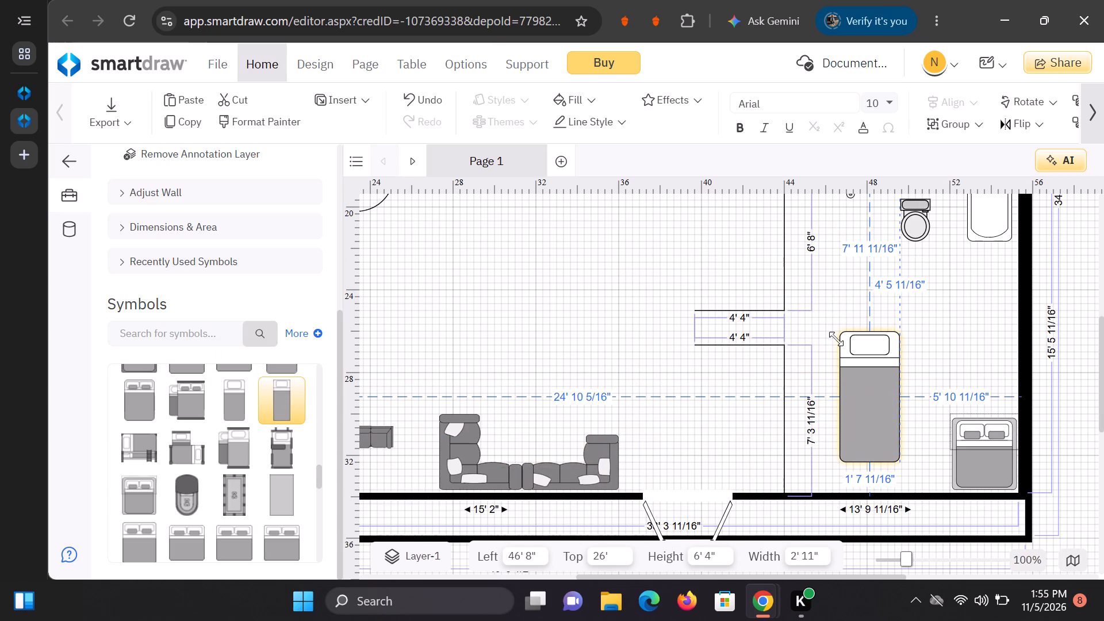
pyautogui.moveTo(836, 339); pyautogui.dragTo(861, 389)
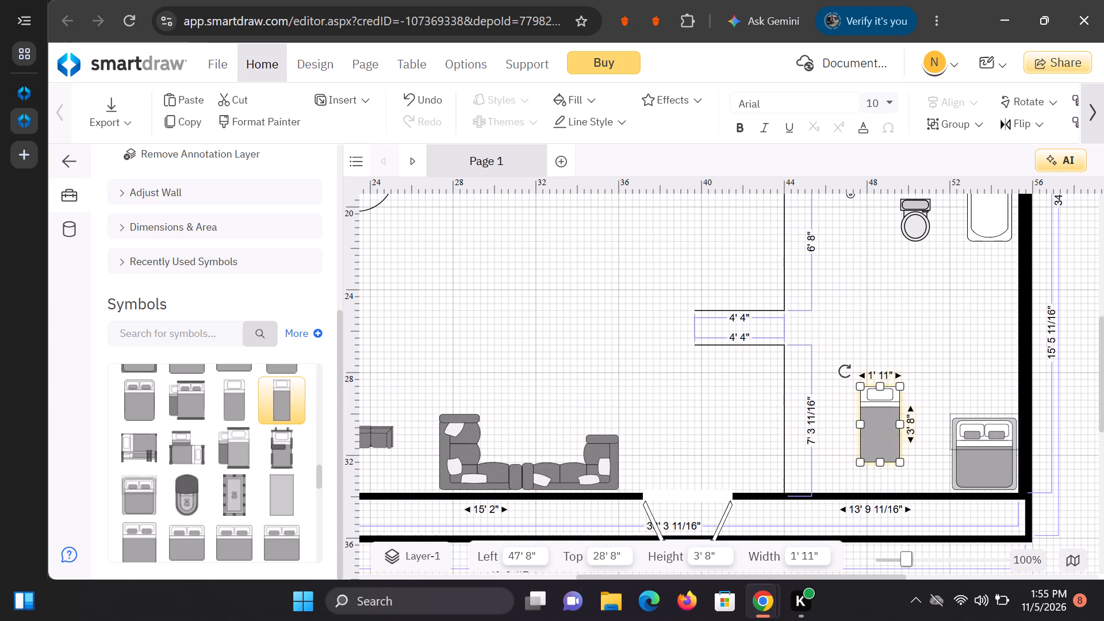
# Move the twin bed into the corner between the vertical line and the lower wall, at about 44' left and 30' top.
pyautogui.moveTo(877, 416); pyautogui.dragTo(834, 443)
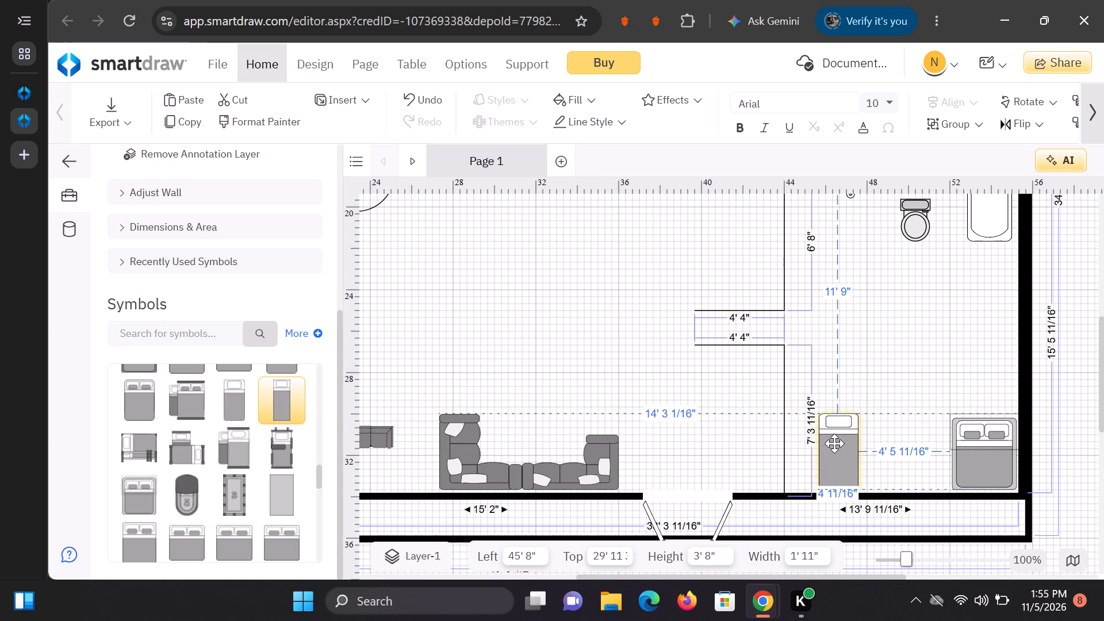
pyautogui.moveTo(834, 443); pyautogui.dragTo(805, 447)
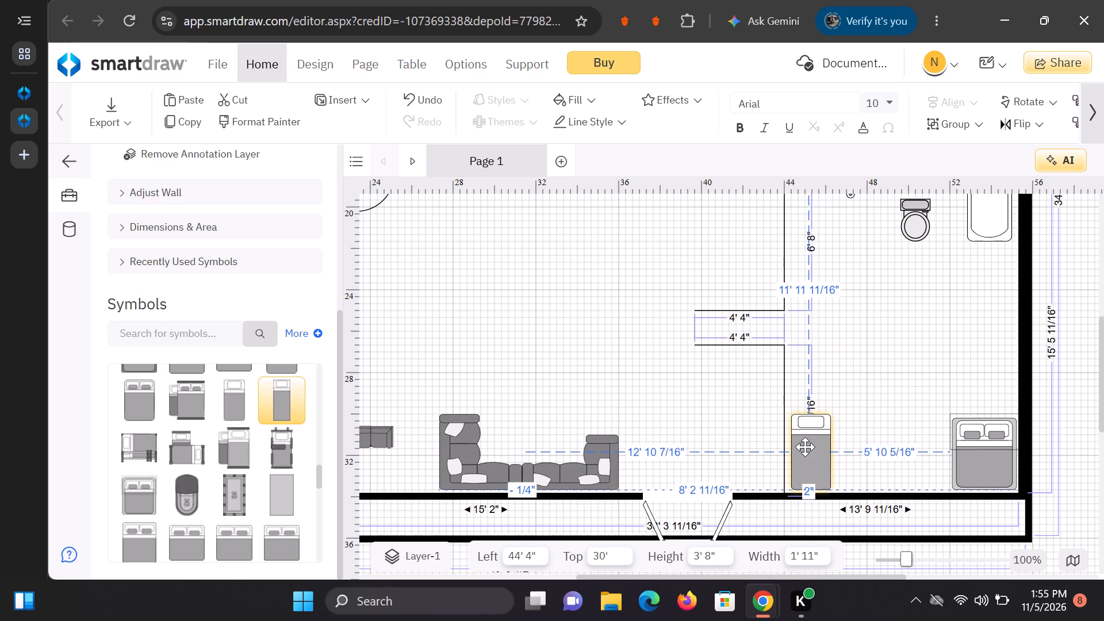
pyautogui.moveTo(805, 447); pyautogui.dragTo(802, 448)
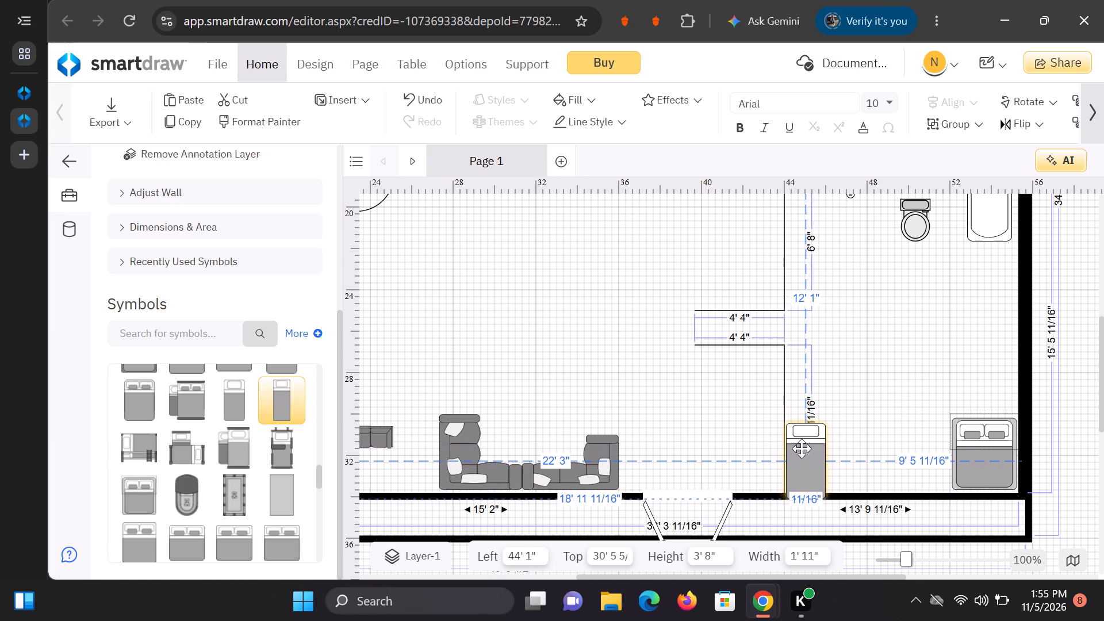
pyautogui.moveTo(802, 448); pyautogui.dragTo(801, 448)
pyautogui.click(862, 382)
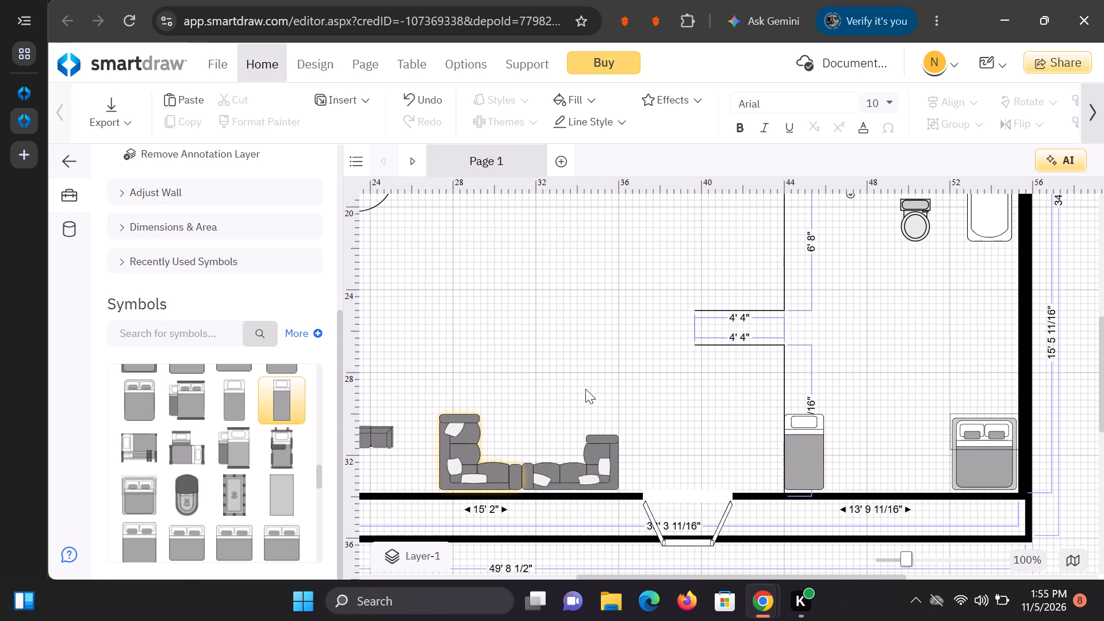
# Look through the symbol library from Doors & Windows and Beds to Bathtubs & Showers and the toilet and bathroom accessory symbols.
pyautogui.scroll(1, 635, 347)
pyautogui.scroll(-1, 635, 347)
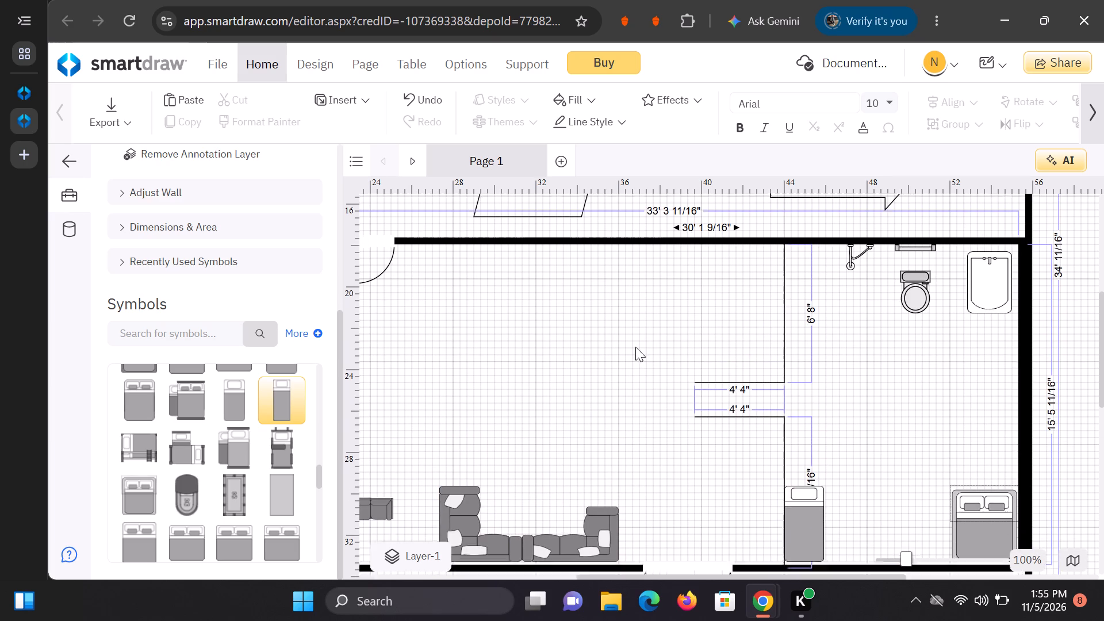
pyautogui.scroll(2, 275, 475)
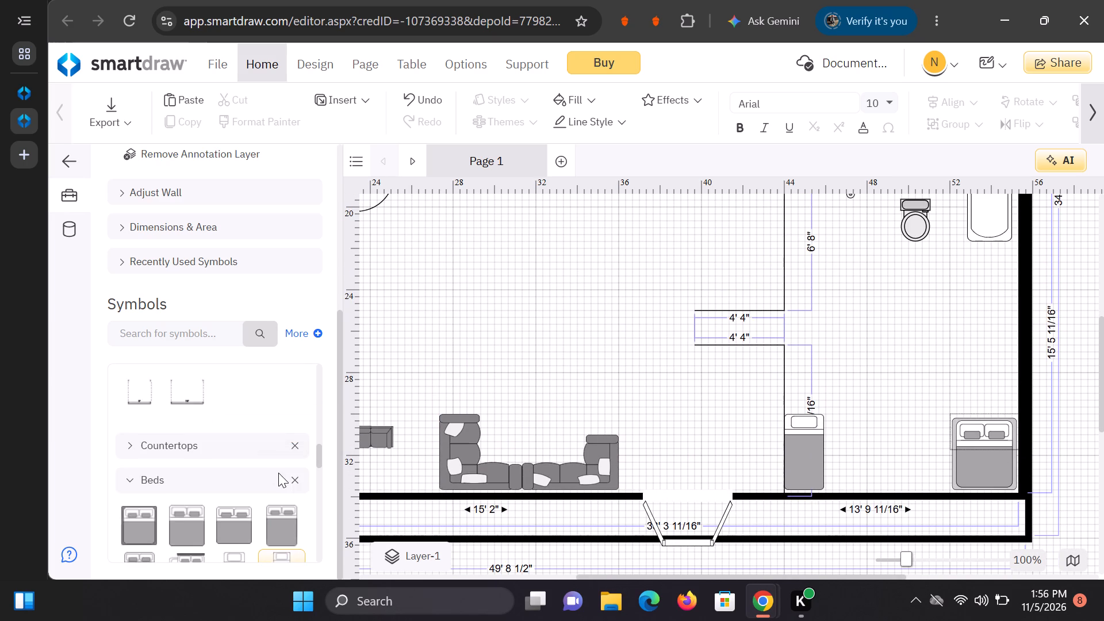
pyautogui.scroll(4, 278, 473)
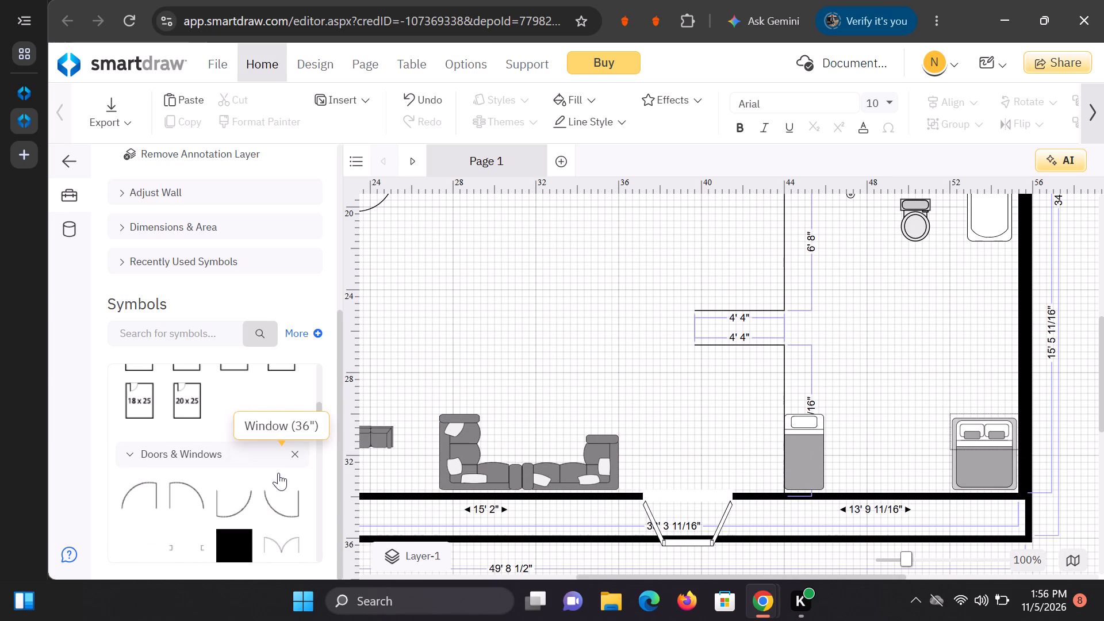
pyautogui.scroll(-5, 278, 473)
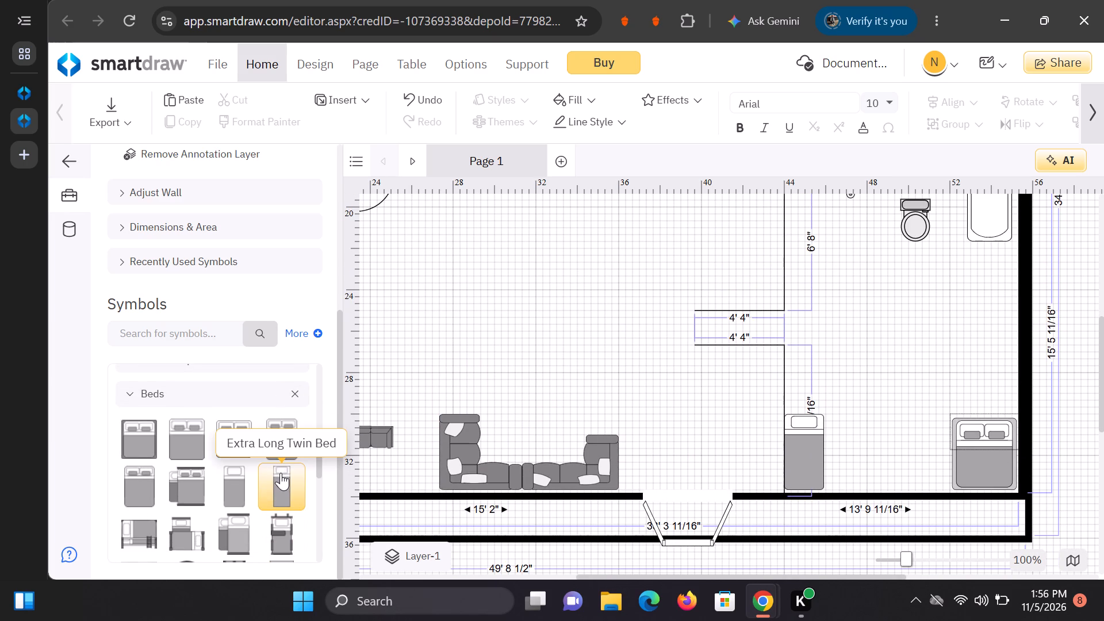
pyautogui.scroll(2, 279, 473)
pyautogui.scroll(-1, 279, 473)
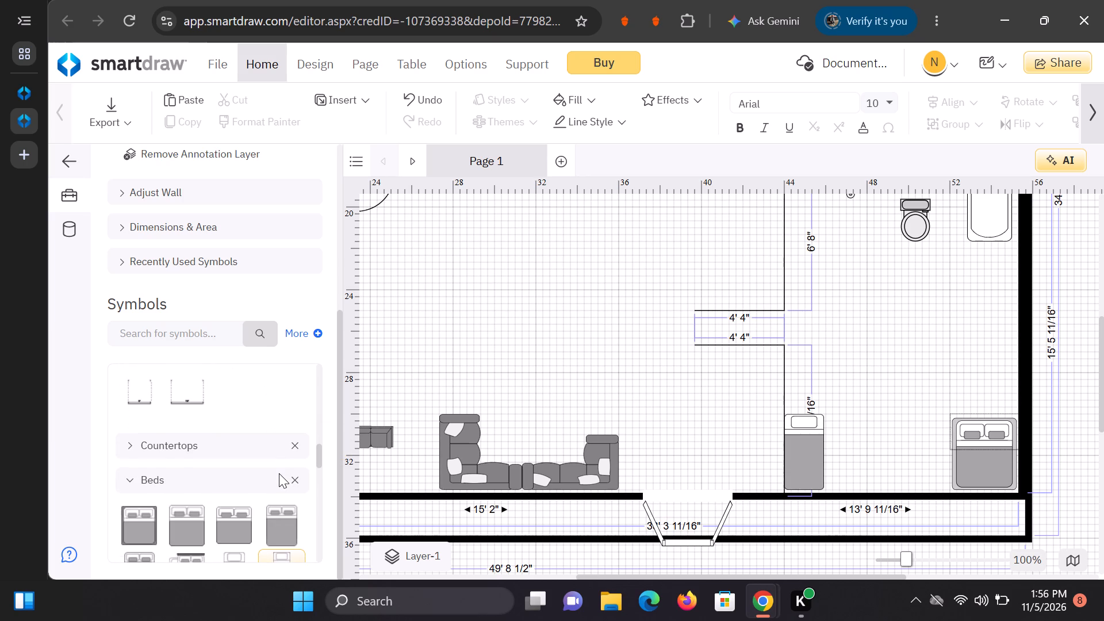
pyautogui.scroll(-3, 279, 473)
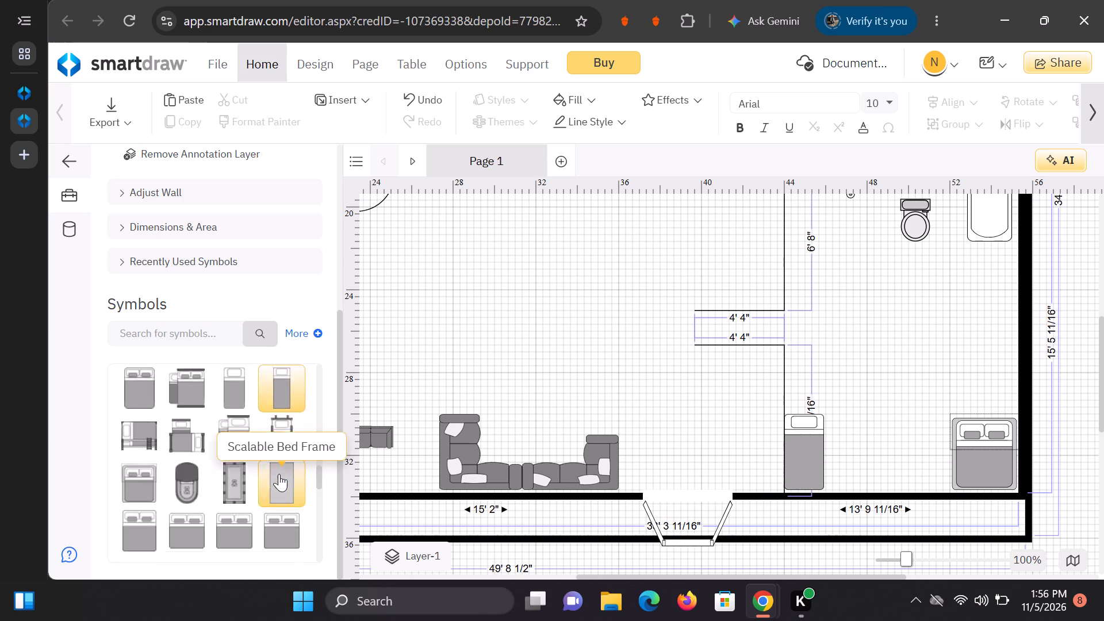
pyautogui.scroll(-2, 279, 474)
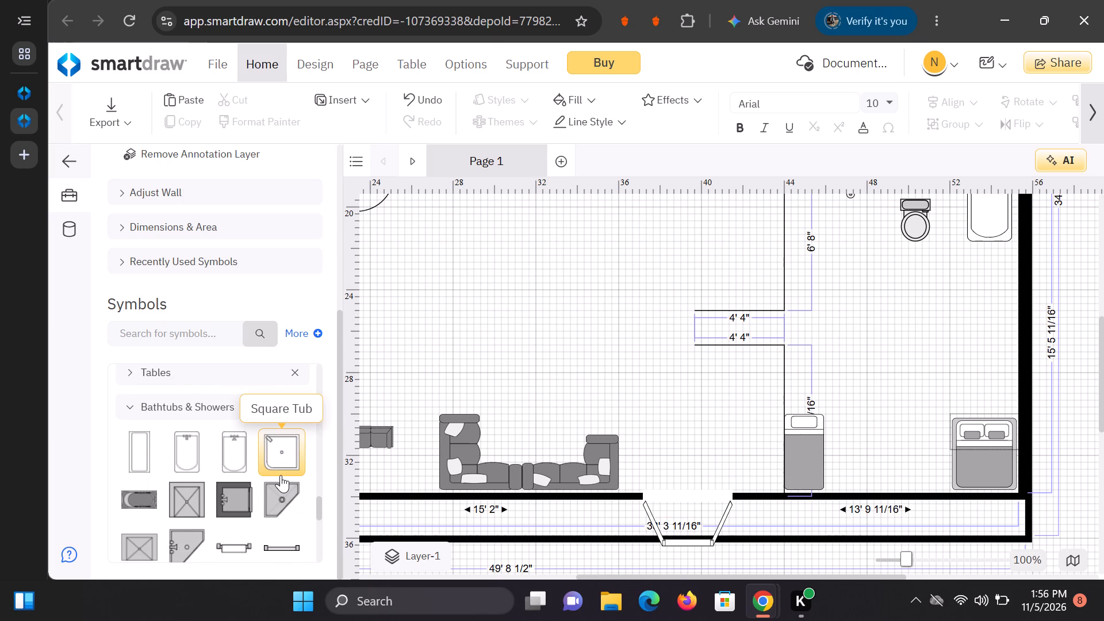
pyautogui.scroll(-6, 281, 475)
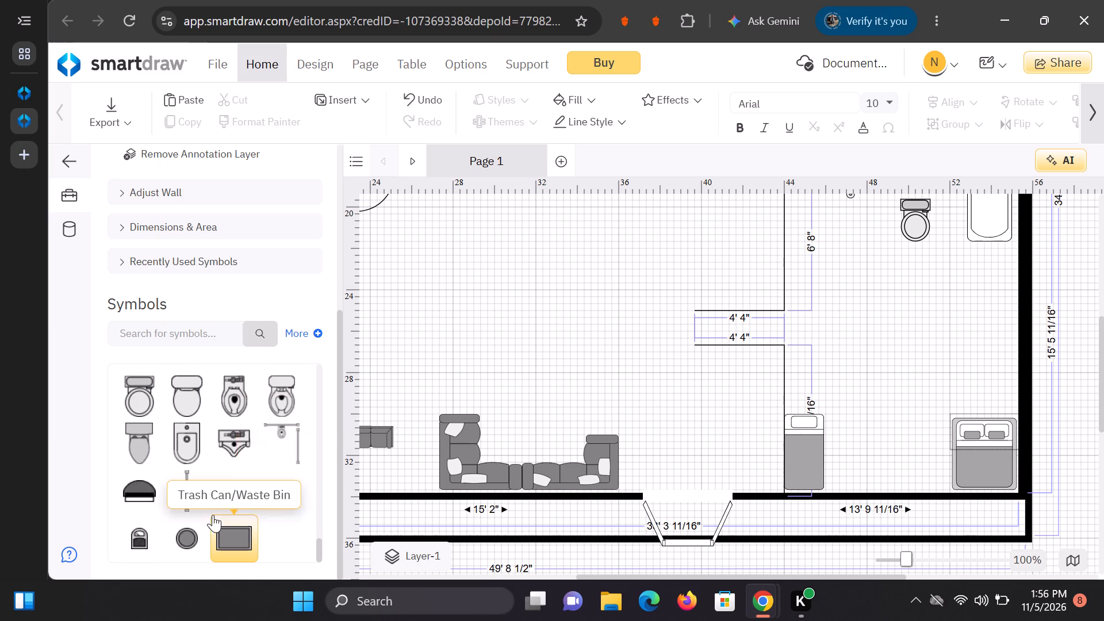
pyautogui.scroll(-4, 216, 513)
pyautogui.scroll(3, 216, 513)
pyautogui.scroll(-3, 215, 513)
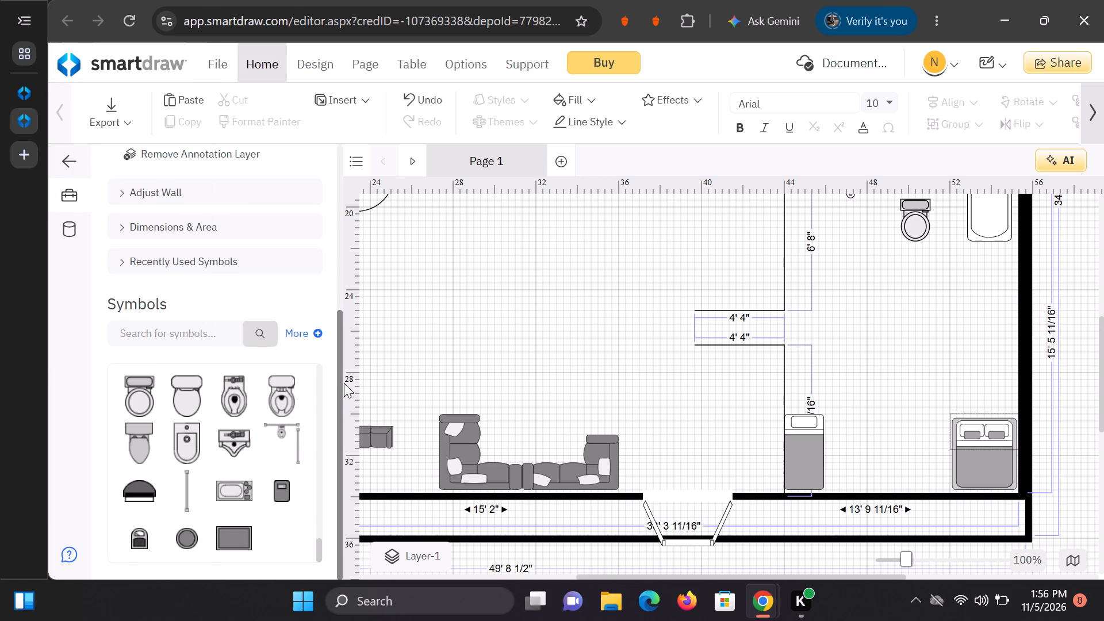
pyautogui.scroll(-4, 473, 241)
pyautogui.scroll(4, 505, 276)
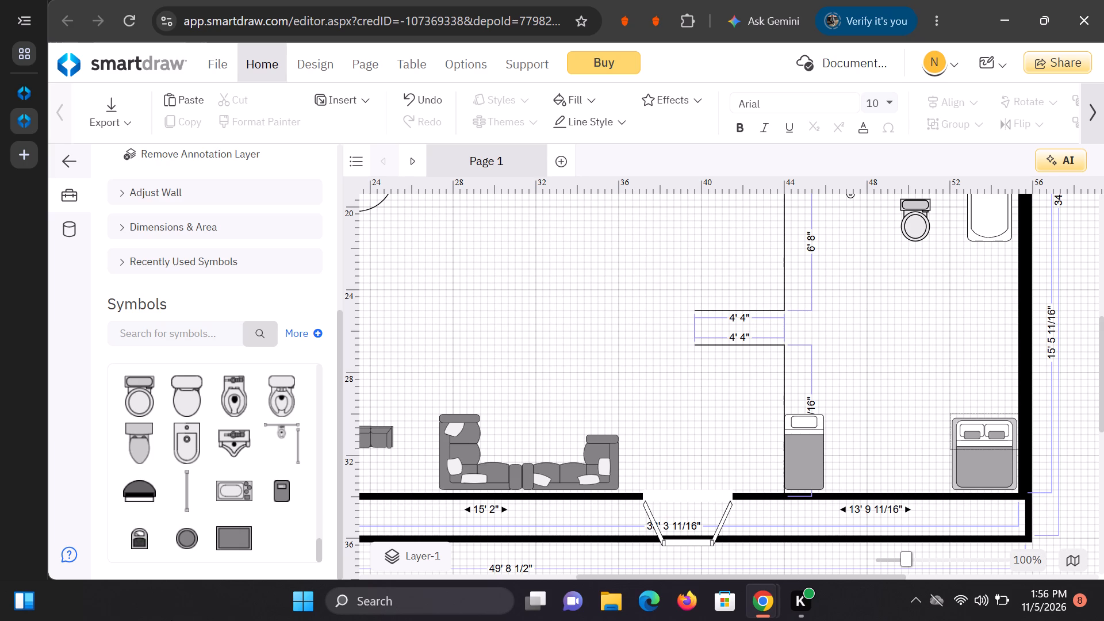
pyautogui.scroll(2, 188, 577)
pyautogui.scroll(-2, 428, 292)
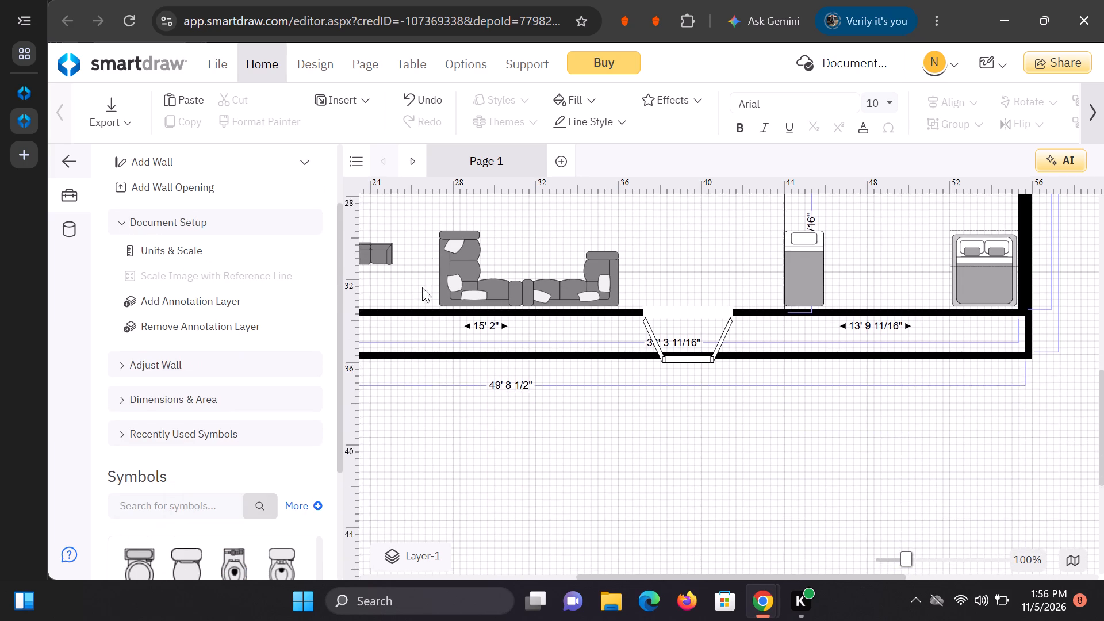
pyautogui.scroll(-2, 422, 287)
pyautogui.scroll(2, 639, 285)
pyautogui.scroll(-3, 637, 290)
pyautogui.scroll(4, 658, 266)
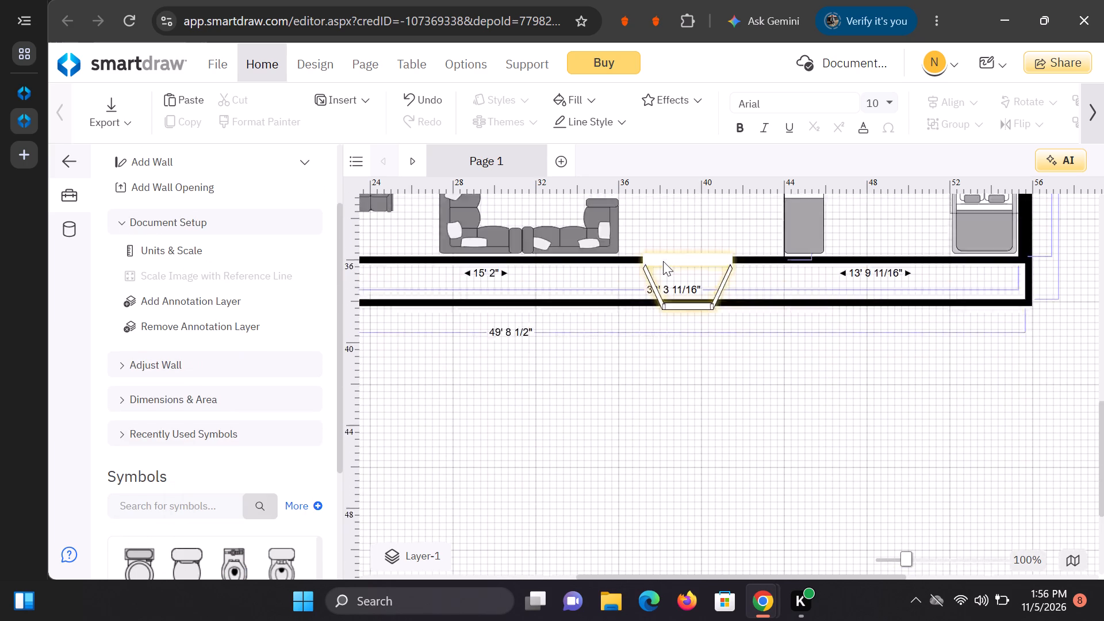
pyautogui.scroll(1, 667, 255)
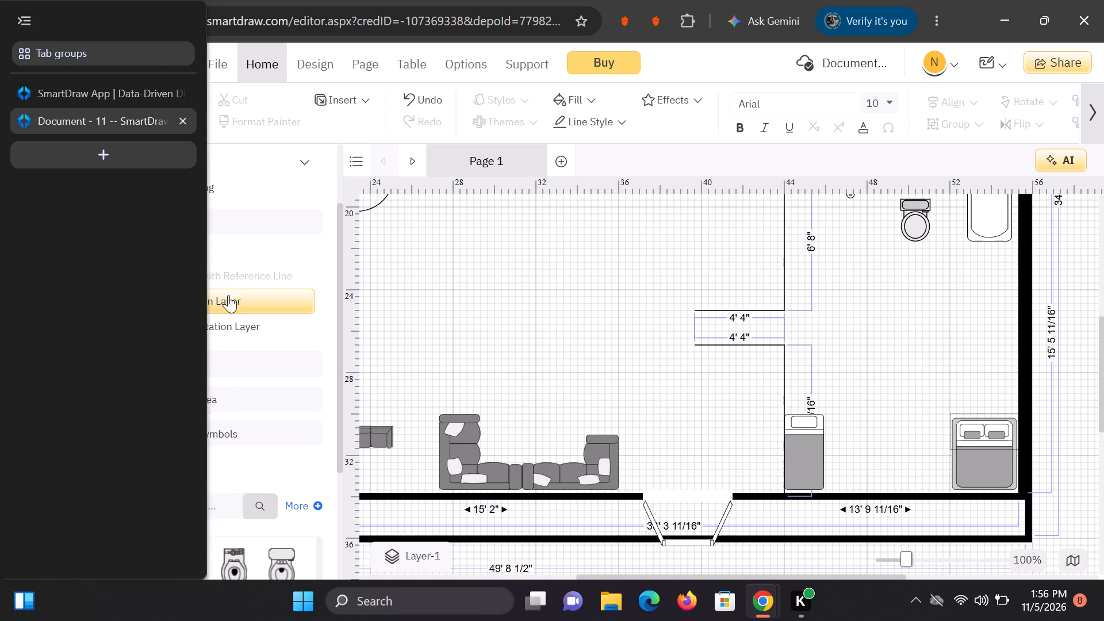
# Look through the symbol library, from Toilets up to Room Outlines and back to Beds, for further furnishings.
pyautogui.scroll(-13, 184, 354)
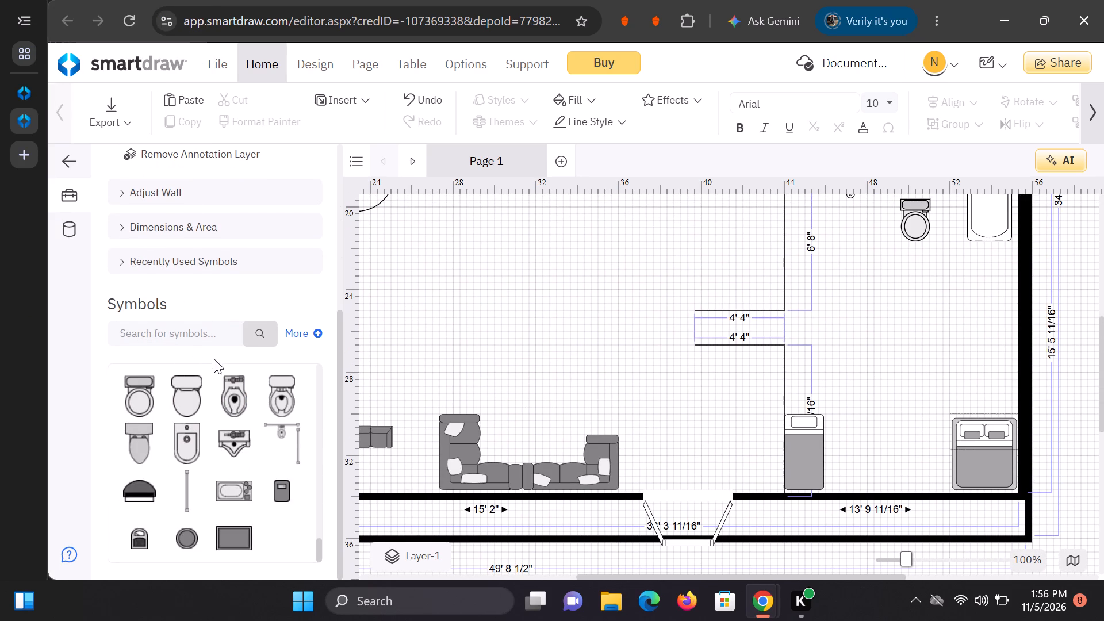
pyautogui.scroll(2, 202, 481)
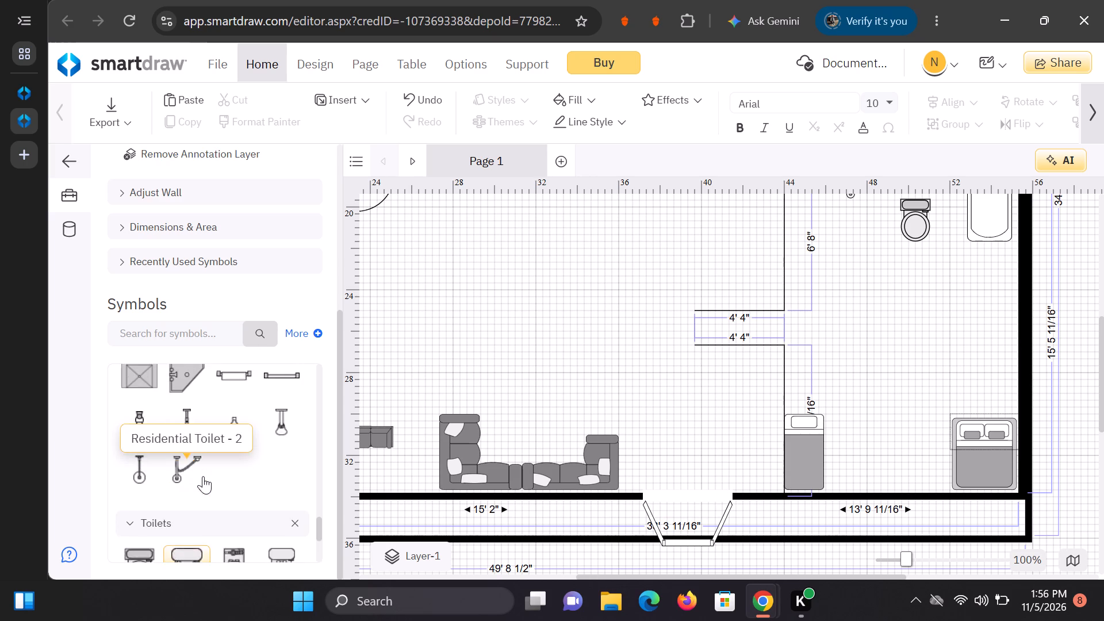
pyautogui.scroll(6, 203, 476)
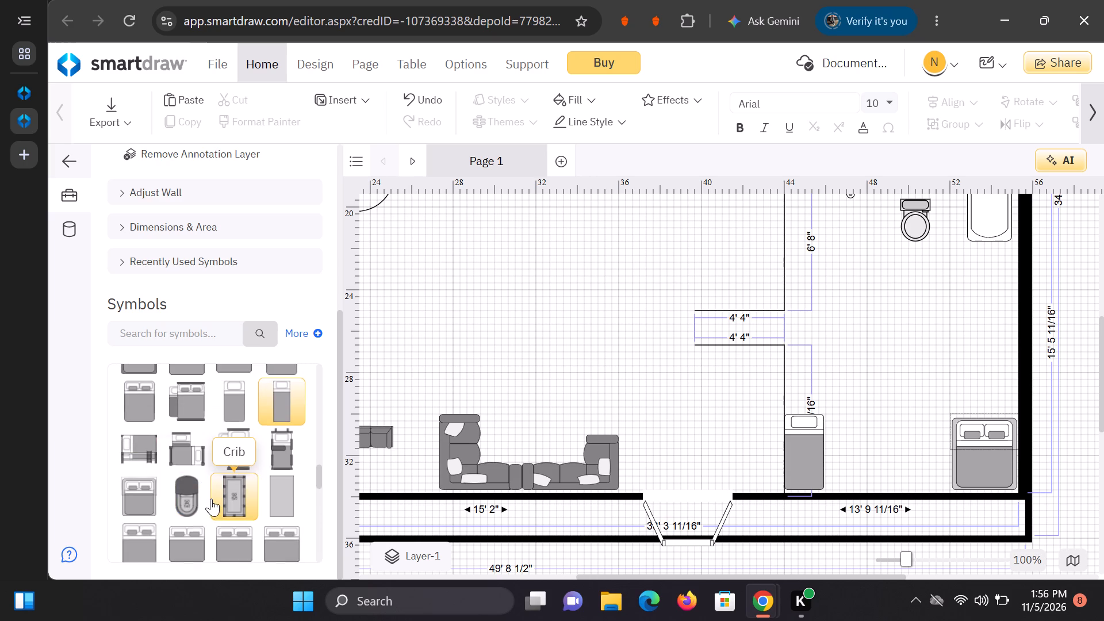
pyautogui.scroll(5, 211, 499)
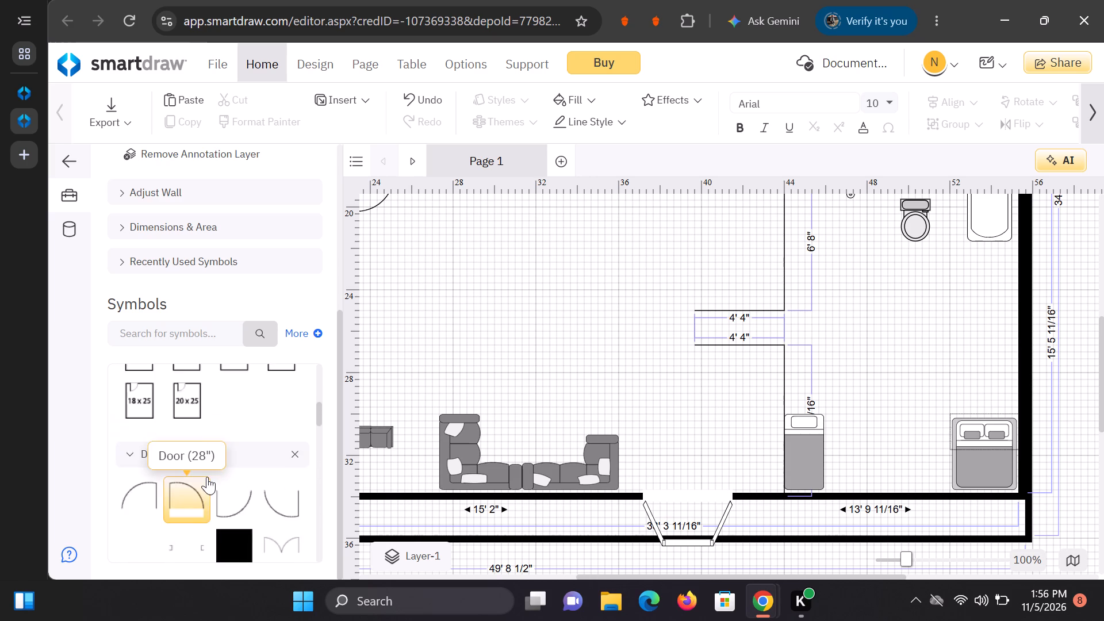
pyautogui.scroll(7, 207, 477)
pyautogui.scroll(-8, 212, 463)
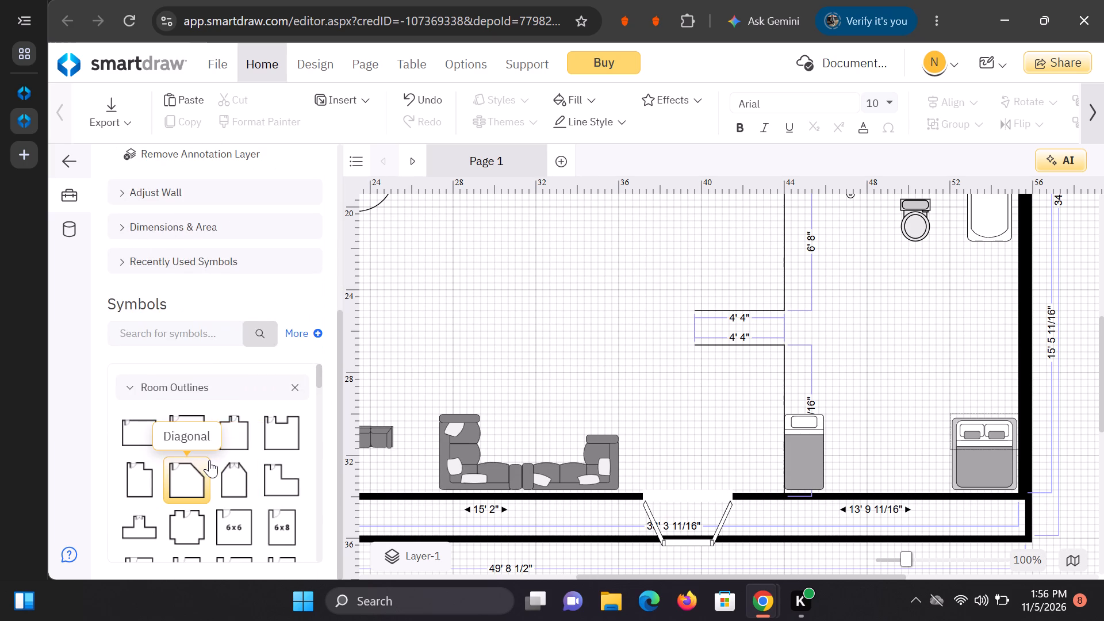
pyautogui.scroll(-10, 209, 460)
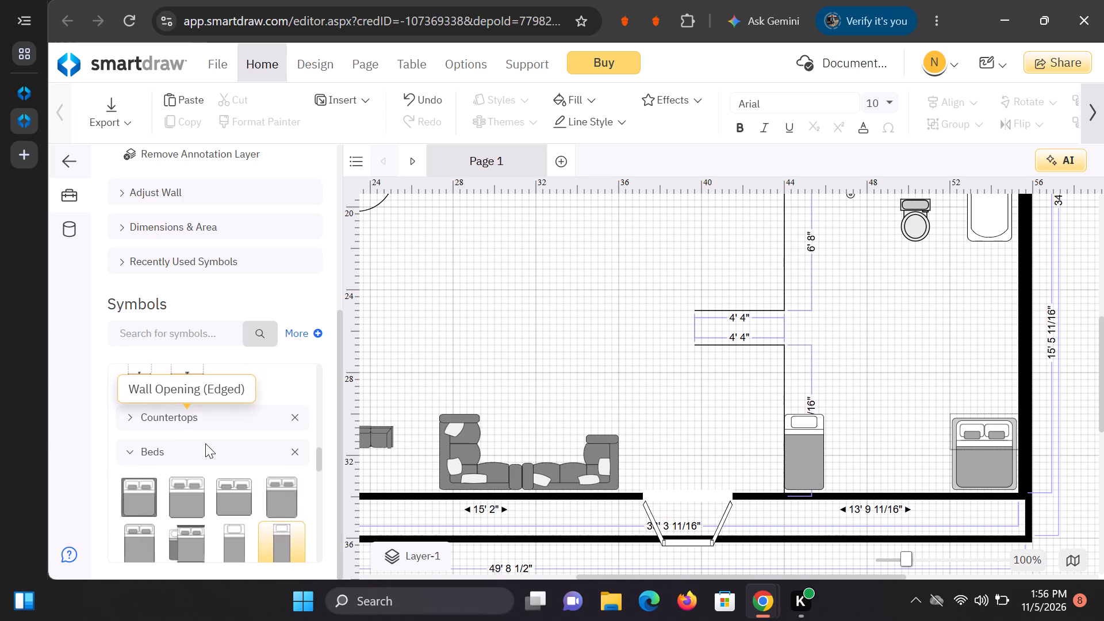
pyautogui.scroll(-3, 205, 443)
pyautogui.scroll(3, 207, 443)
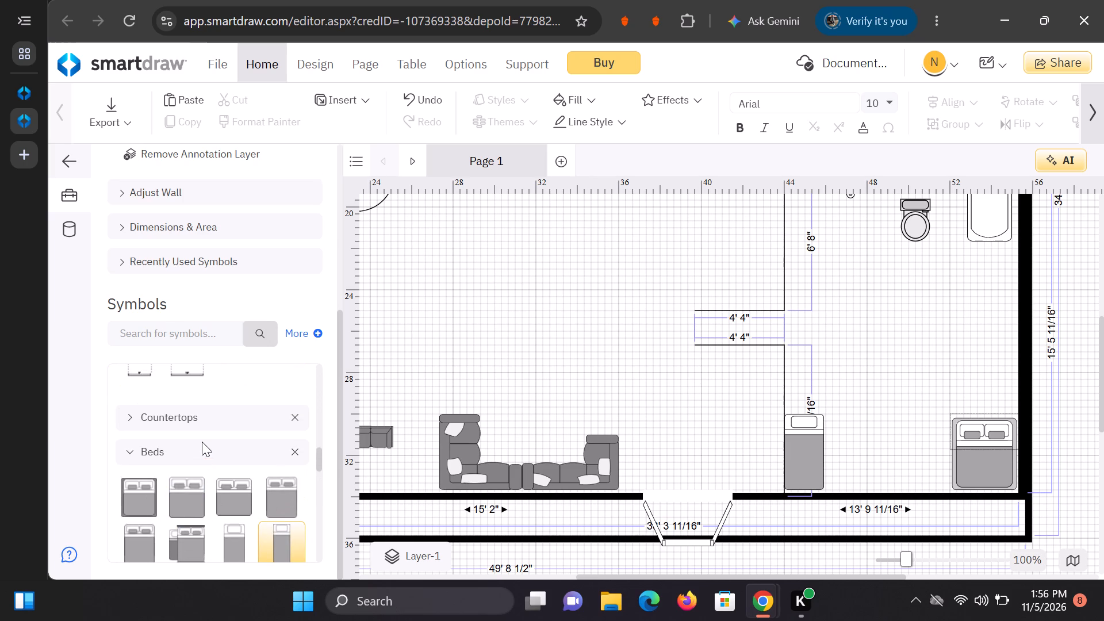
# Add a Rectangle Table Leaf - Left from the Tables symbols below the toilet, at about 48' 10" left and 24' top.
pyautogui.scroll(-4, 193, 435)
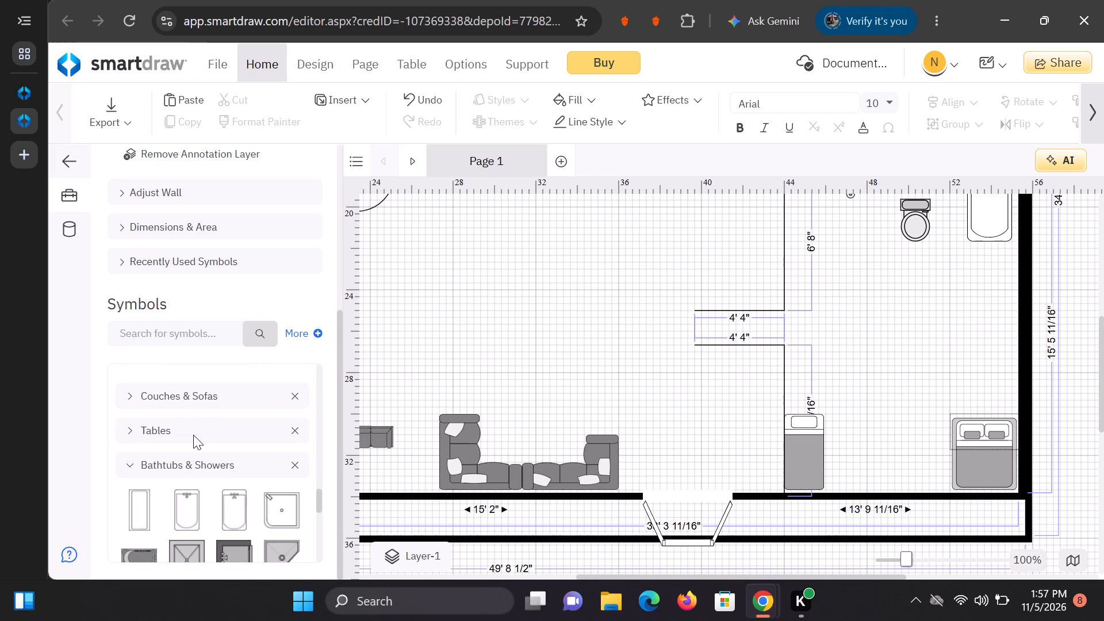
pyautogui.click(203, 428)
pyautogui.click(197, 436)
pyautogui.click(147, 433)
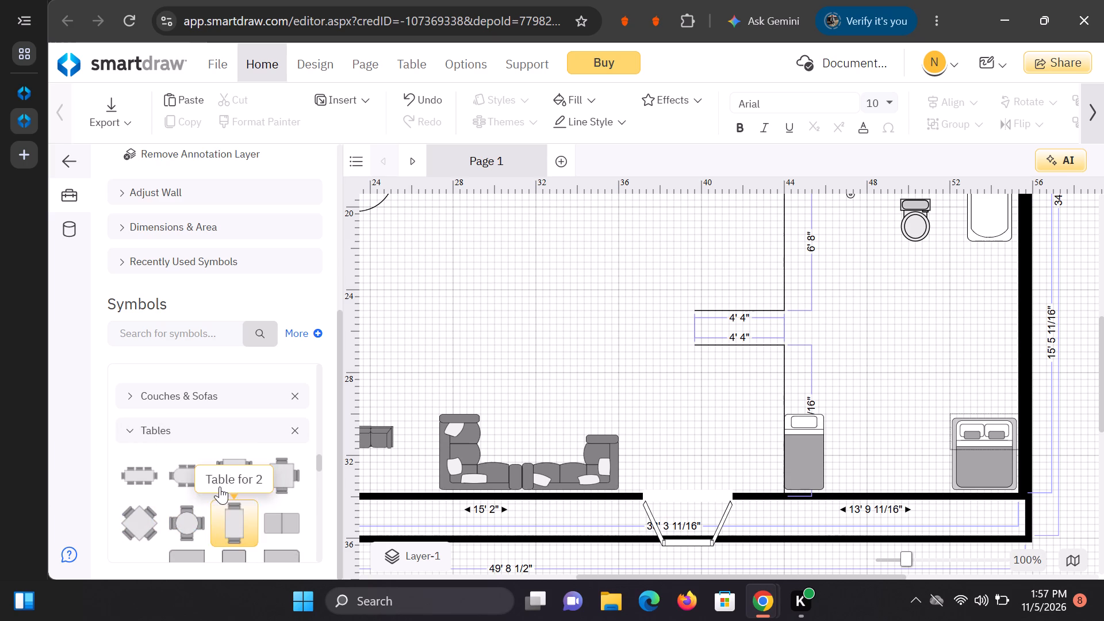
pyautogui.scroll(-1, 220, 486)
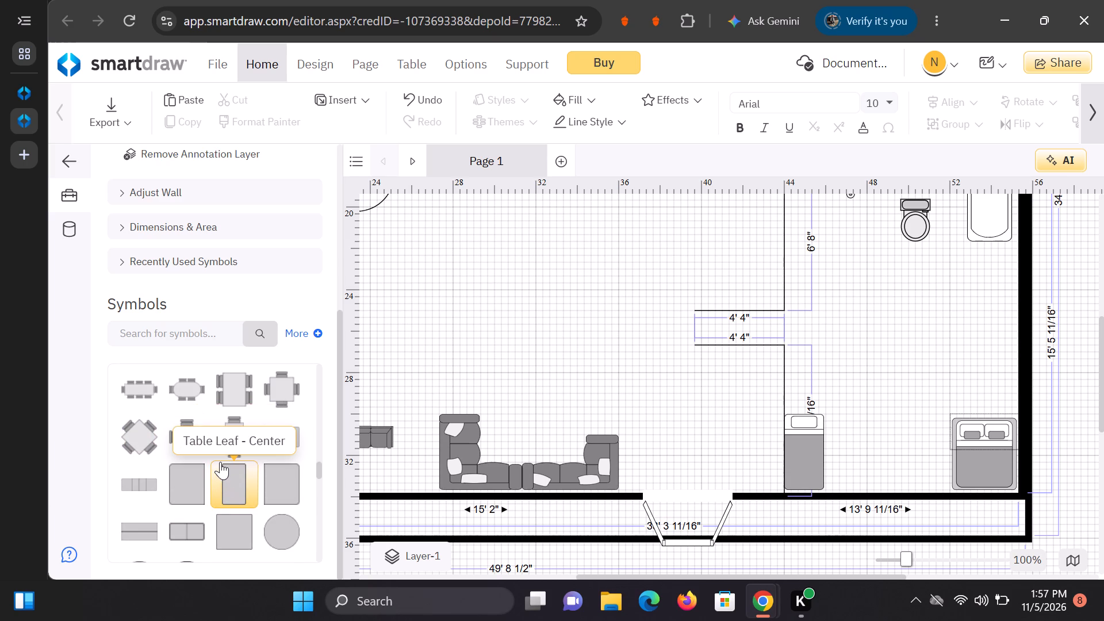
pyautogui.click(183, 486)
pyautogui.click(183, 485)
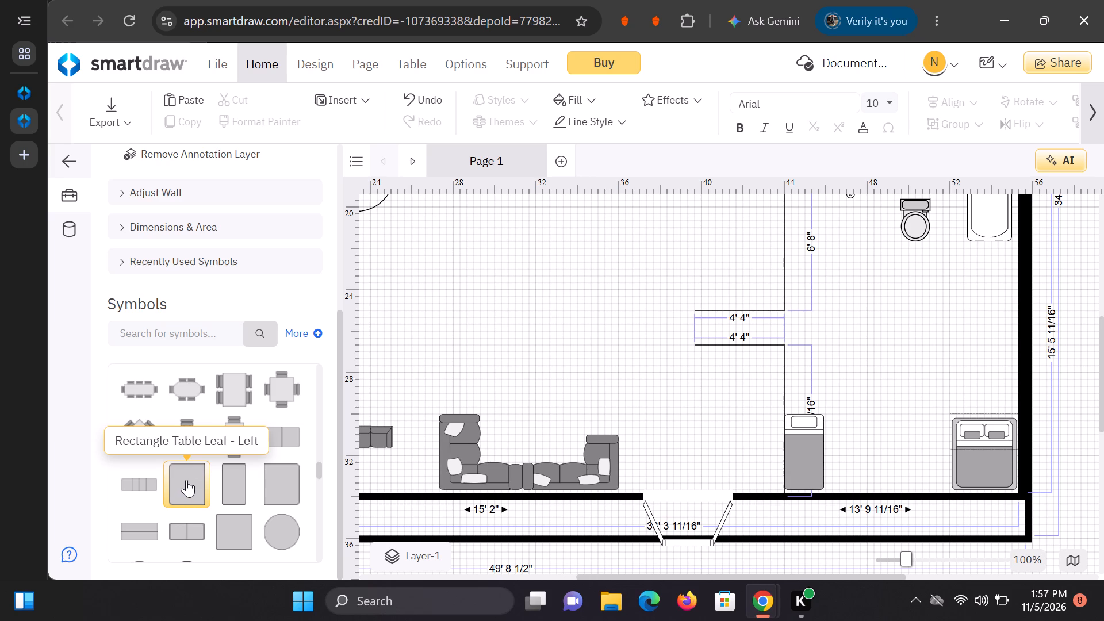
pyautogui.doubleClick(194, 488)
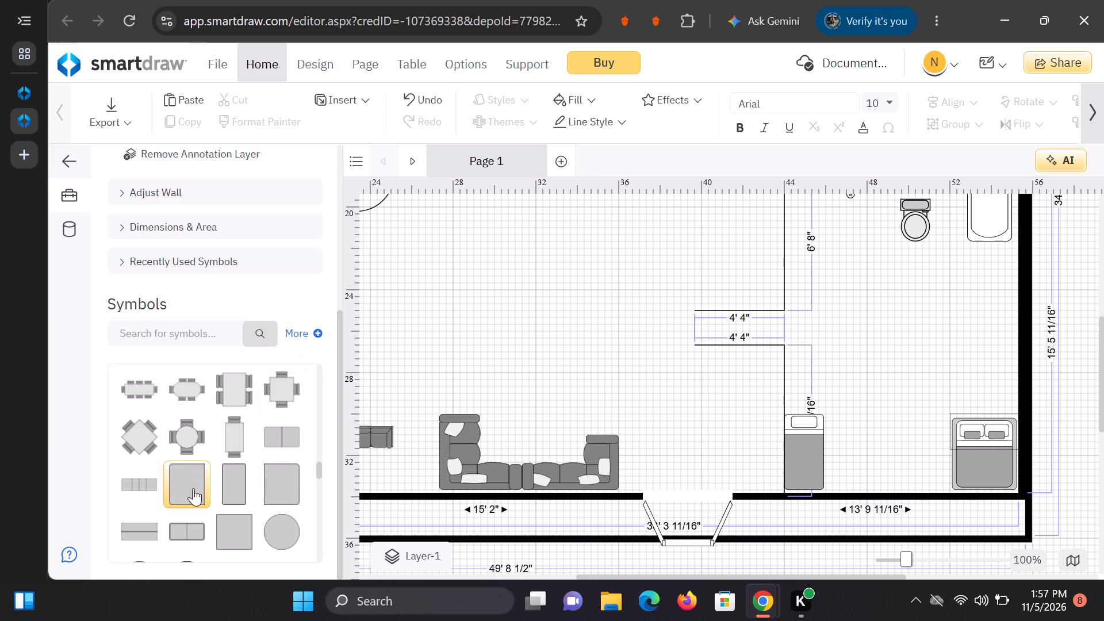
pyautogui.moveTo(492, 316); pyautogui.dragTo(899, 348)
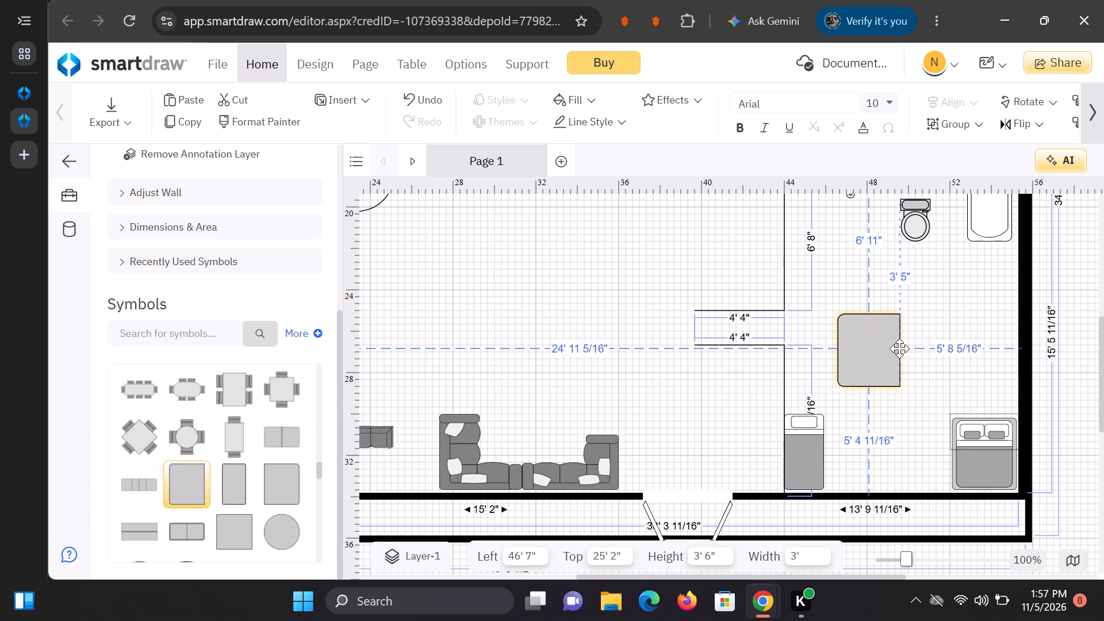
pyautogui.moveTo(899, 348); pyautogui.dragTo(931, 340)
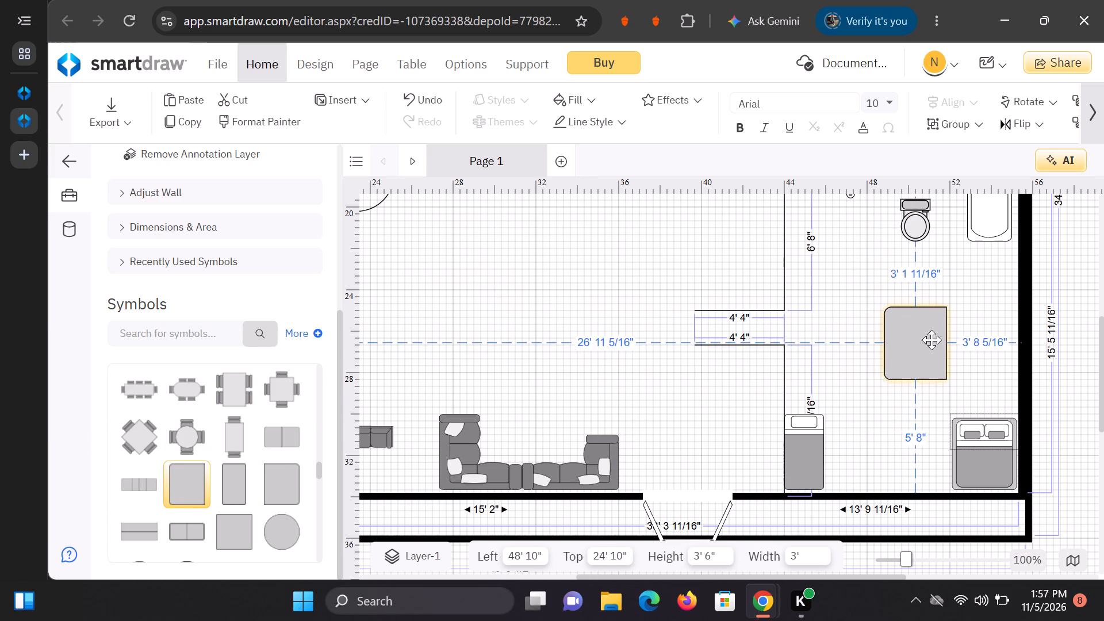
pyautogui.moveTo(931, 340); pyautogui.dragTo(931, 335)
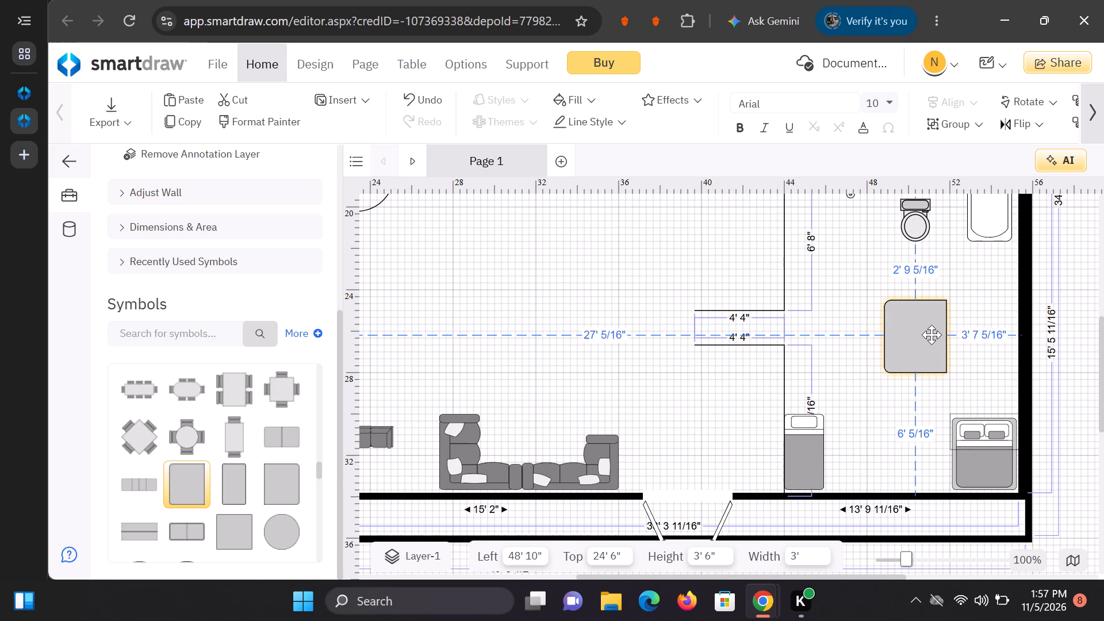
pyautogui.moveTo(931, 335); pyautogui.dragTo(932, 324)
pyautogui.click(848, 330)
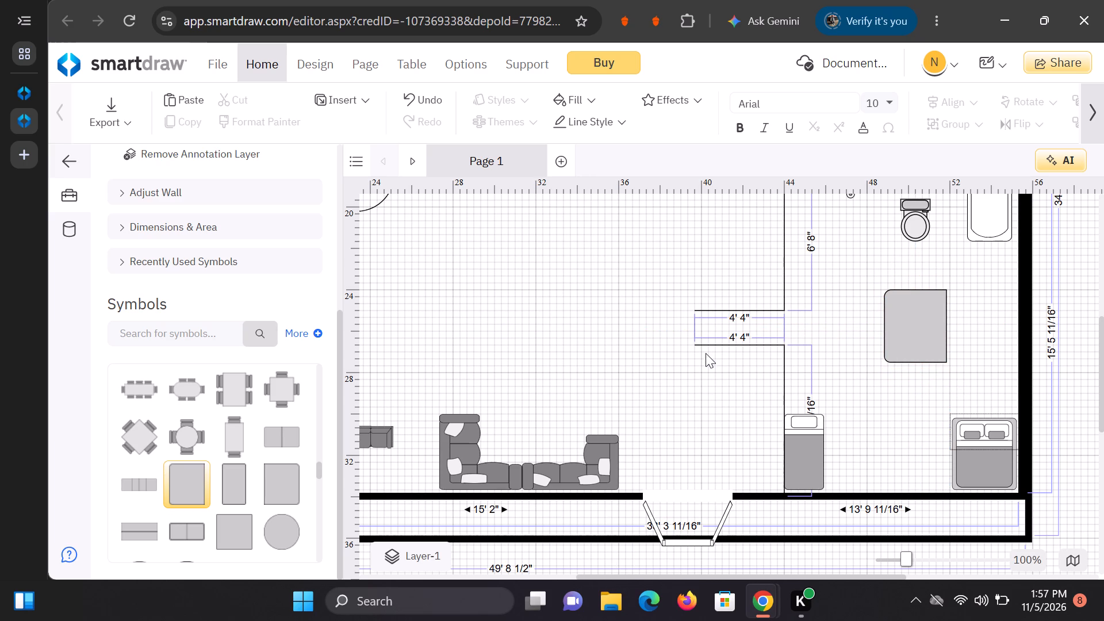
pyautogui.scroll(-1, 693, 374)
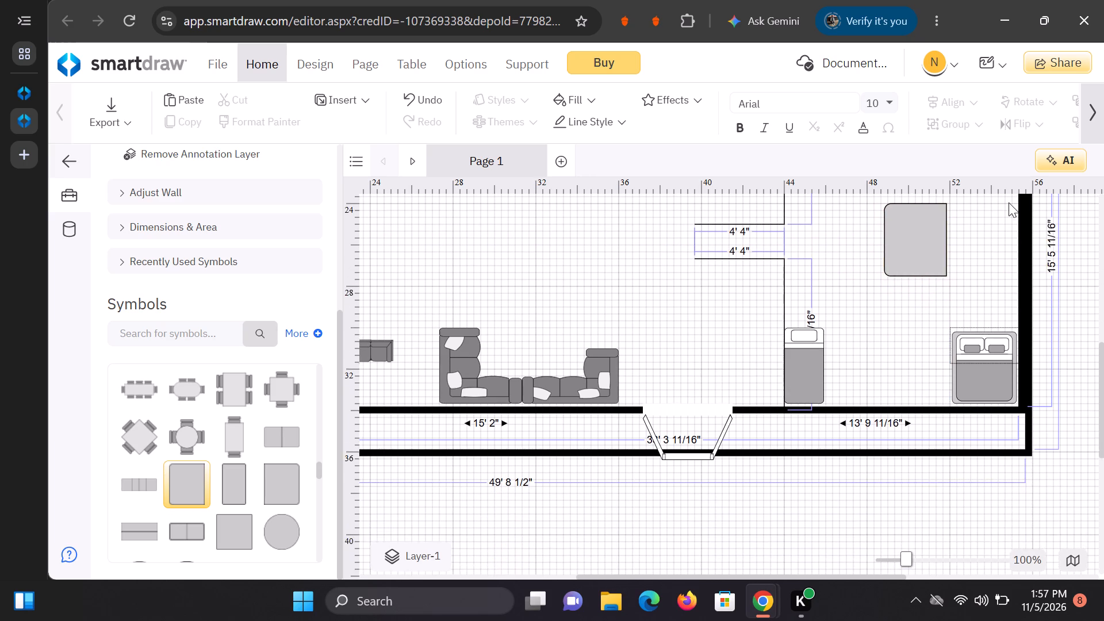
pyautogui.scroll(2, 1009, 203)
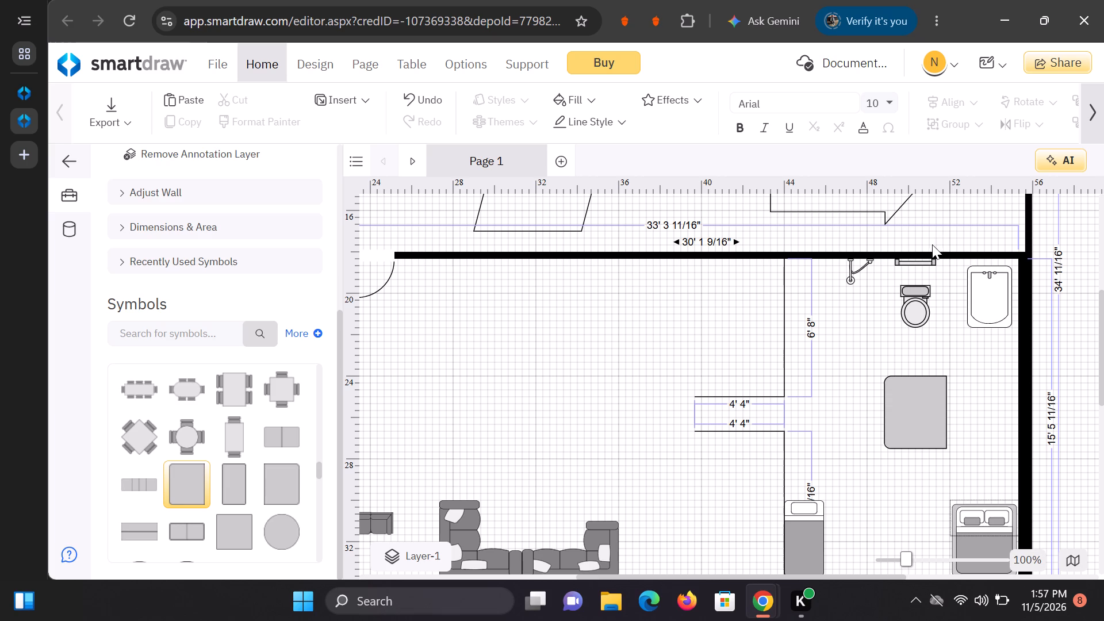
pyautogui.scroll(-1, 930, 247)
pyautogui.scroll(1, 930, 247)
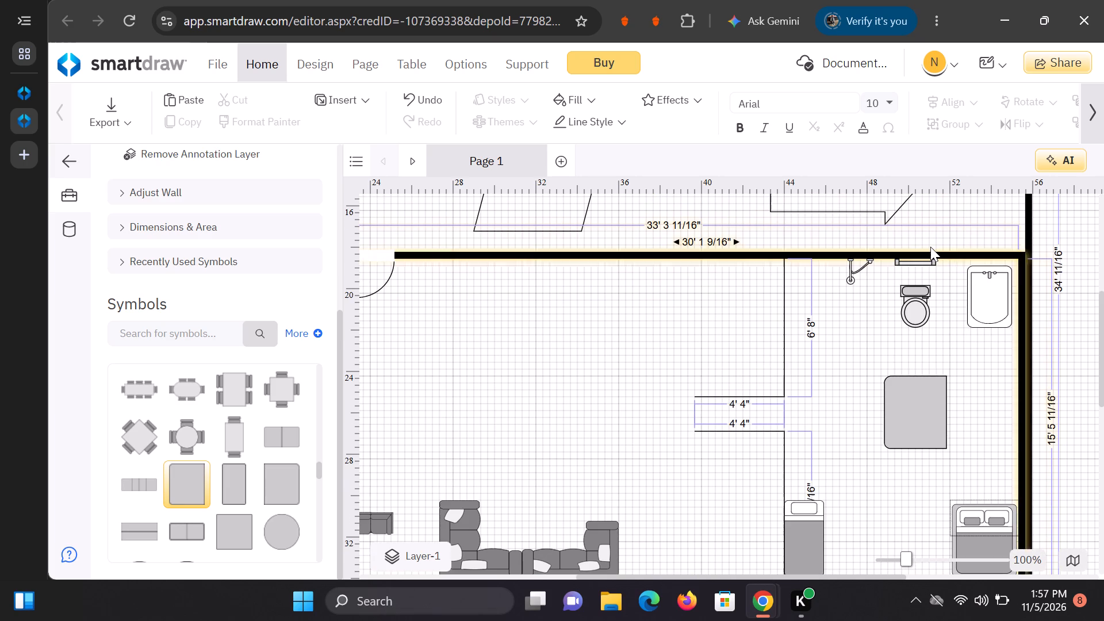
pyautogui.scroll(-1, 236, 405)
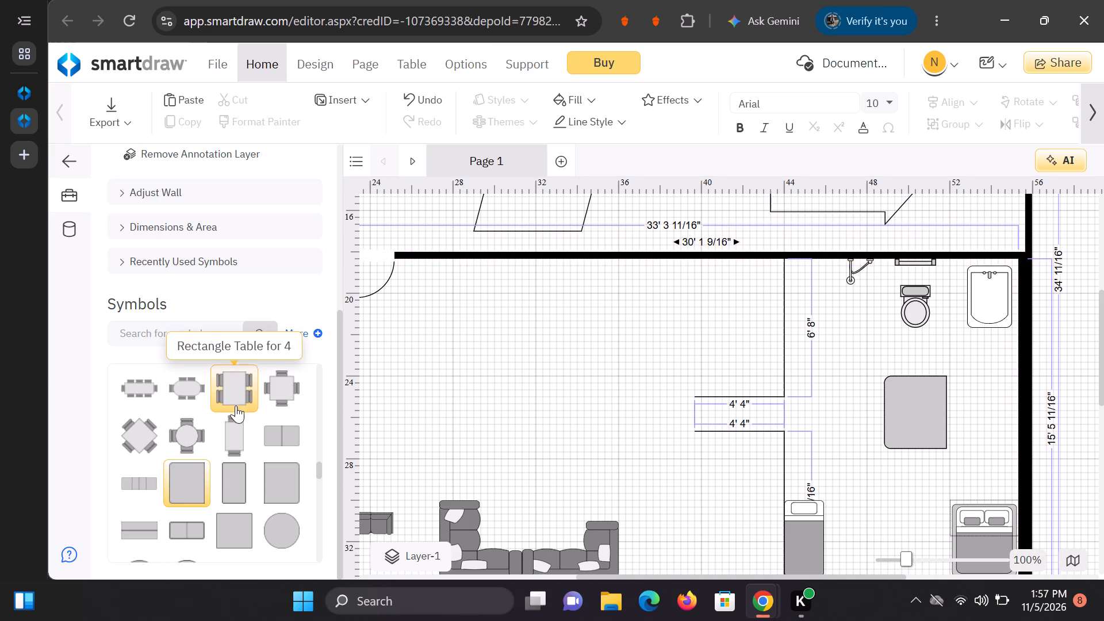
# Look through the Tables, Bathtubs & Showers, Toilets and Beds symbols for another furnishing to add.
pyautogui.scroll(-4, 236, 405)
pyautogui.scroll(2, 236, 388)
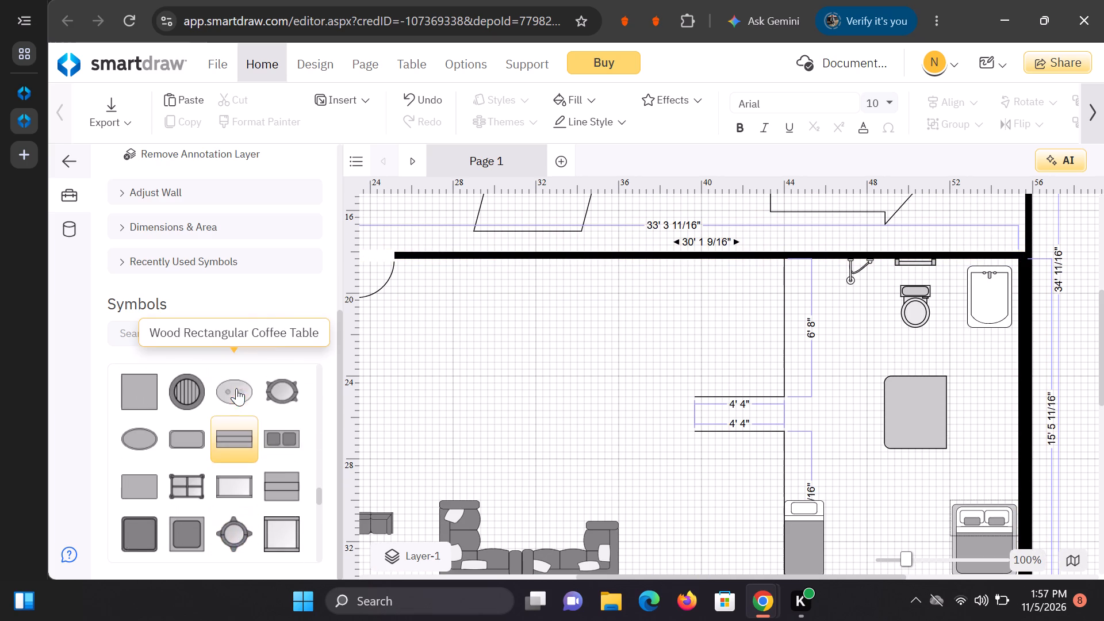
pyautogui.scroll(-5, 236, 388)
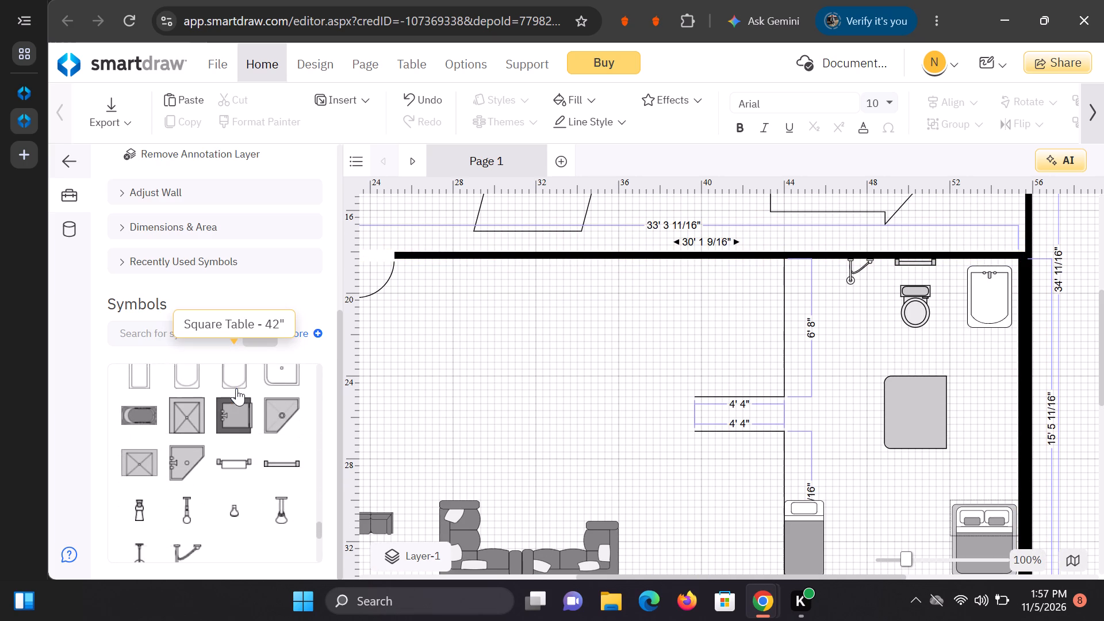
pyautogui.scroll(-1, 236, 388)
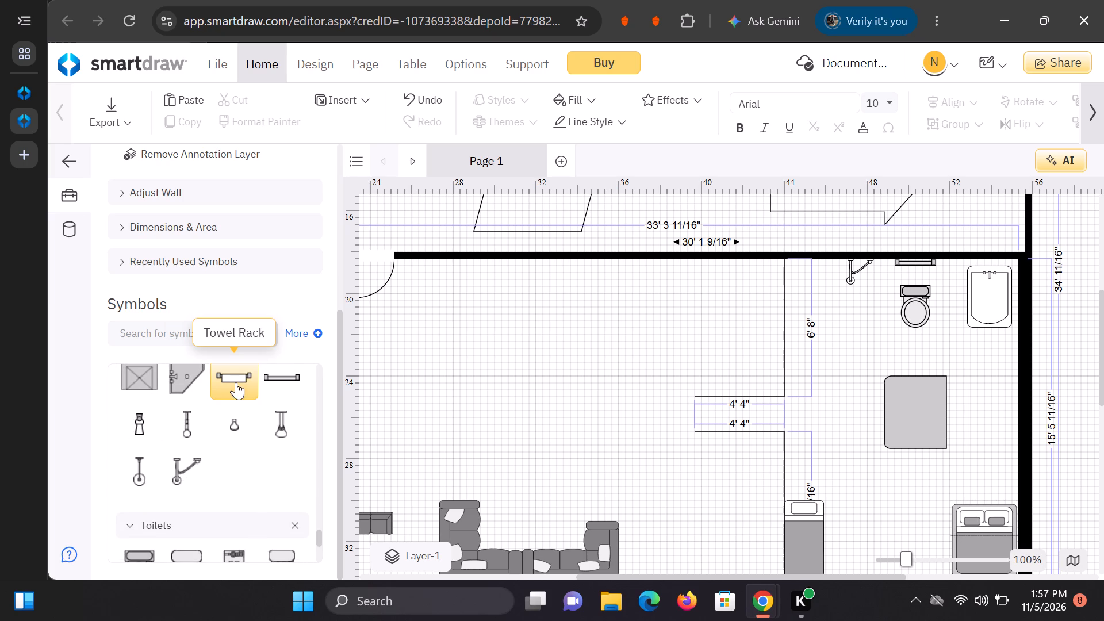
pyautogui.scroll(1, 235, 374)
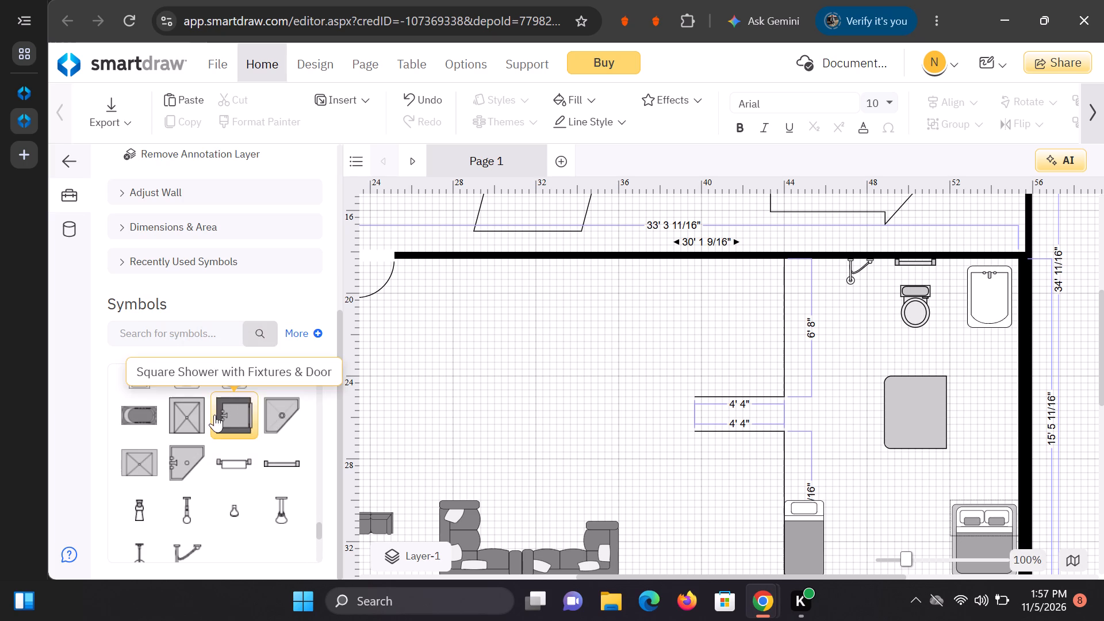
pyautogui.scroll(-11, 213, 418)
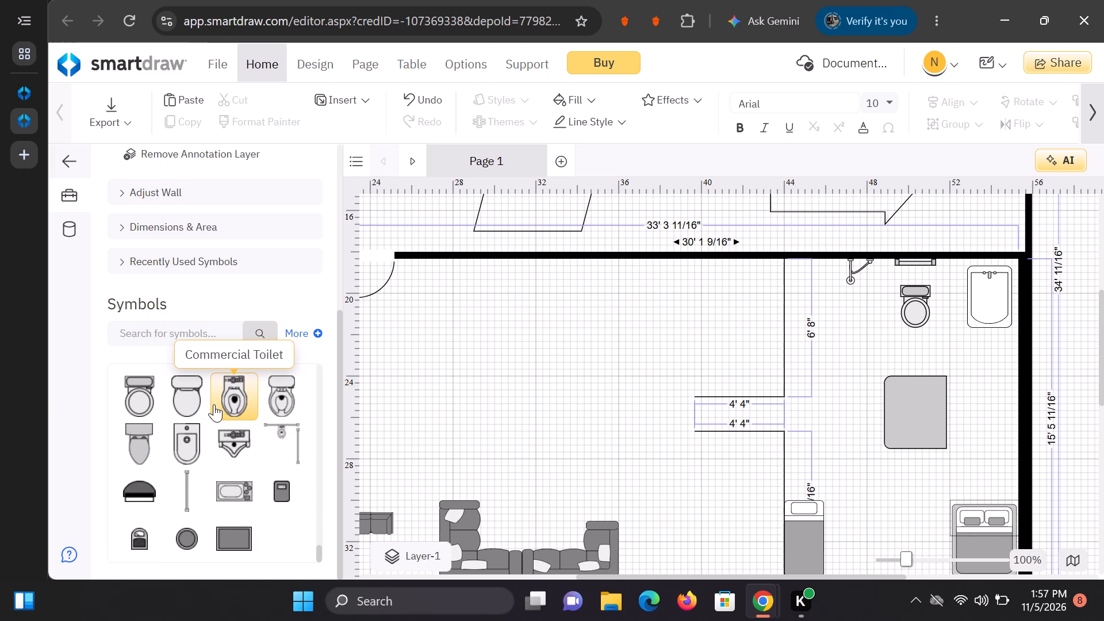
pyautogui.scroll(-5, 214, 404)
pyautogui.scroll(2, 216, 408)
pyautogui.scroll(-5, 215, 407)
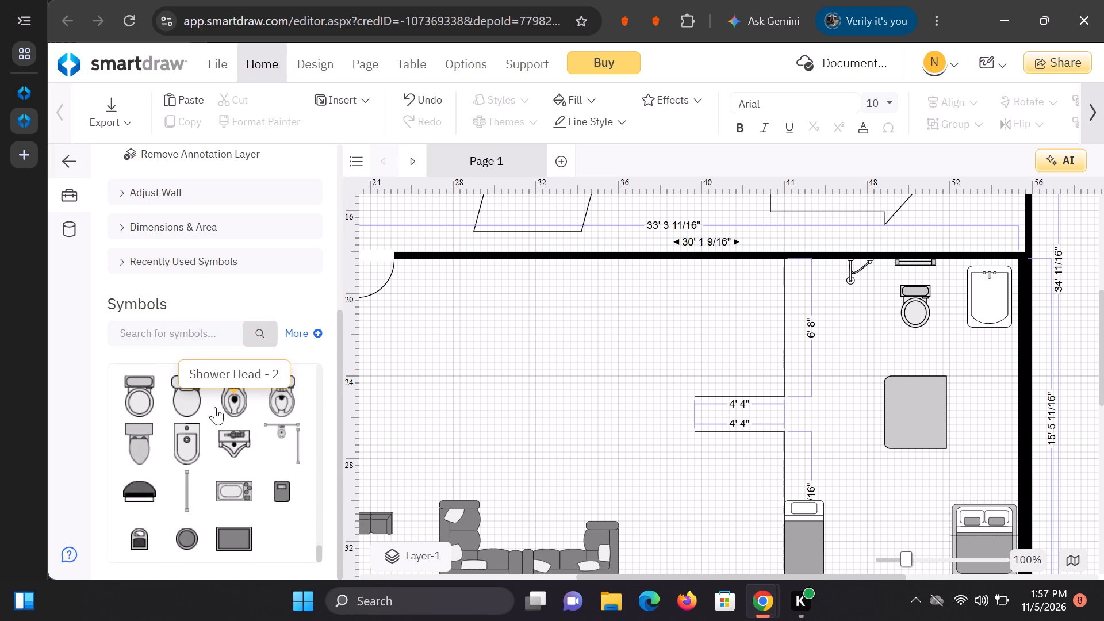
pyautogui.scroll(-1, 215, 407)
pyautogui.scroll(6, 214, 403)
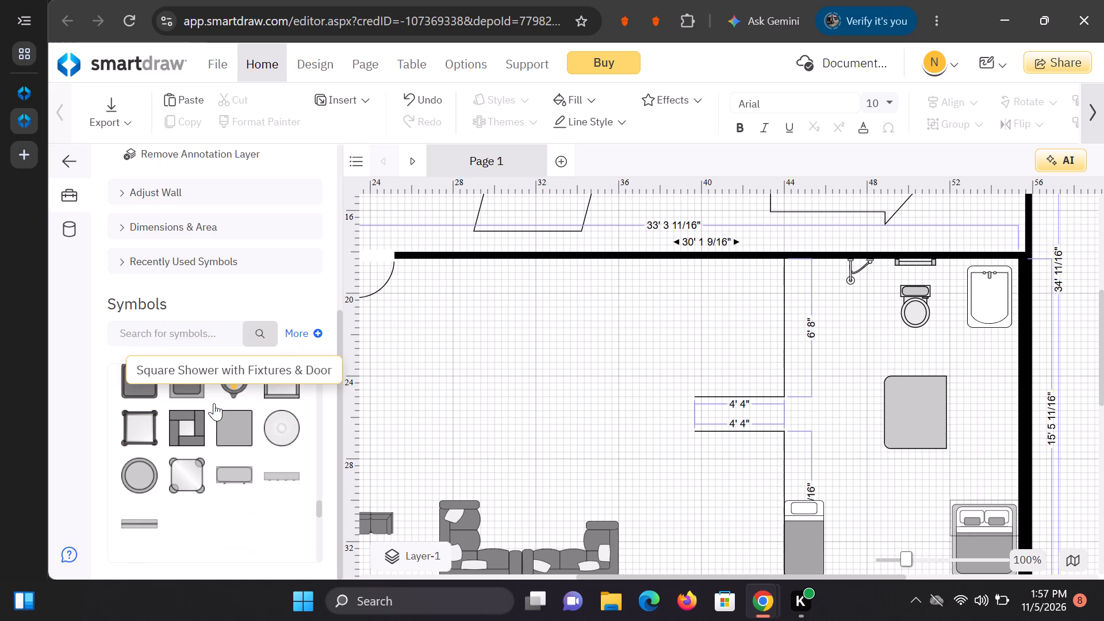
pyautogui.scroll(3, 214, 403)
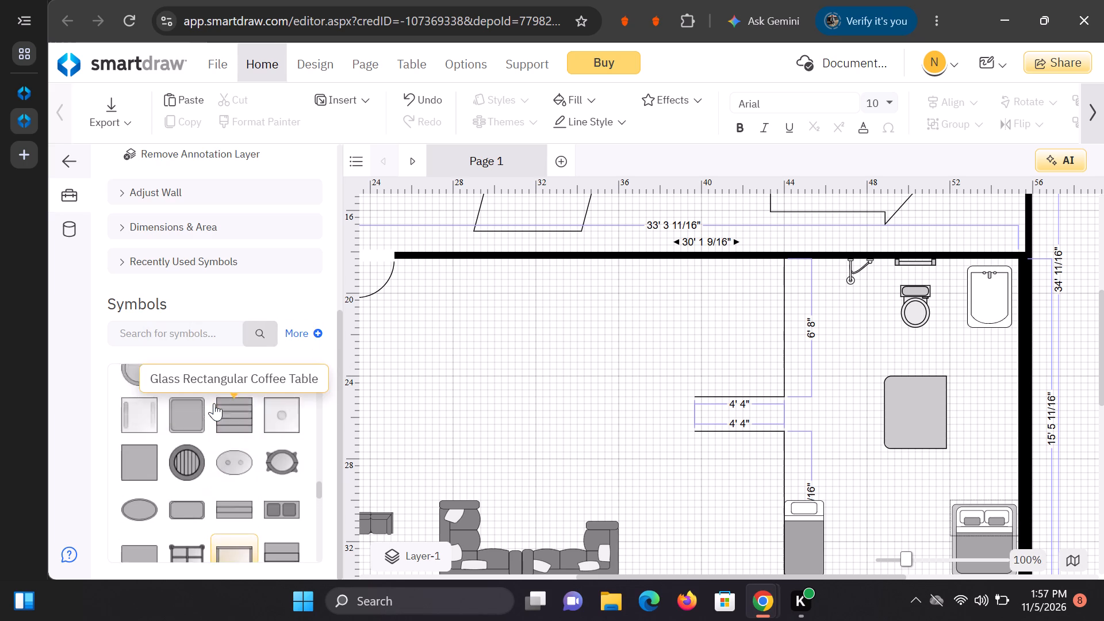
pyautogui.scroll(3, 214, 403)
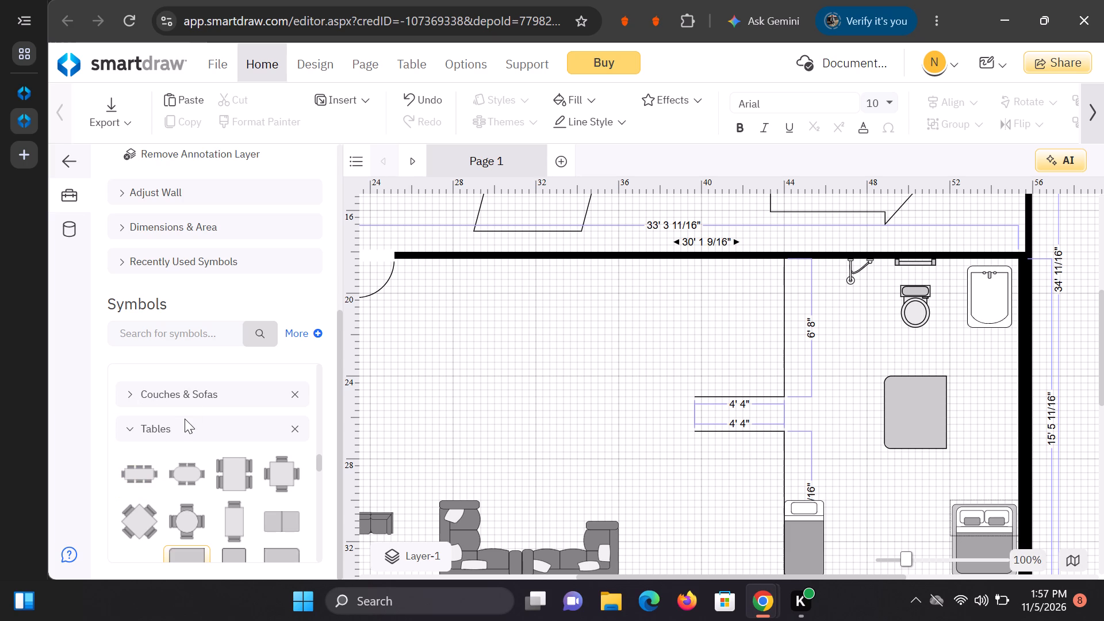
pyautogui.scroll(-1, 182, 422)
pyautogui.scroll(2, 182, 425)
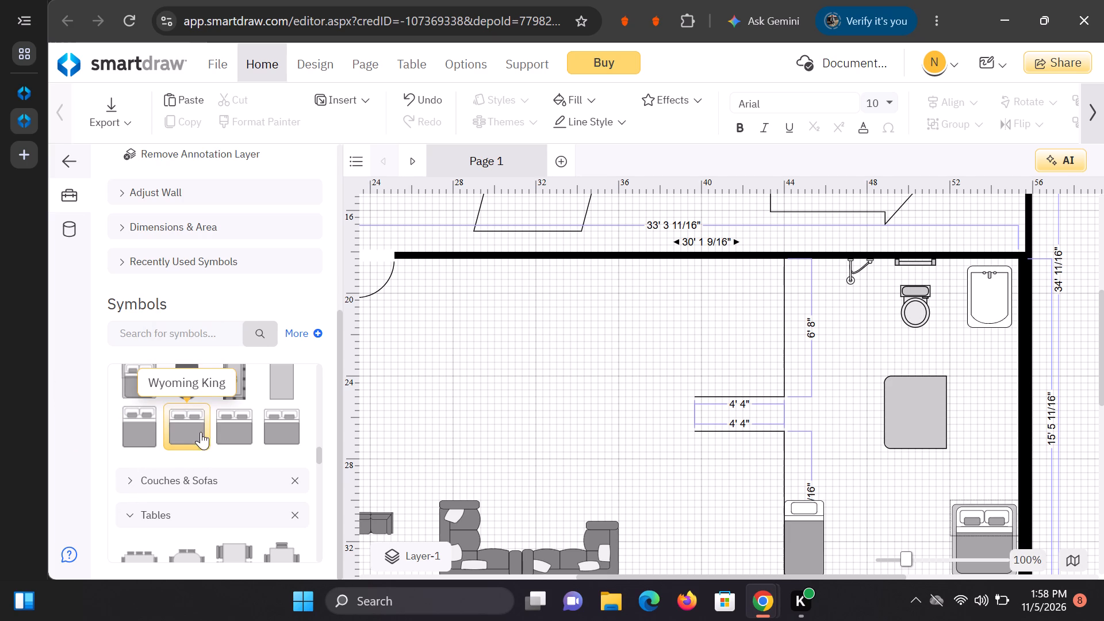
pyautogui.scroll(-2, 197, 481)
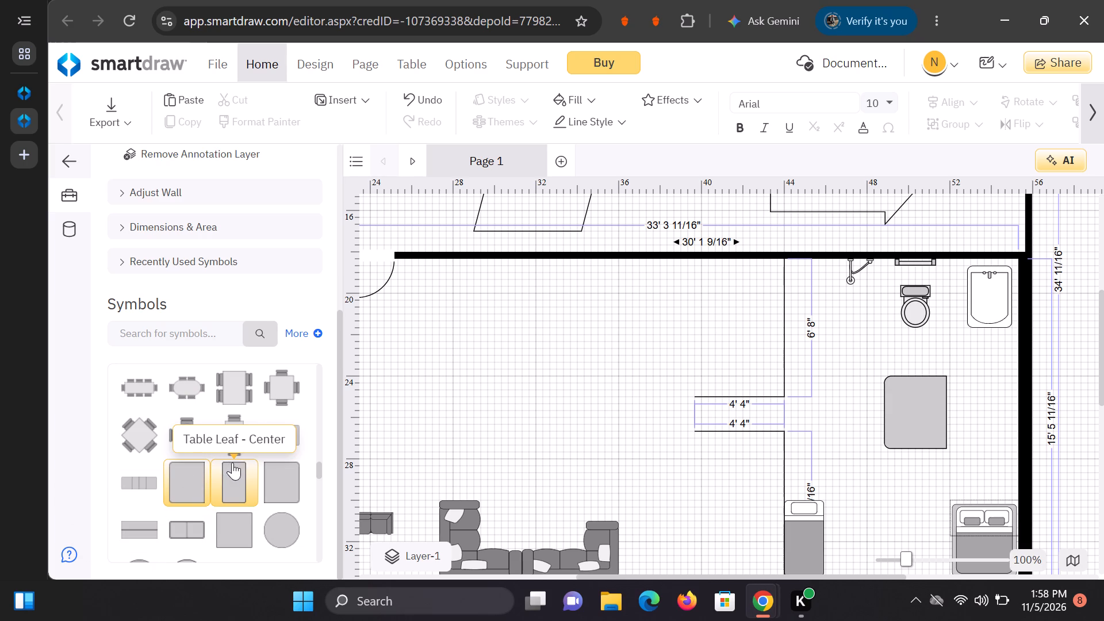
pyautogui.scroll(-3, 245, 490)
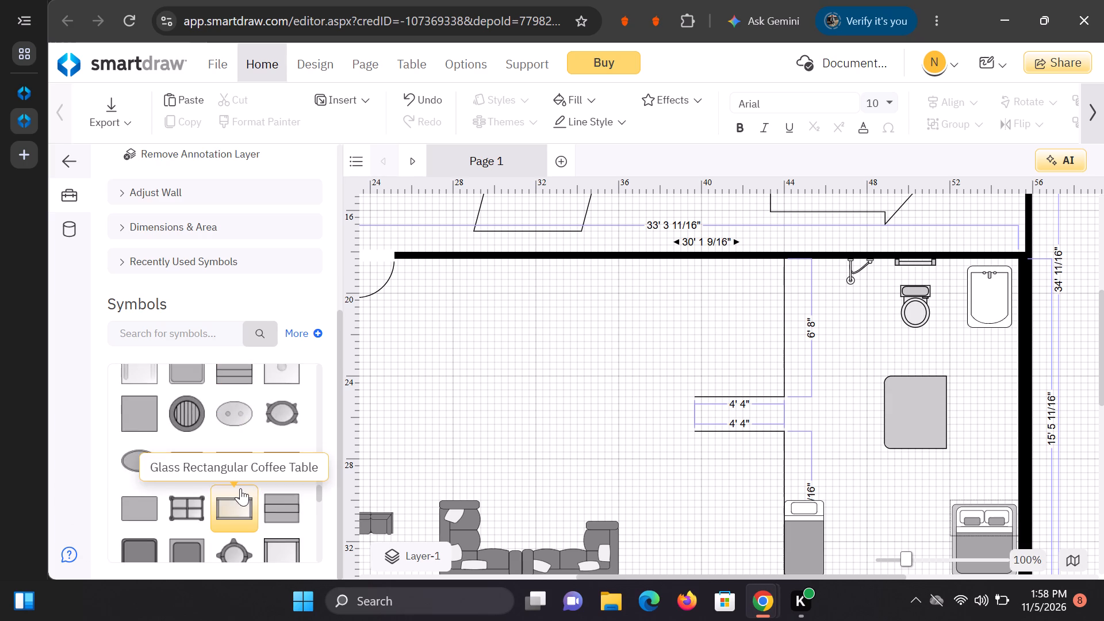
pyautogui.scroll(2, 240, 488)
pyautogui.scroll(-4, 238, 484)
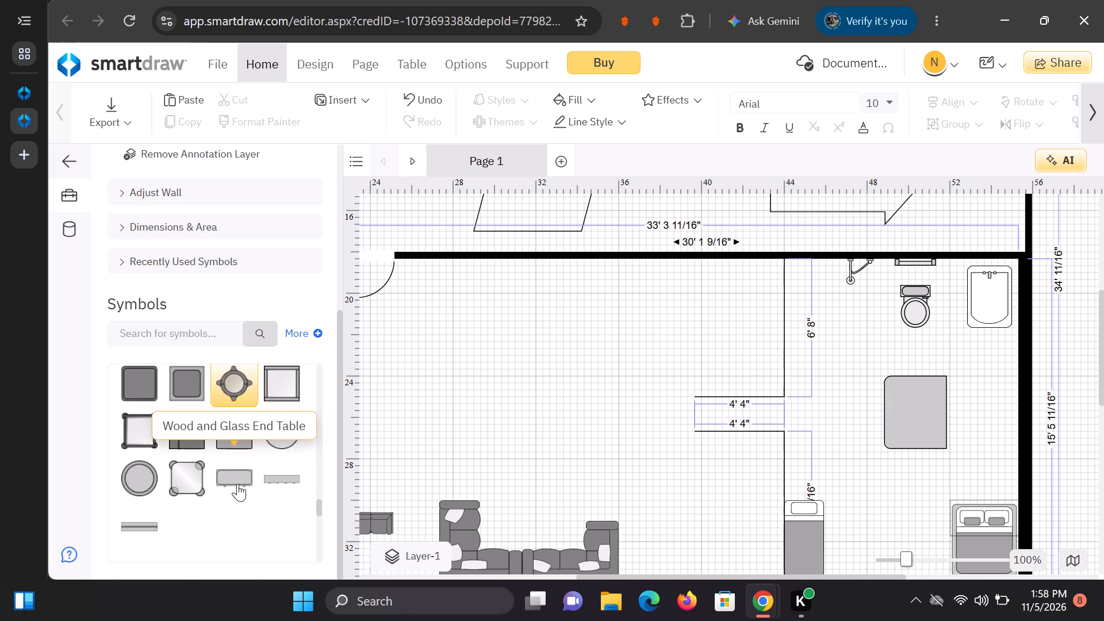
pyautogui.scroll(-1, 237, 484)
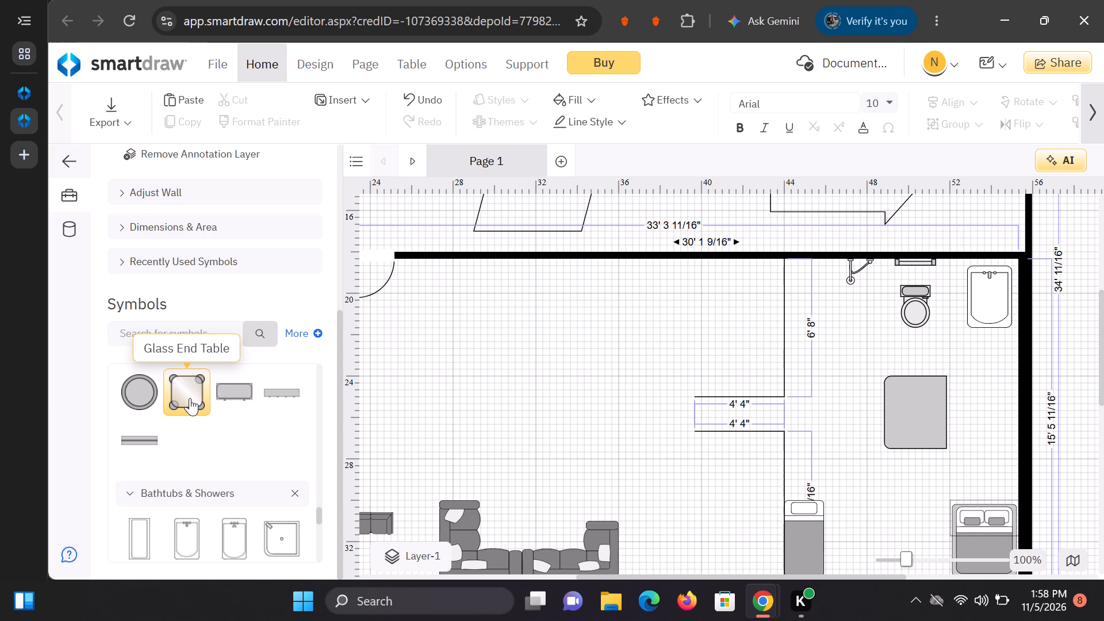
# Add a Glass End Table in the open area above the sectional sofa, at about 31' 4" left and 27' 6" top.
pyautogui.scroll(-2, 658, 515)
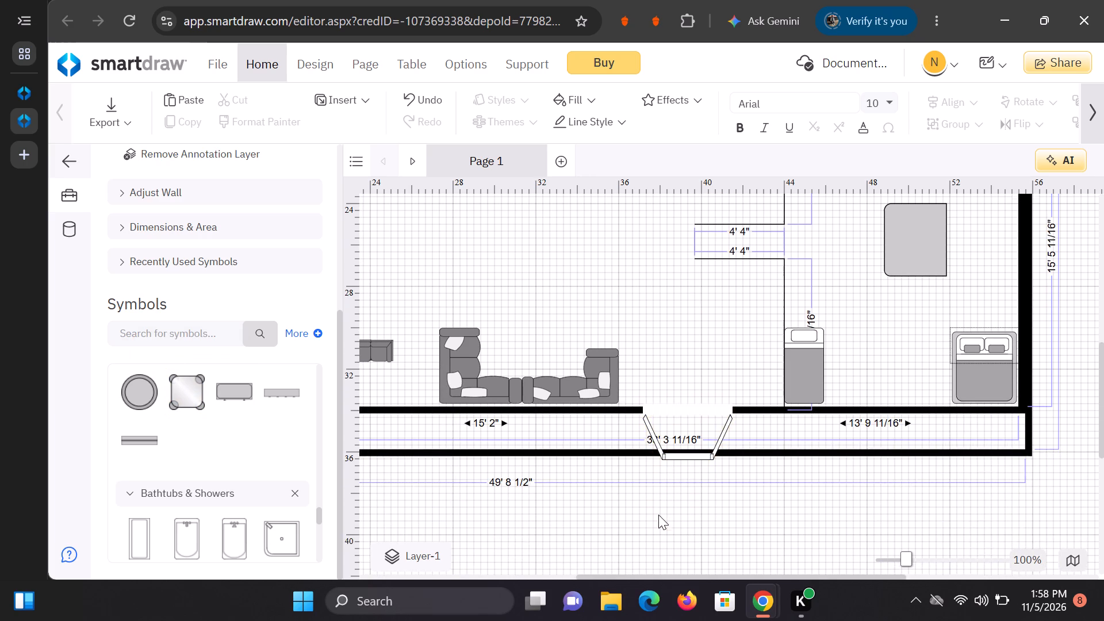
pyautogui.scroll(3, 658, 515)
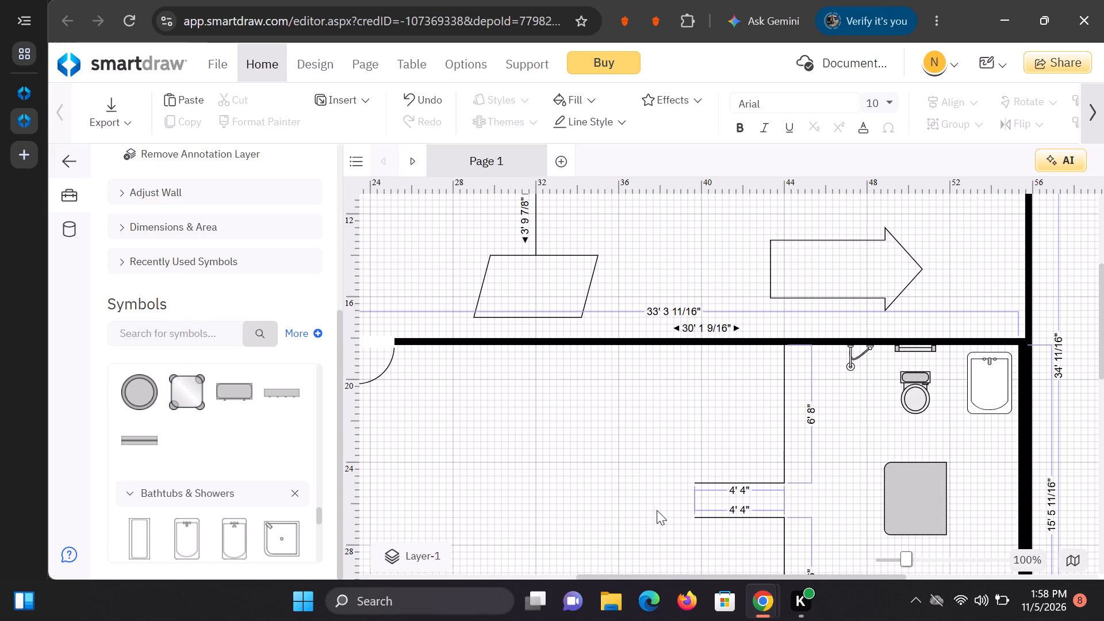
pyautogui.scroll(-1, 657, 510)
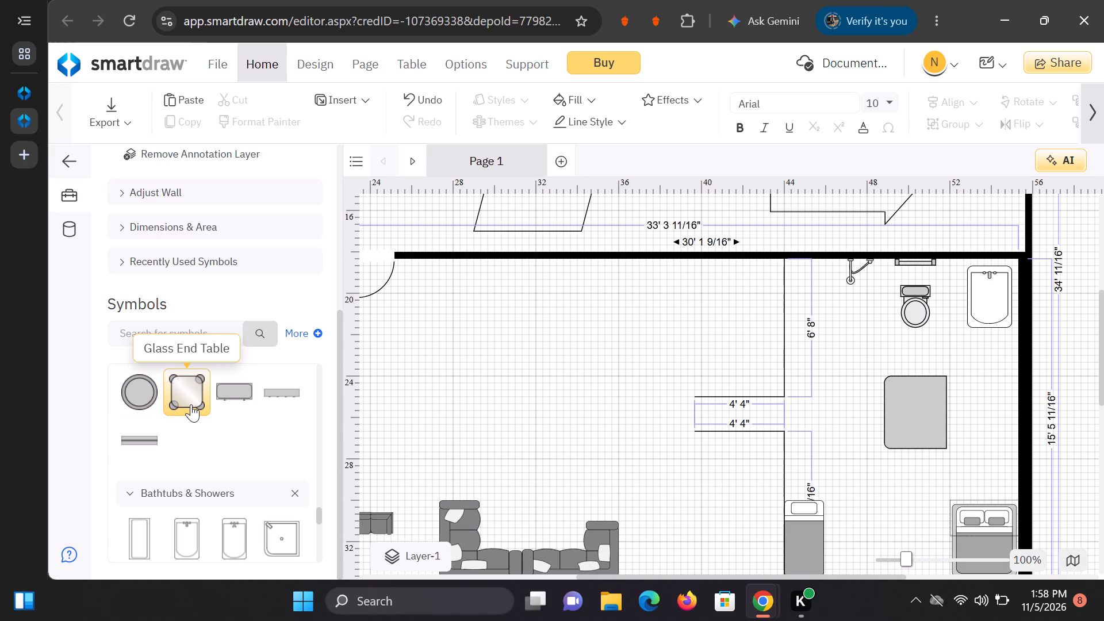
pyautogui.doubleClick(191, 404)
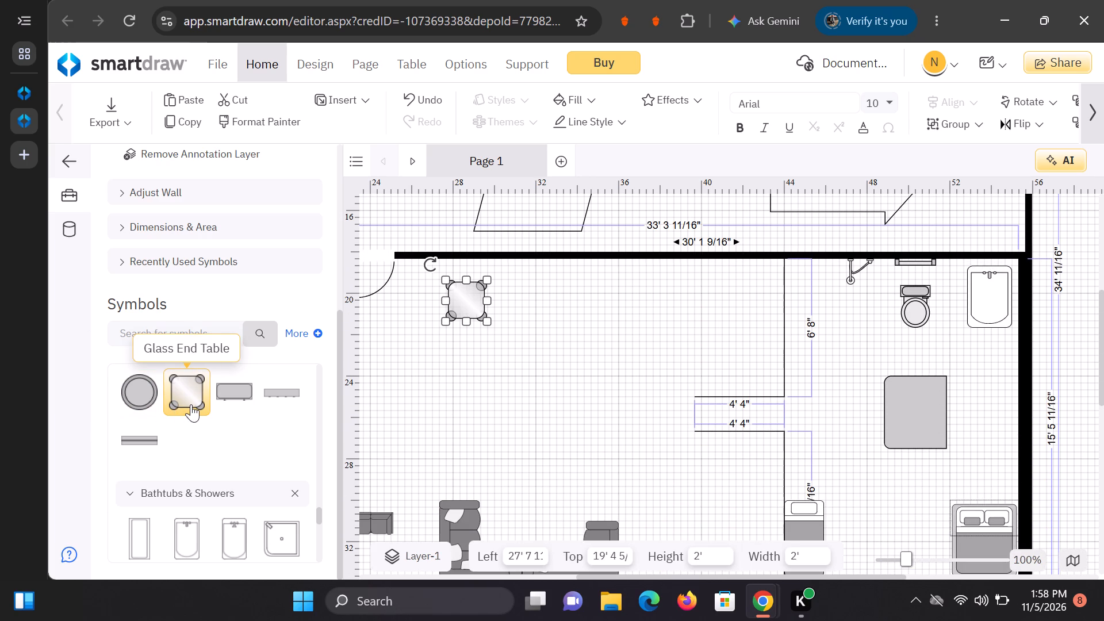
pyautogui.moveTo(473, 309); pyautogui.dragTo(536, 431)
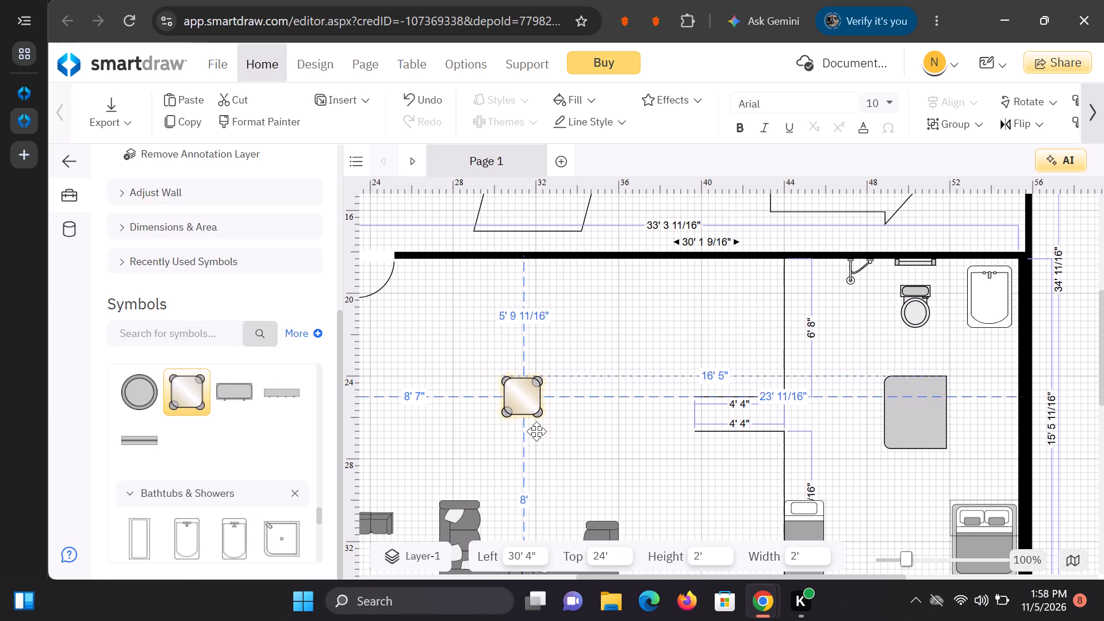
pyautogui.moveTo(536, 431); pyautogui.dragTo(550, 476)
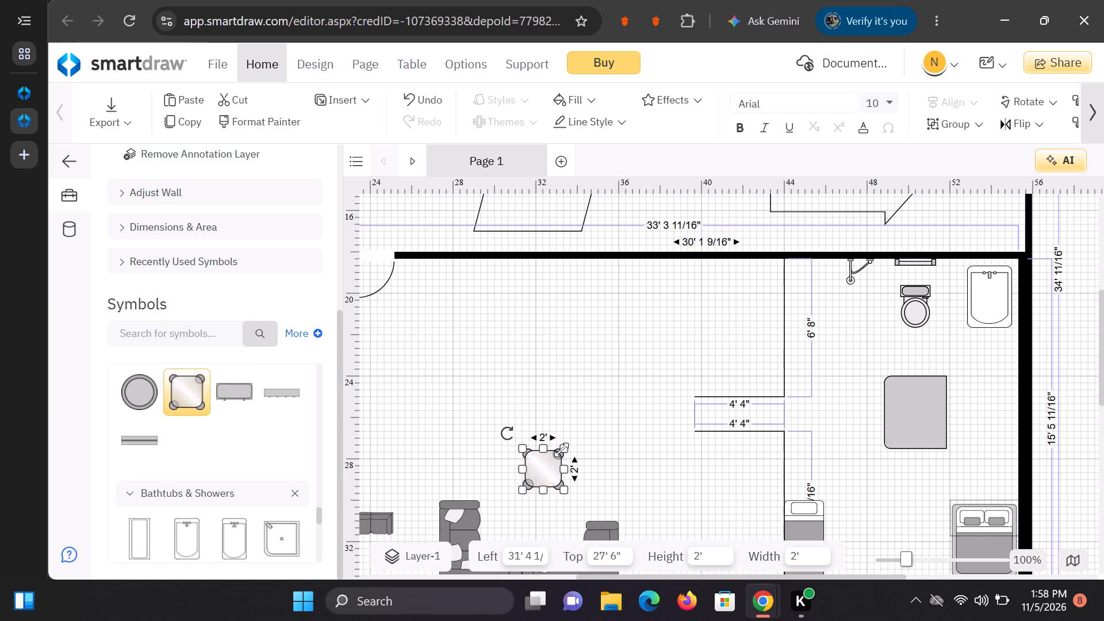
# Enlarge the Glass End Table to about 3' 8" wide and 3' 6" high.
pyautogui.moveTo(561, 450); pyautogui.dragTo(596, 419)
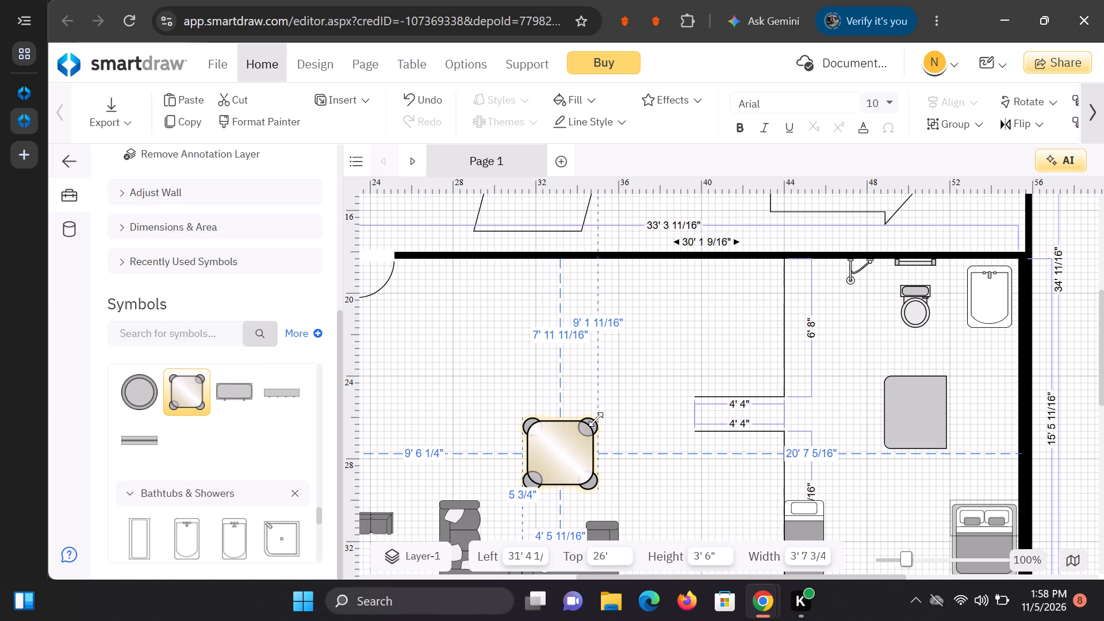
# Move the Glass End Table closer to the sectional sofa, at about 30' 4" left.
pyautogui.moveTo(553, 448); pyautogui.dragTo(534, 461)
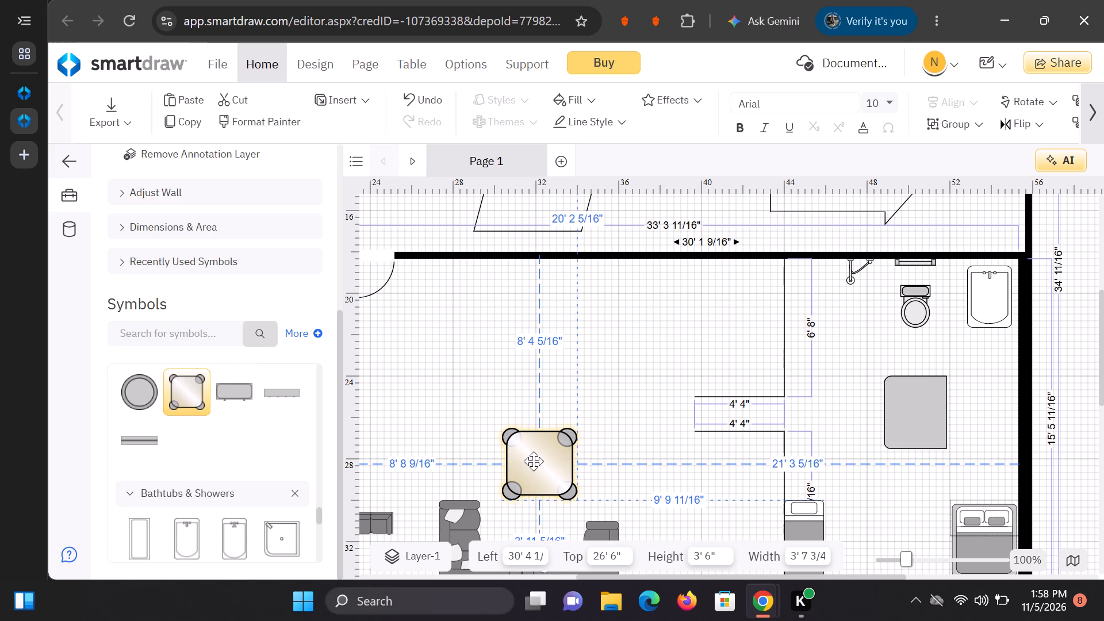
pyautogui.moveTo(534, 461); pyautogui.dragTo(534, 474)
pyautogui.click(586, 326)
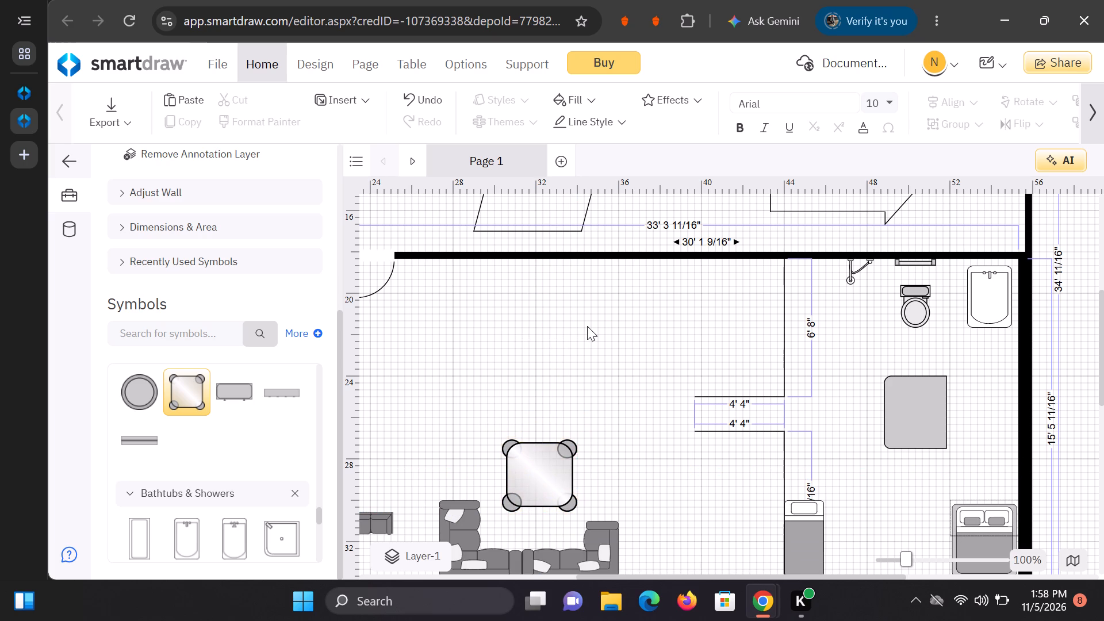
# Look through the Bathtubs & Showers, Toilets, Tables and Beds symbols for another furnishing to add.
pyautogui.scroll(-1, 607, 292)
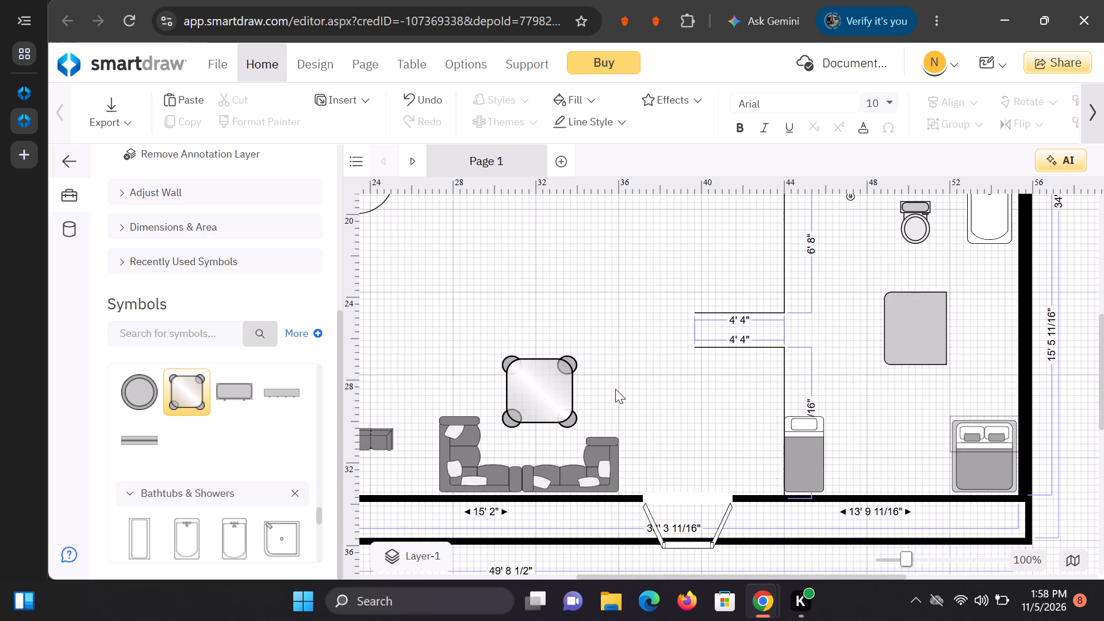
pyautogui.scroll(1, 615, 389)
pyautogui.scroll(-2, 231, 374)
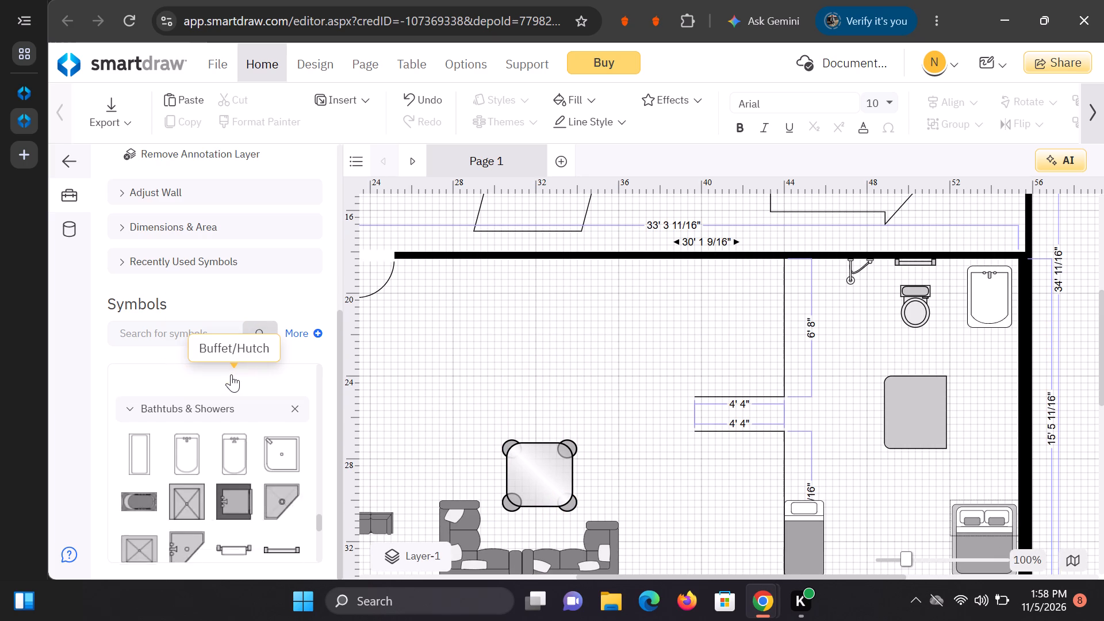
pyautogui.scroll(-5, 231, 374)
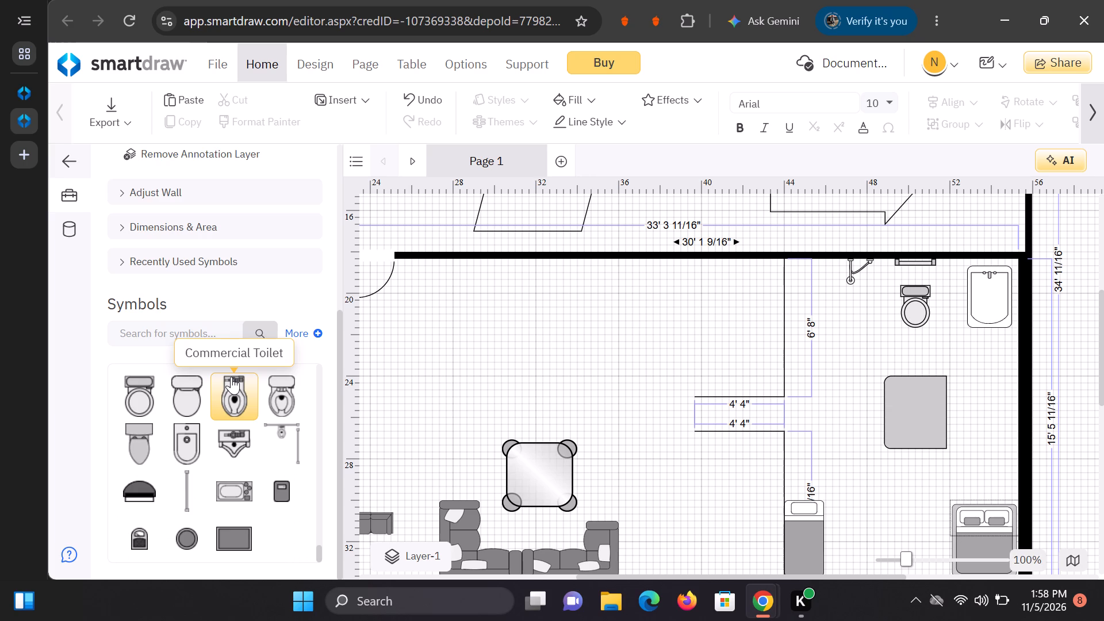
pyautogui.scroll(-5, 233, 378)
pyautogui.scroll(-1, 240, 484)
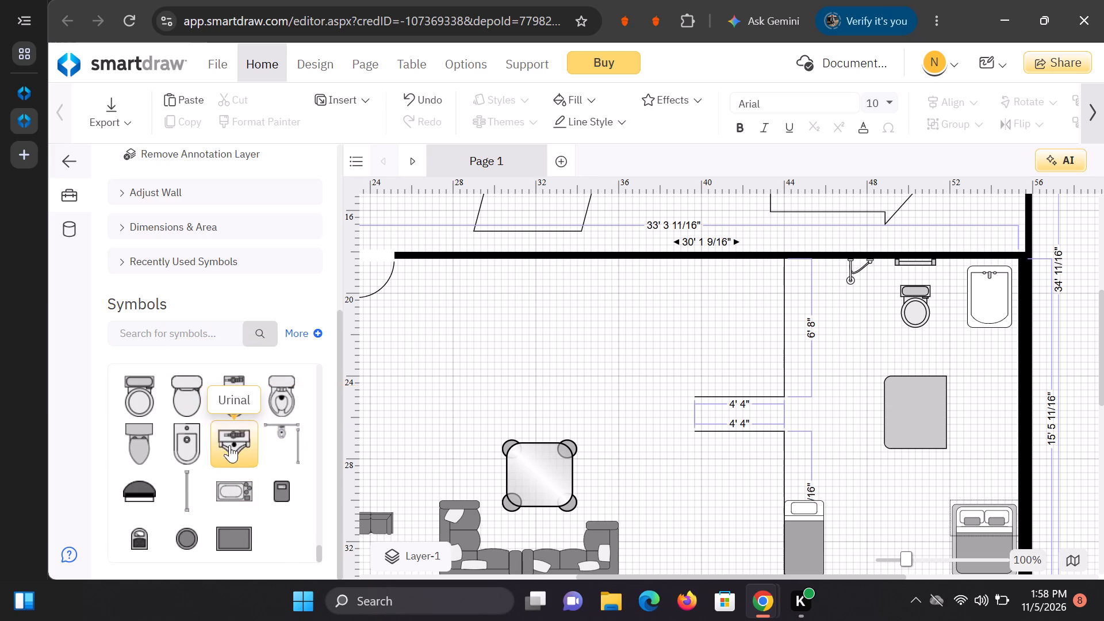
pyautogui.scroll(7, 202, 485)
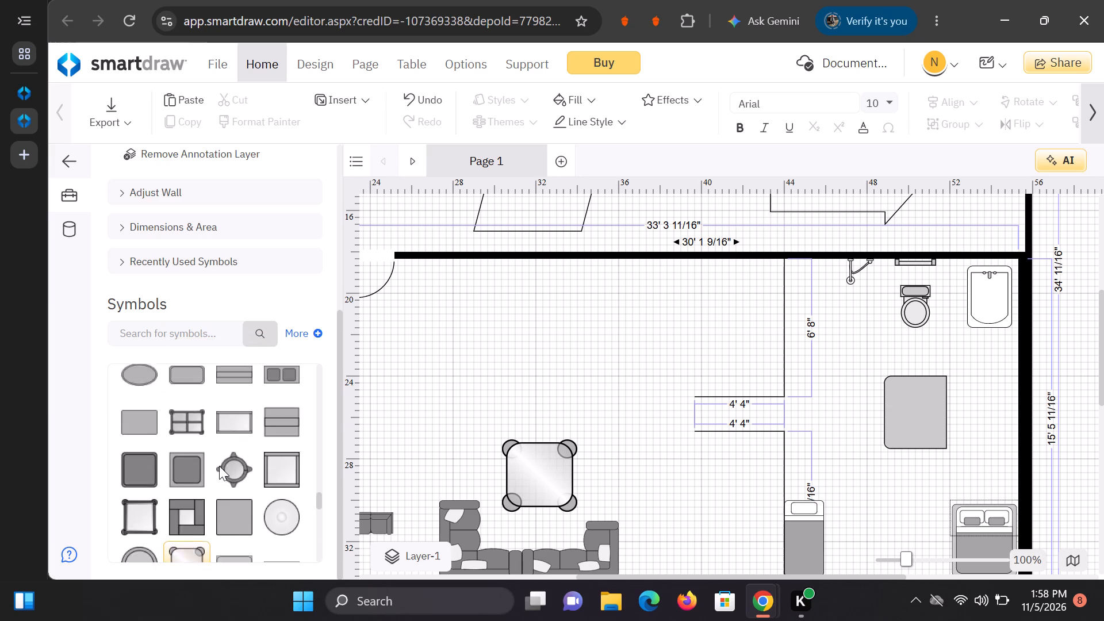
pyautogui.scroll(7, 219, 466)
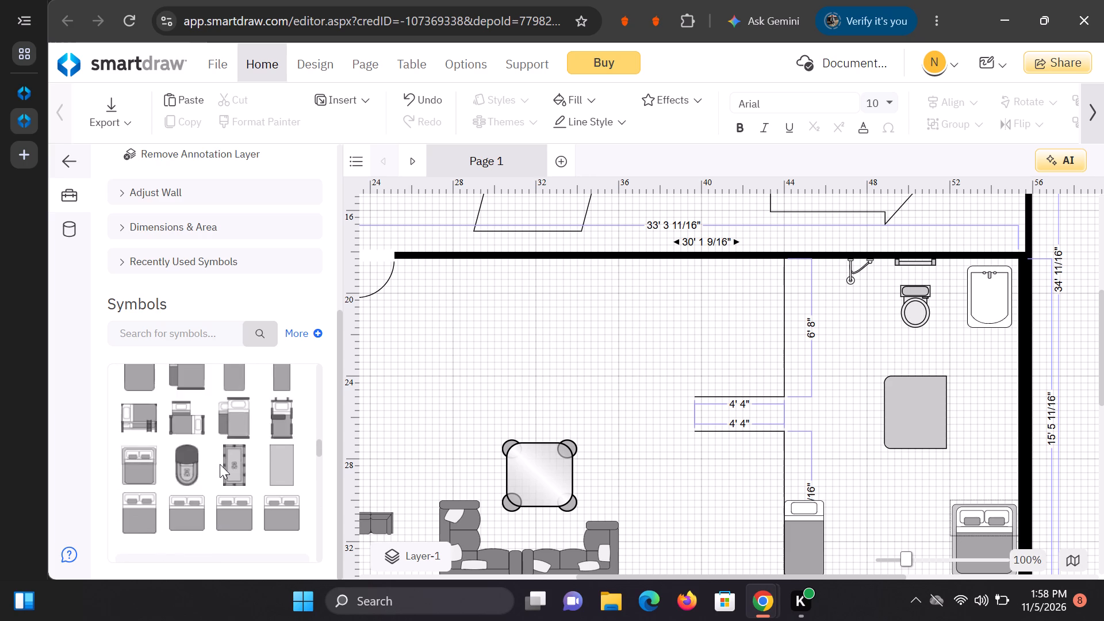
pyautogui.scroll(-1, 220, 464)
pyautogui.click(209, 472)
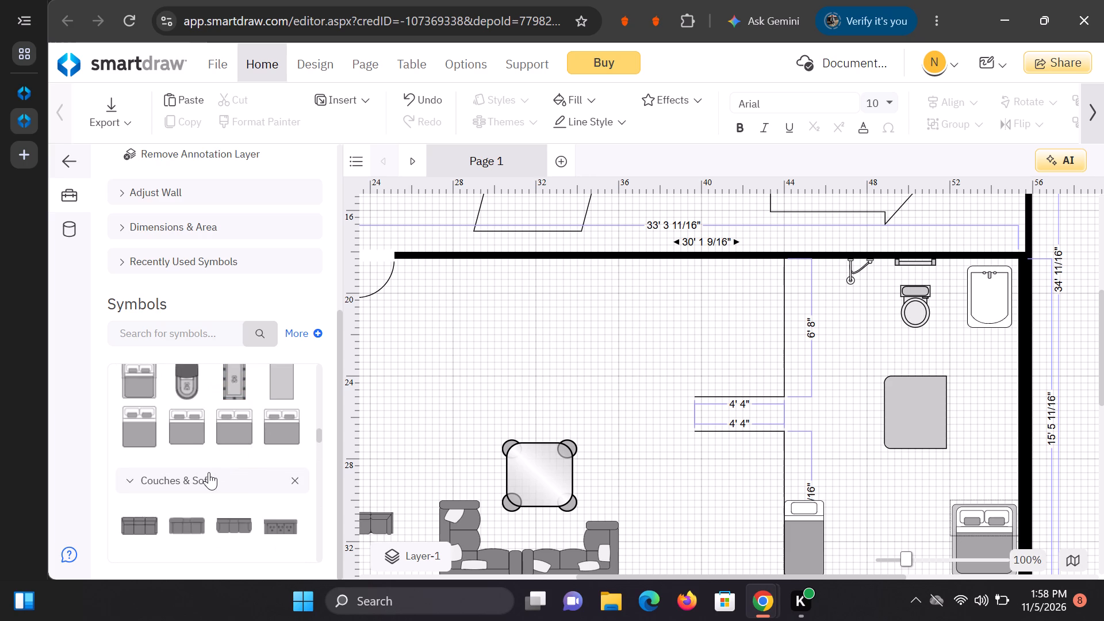
# Add the round-backed Arm Chair from the Couches & Sofas symbols against the room's top wall beside the partition, at 40' left and 18' 4" top.
pyautogui.scroll(-2, 209, 472)
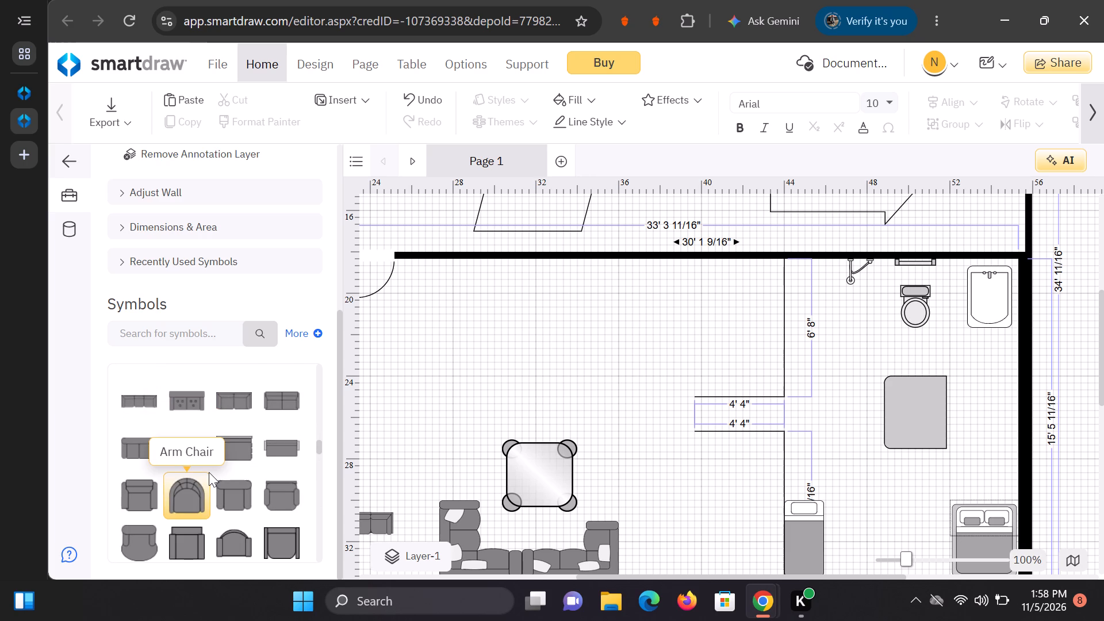
pyautogui.click(204, 483)
pyautogui.doubleClick(190, 484)
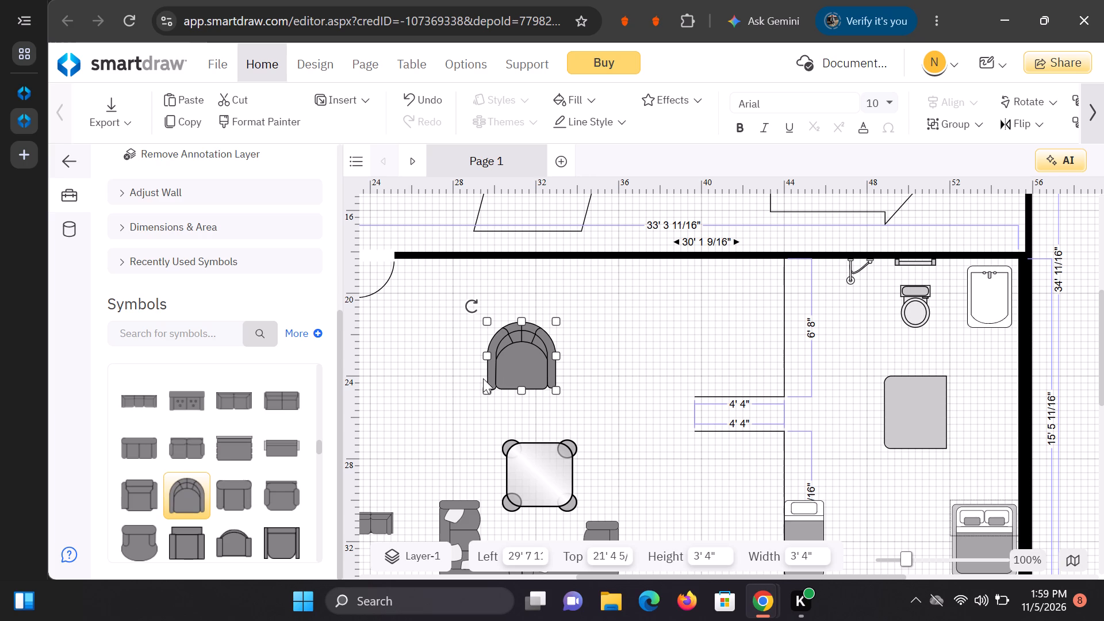
pyautogui.moveTo(523, 365); pyautogui.dragTo(727, 298)
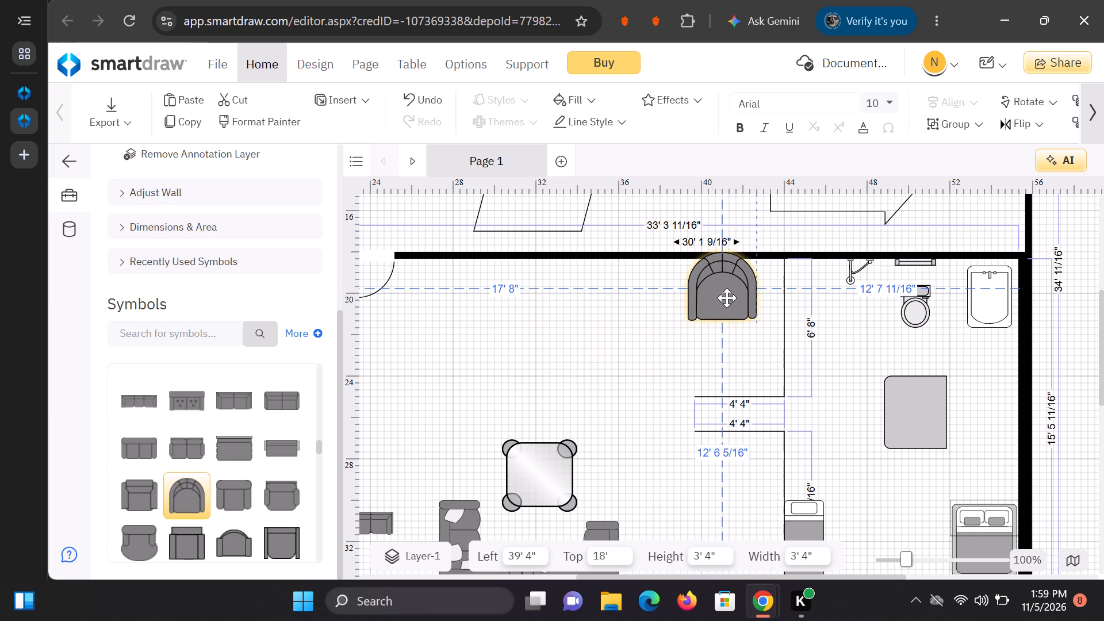
pyautogui.moveTo(727, 298); pyautogui.dragTo(736, 304)
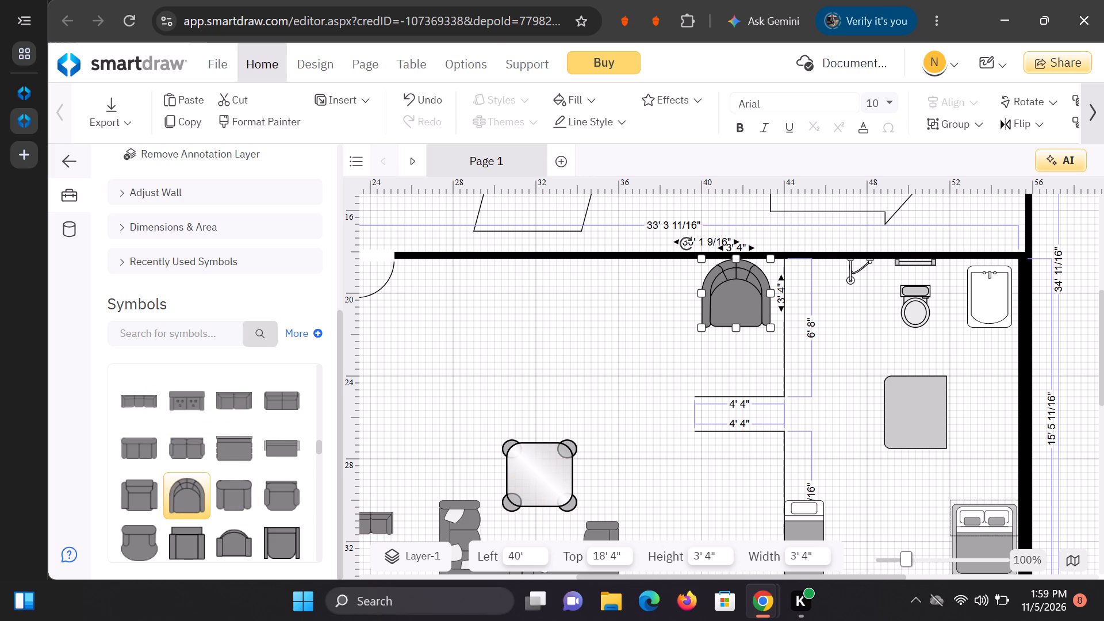
# Move the Glass End Table straight up, away from the sectional sofa, to 26' top.
pyautogui.scroll(-1, 748, 493)
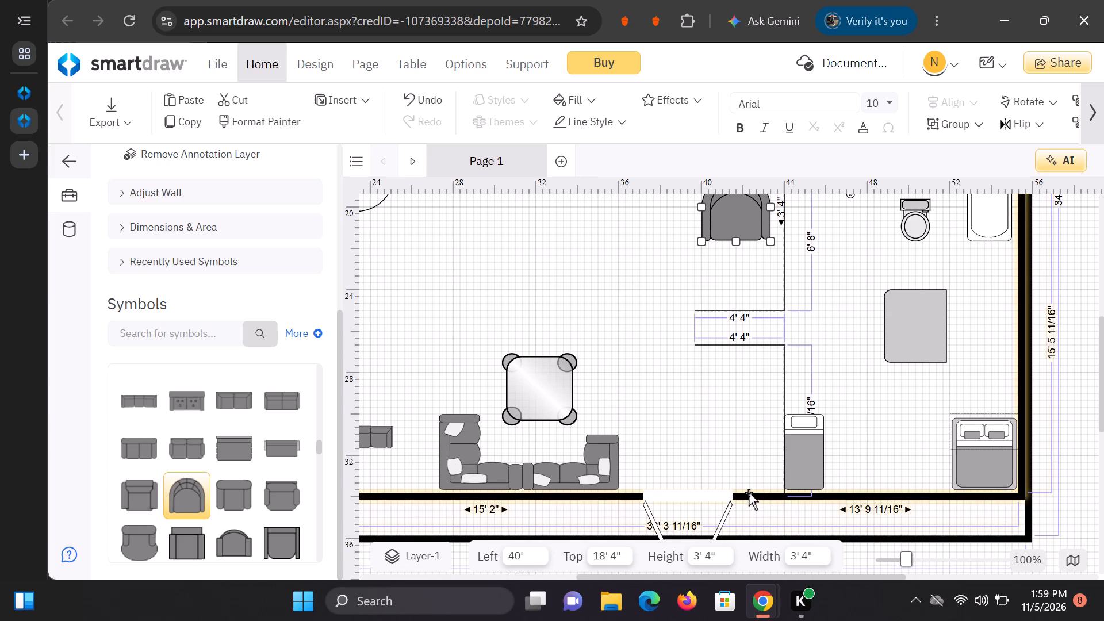
pyautogui.scroll(2, 749, 493)
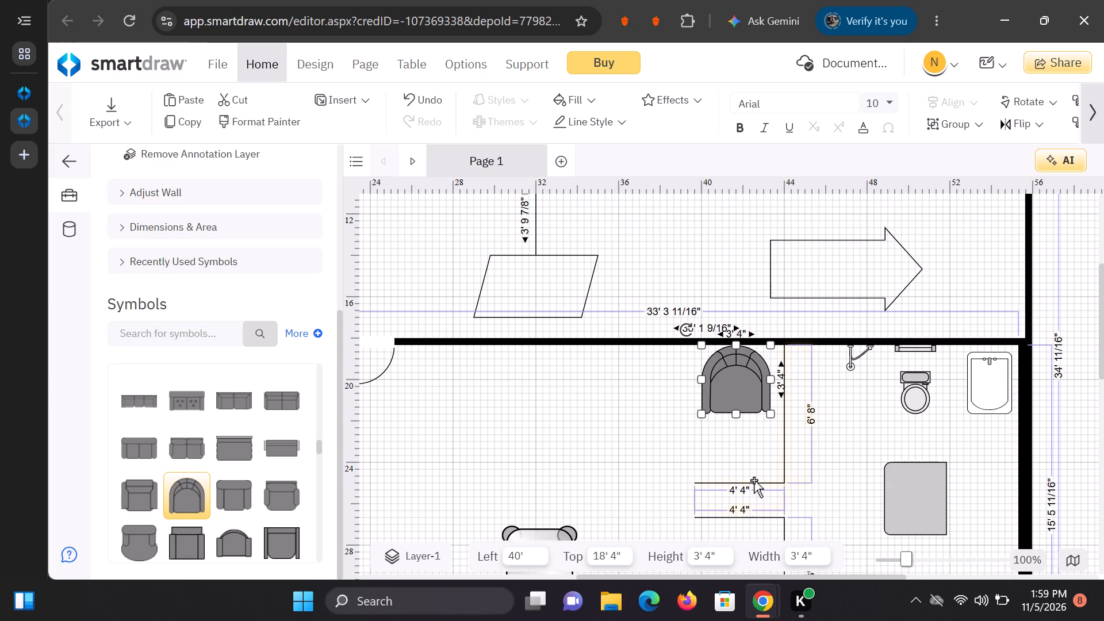
pyautogui.scroll(-3, 754, 480)
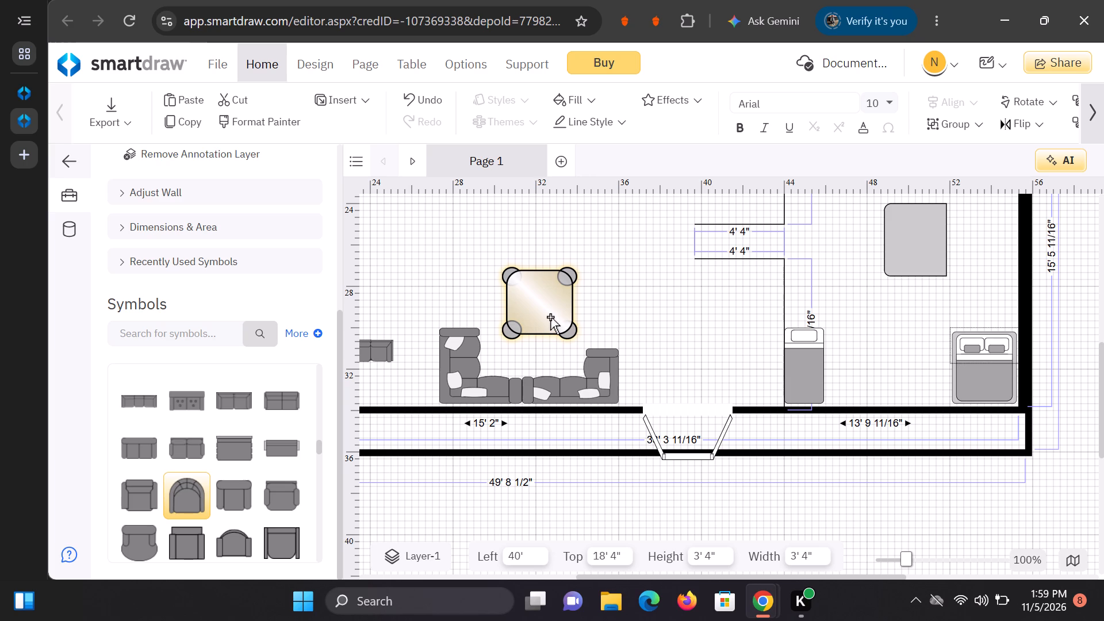
pyautogui.moveTo(540, 300); pyautogui.dragTo(541, 277)
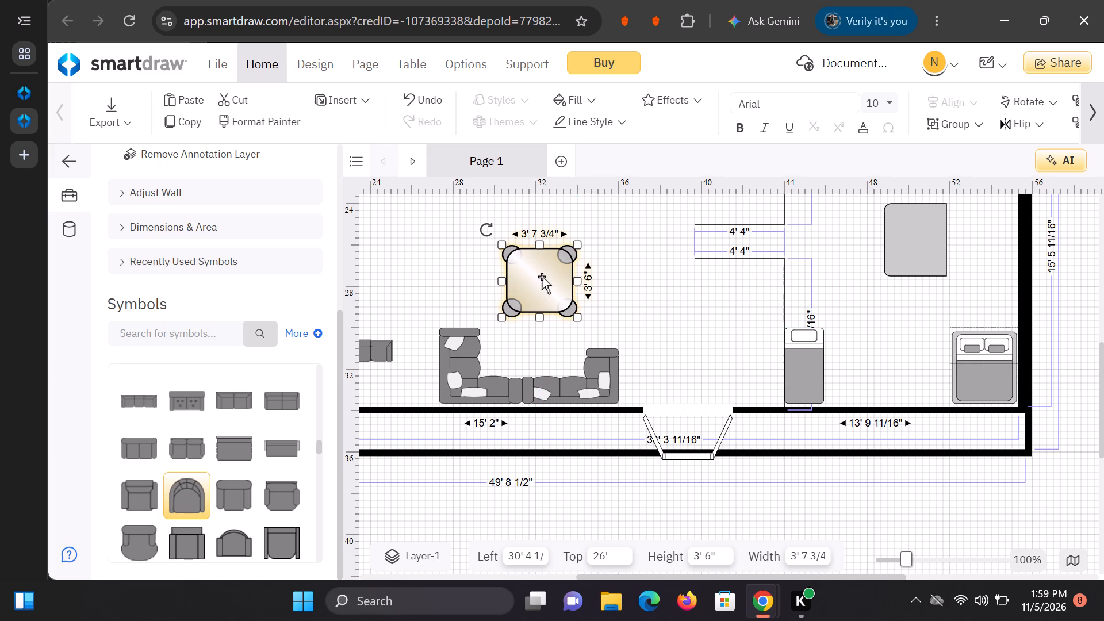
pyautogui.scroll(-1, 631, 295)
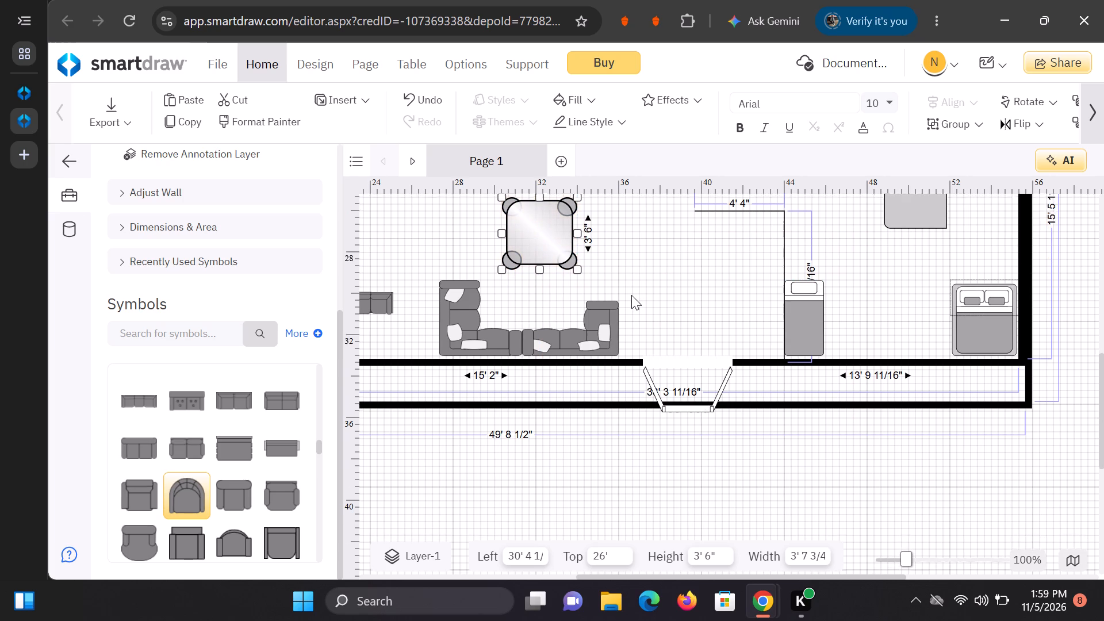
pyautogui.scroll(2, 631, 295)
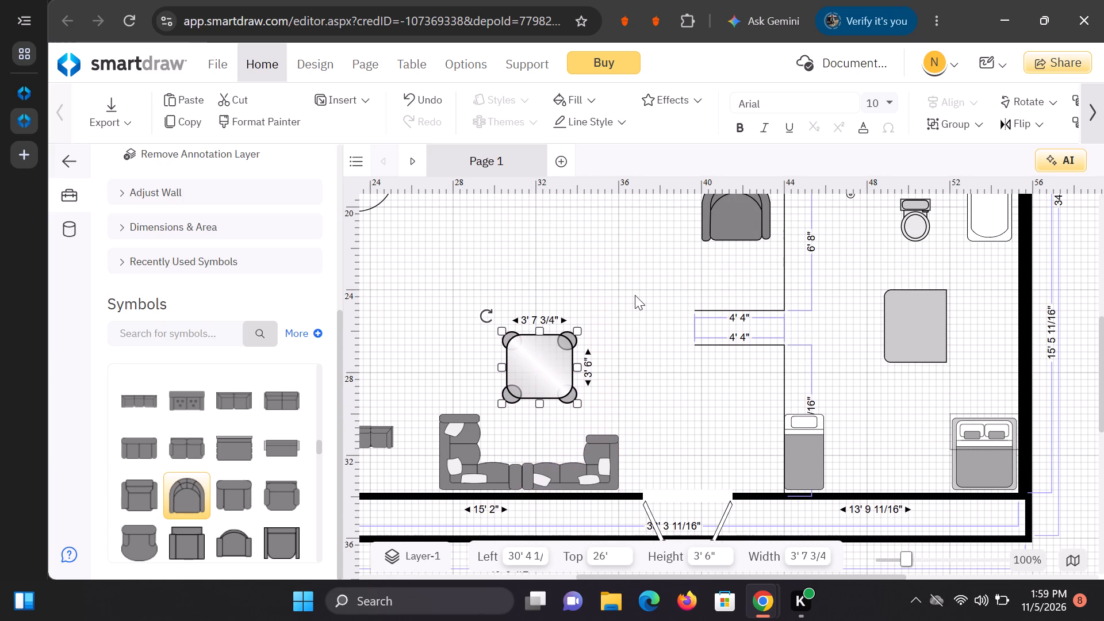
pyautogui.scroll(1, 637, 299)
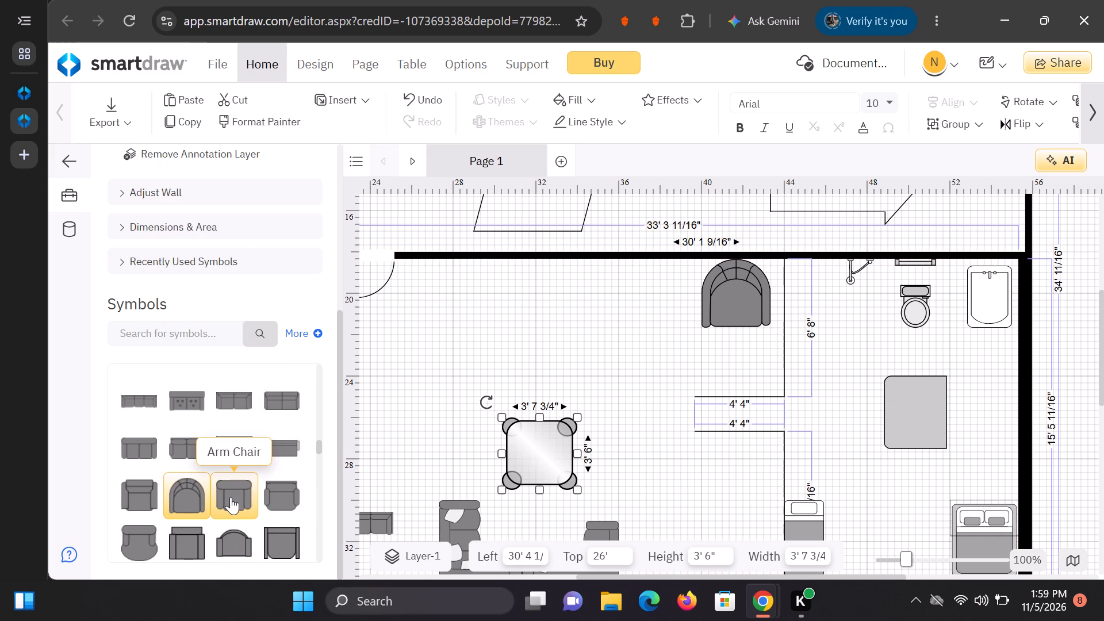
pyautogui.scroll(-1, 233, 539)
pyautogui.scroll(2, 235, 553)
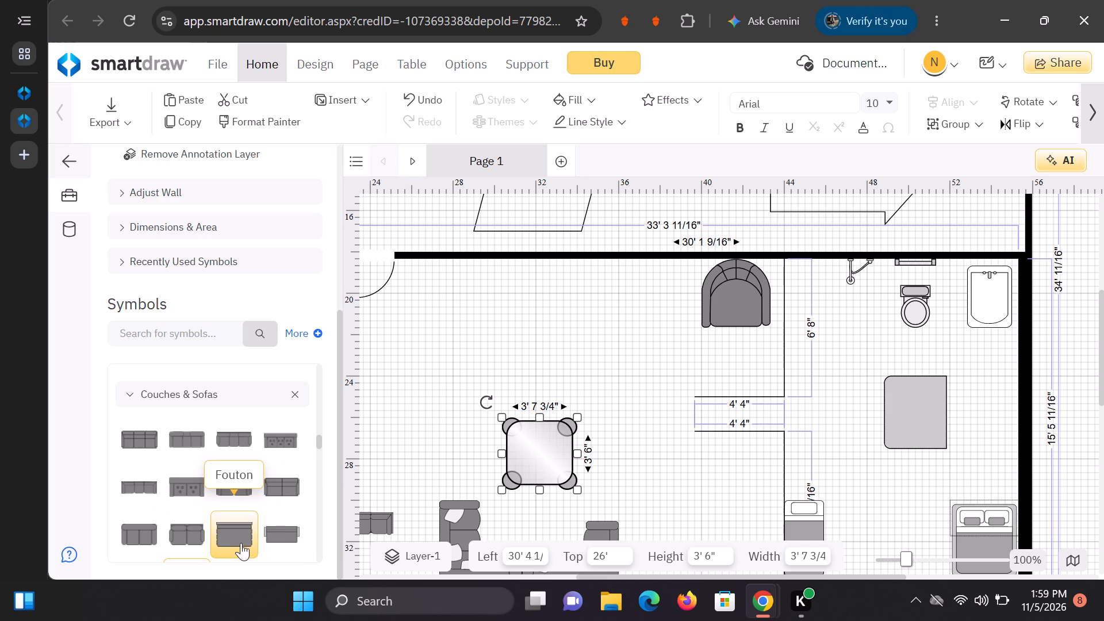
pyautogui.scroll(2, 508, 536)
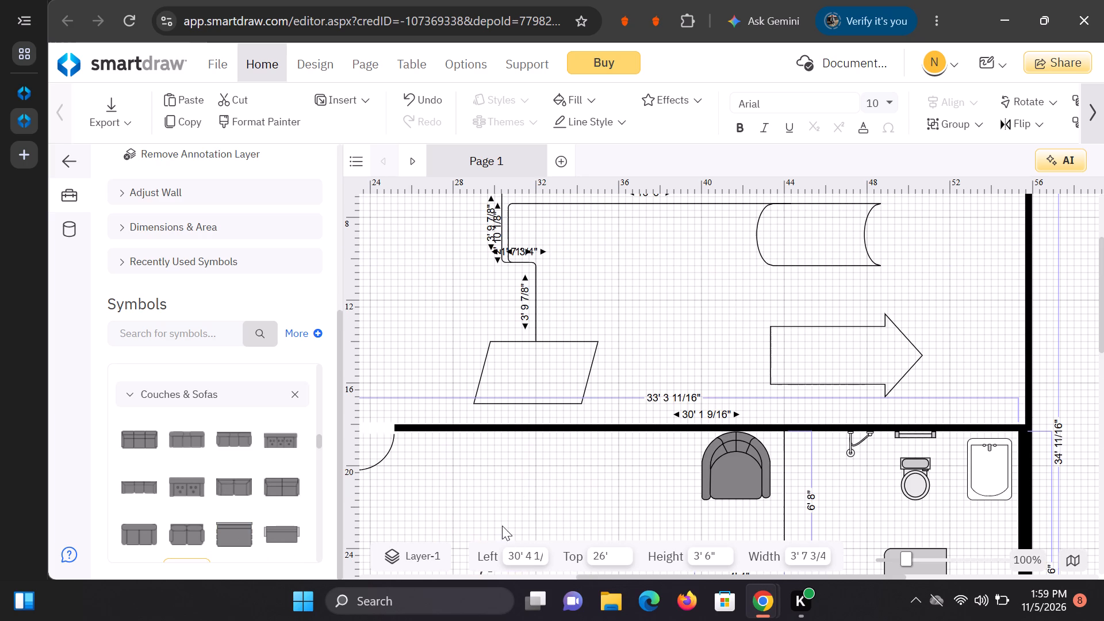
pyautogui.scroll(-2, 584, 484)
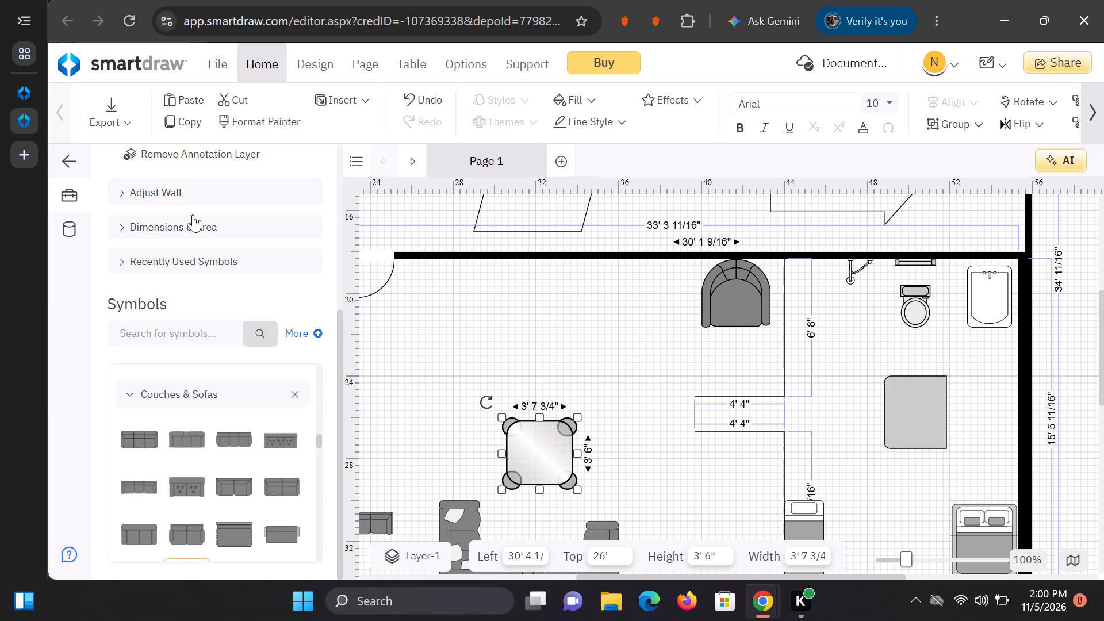
# Add the L-shaped sofa with a rounded corner from Couches & Sofas against the room's top wall, at 26' left and 18' 4" top.
pyautogui.scroll(-3, 197, 301)
pyautogui.scroll(-3, 178, 515)
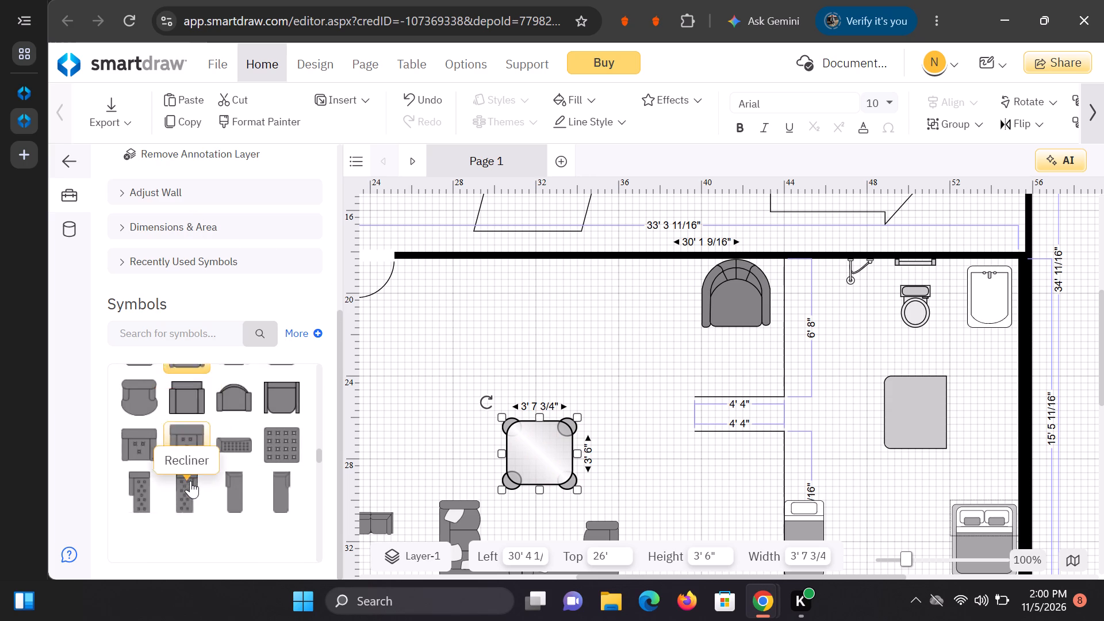
pyautogui.scroll(-1, 191, 479)
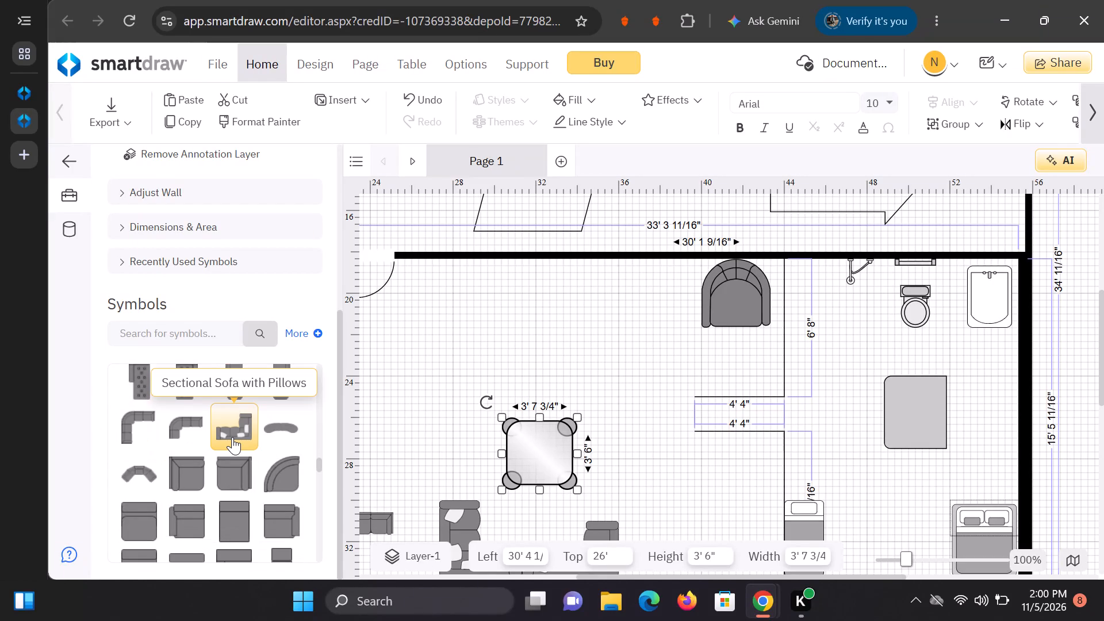
pyautogui.doubleClick(134, 413)
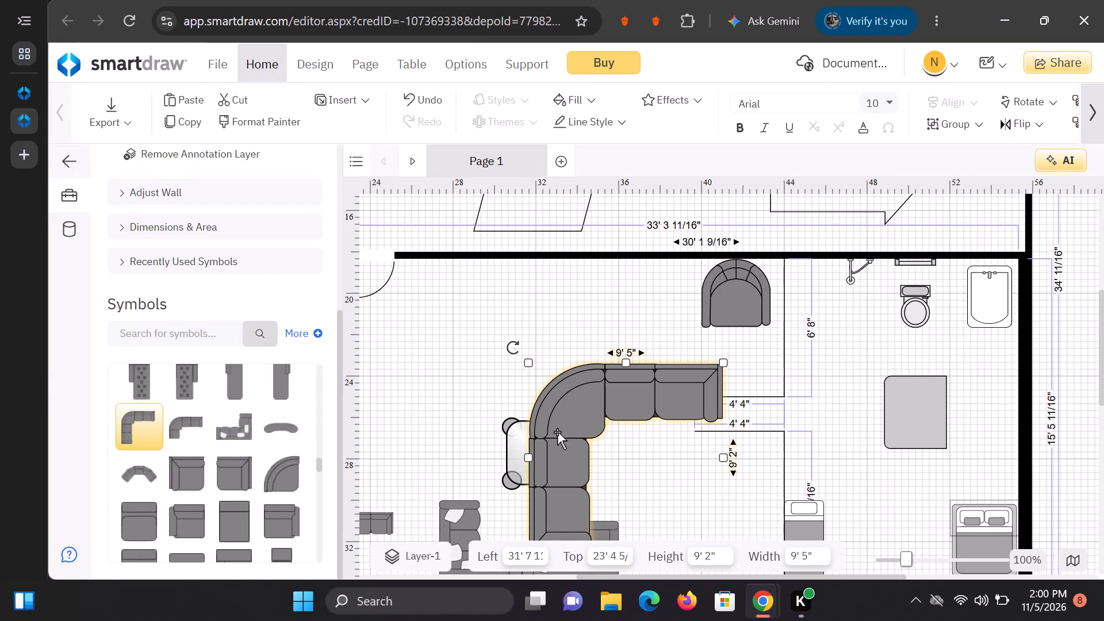
pyautogui.moveTo(558, 434); pyautogui.dragTo(447, 324)
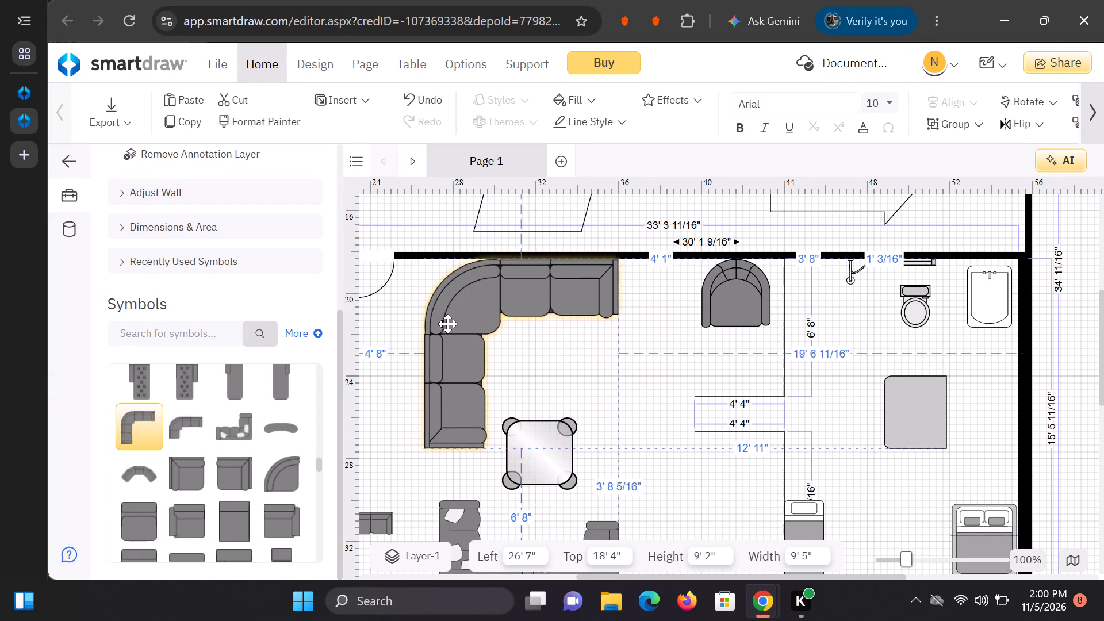
pyautogui.moveTo(447, 324); pyautogui.dragTo(439, 331)
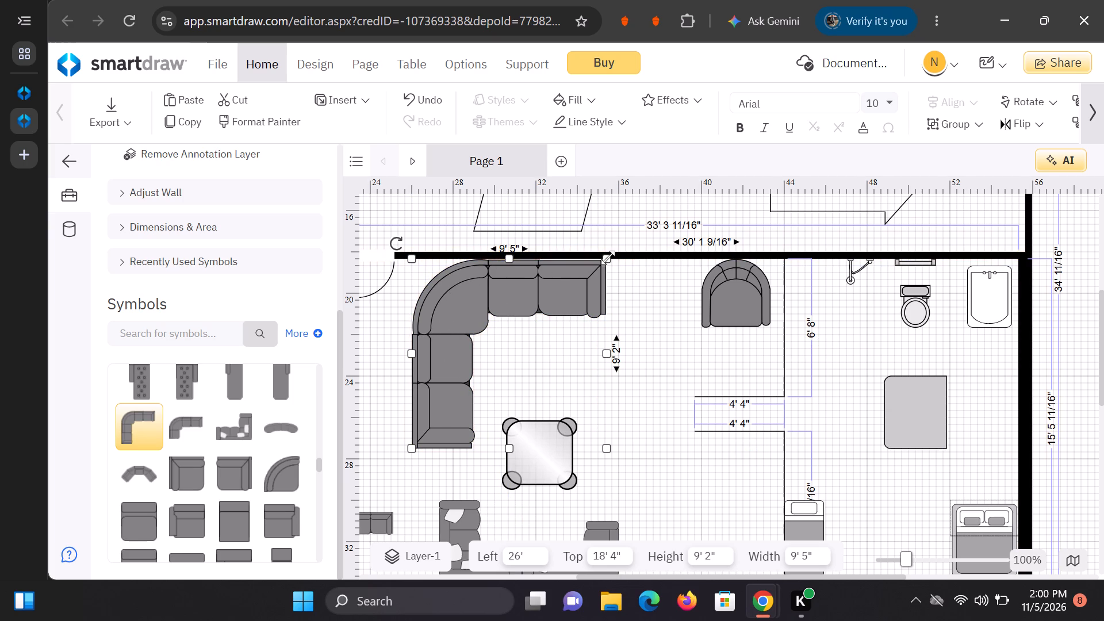
# Shrink the L-shaped sofa above the Glass End Table to about 8' 4" wide and 4' high.
pyautogui.moveTo(603, 258); pyautogui.dragTo(606, 268)
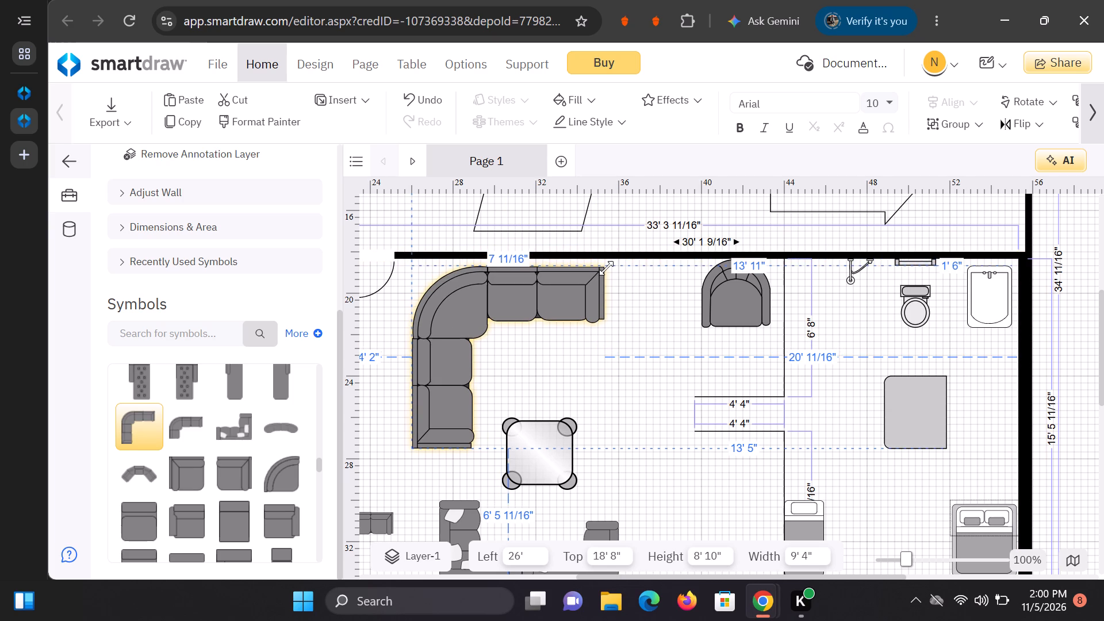
pyautogui.moveTo(606, 268); pyautogui.dragTo(607, 324)
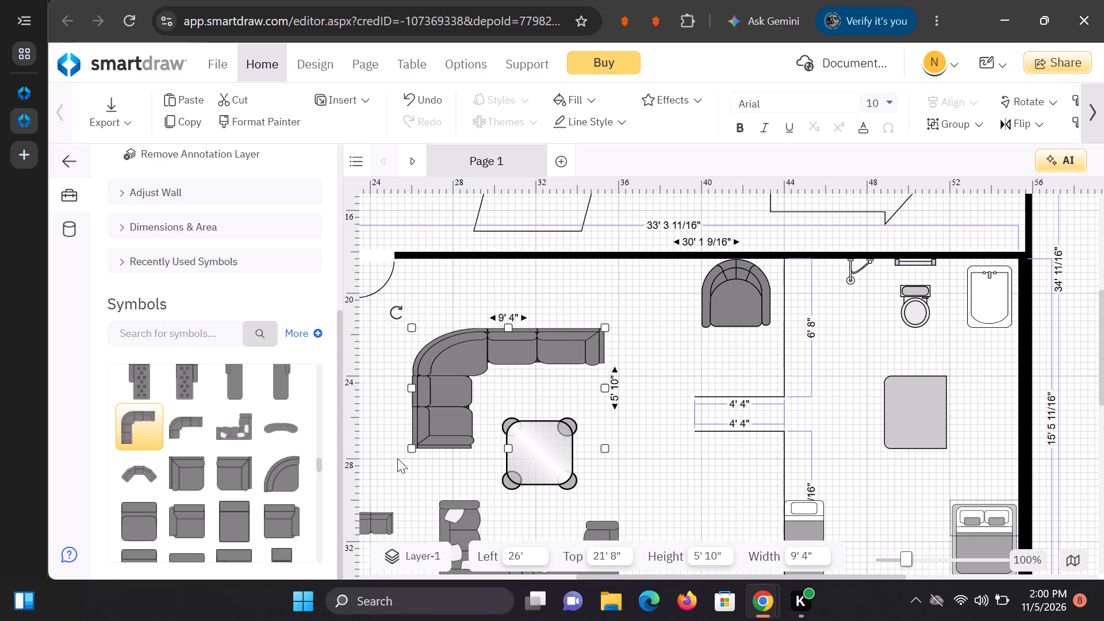
pyautogui.moveTo(409, 449); pyautogui.dragTo(424, 419)
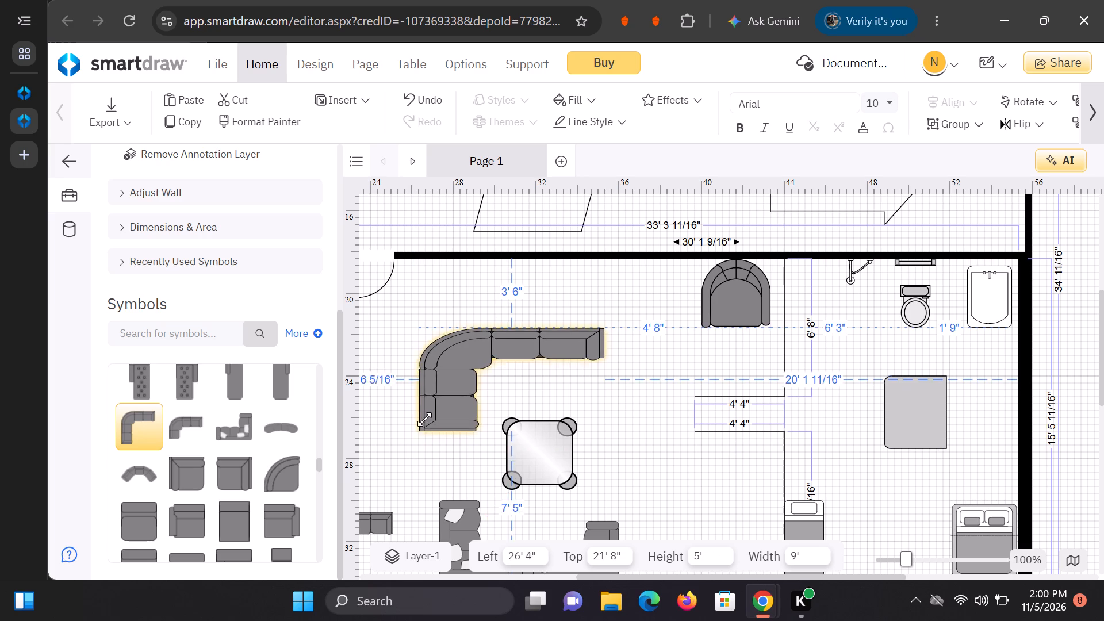
pyautogui.moveTo(424, 419); pyautogui.dragTo(434, 409)
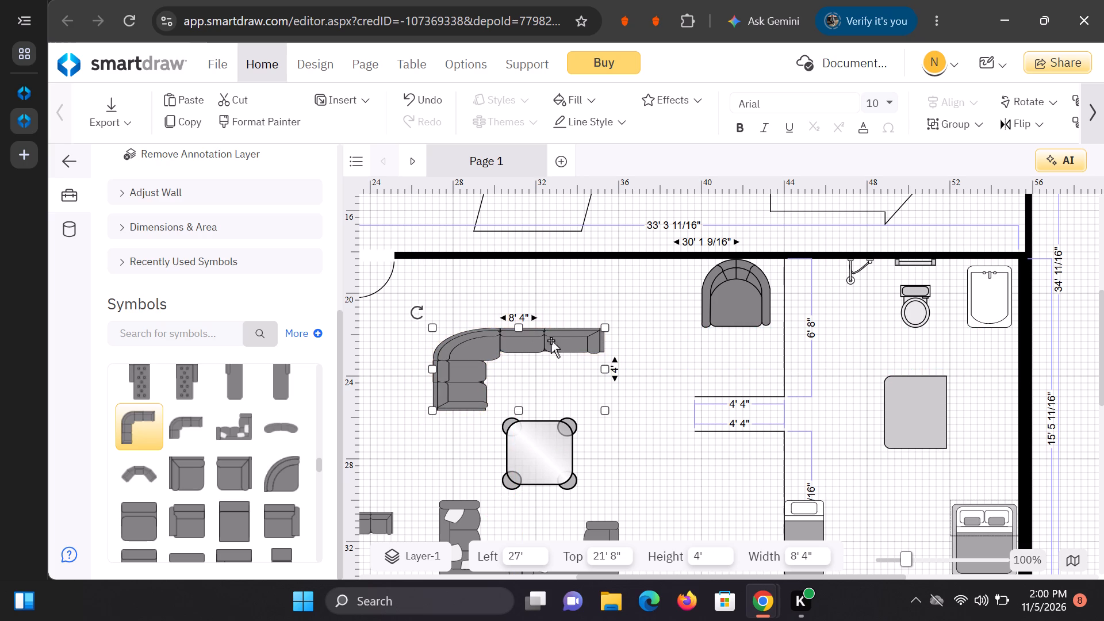
# Resize the L-shaped sofa to about 7' wide and 3' 8" high and move it up against the room's top wall.
pyautogui.moveTo(607, 326); pyautogui.dragTo(608, 310)
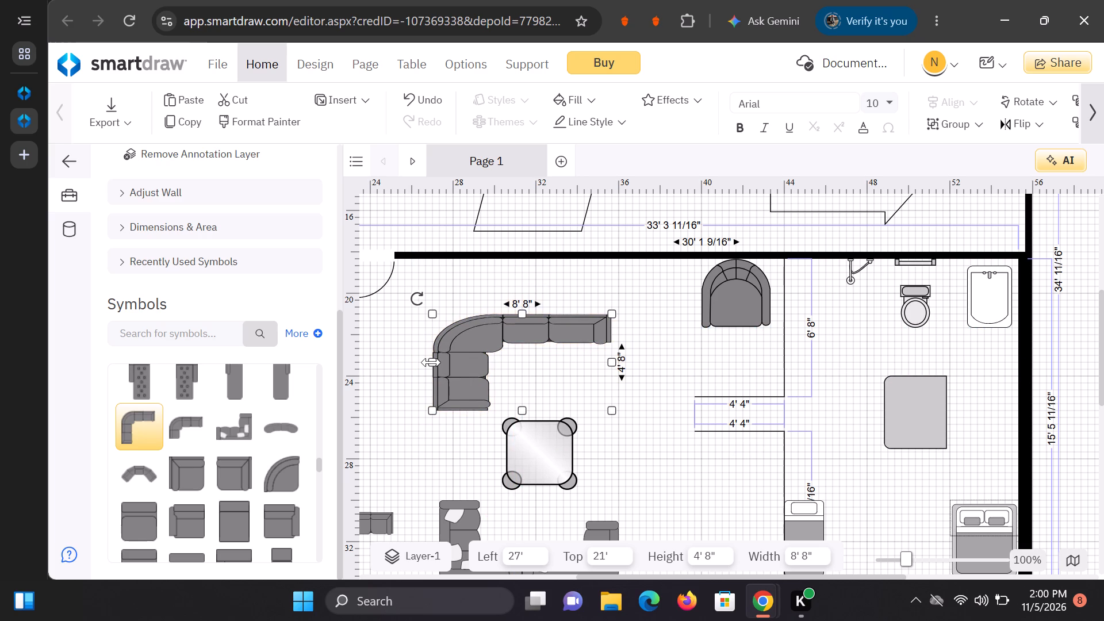
pyautogui.moveTo(431, 362); pyautogui.dragTo(457, 348)
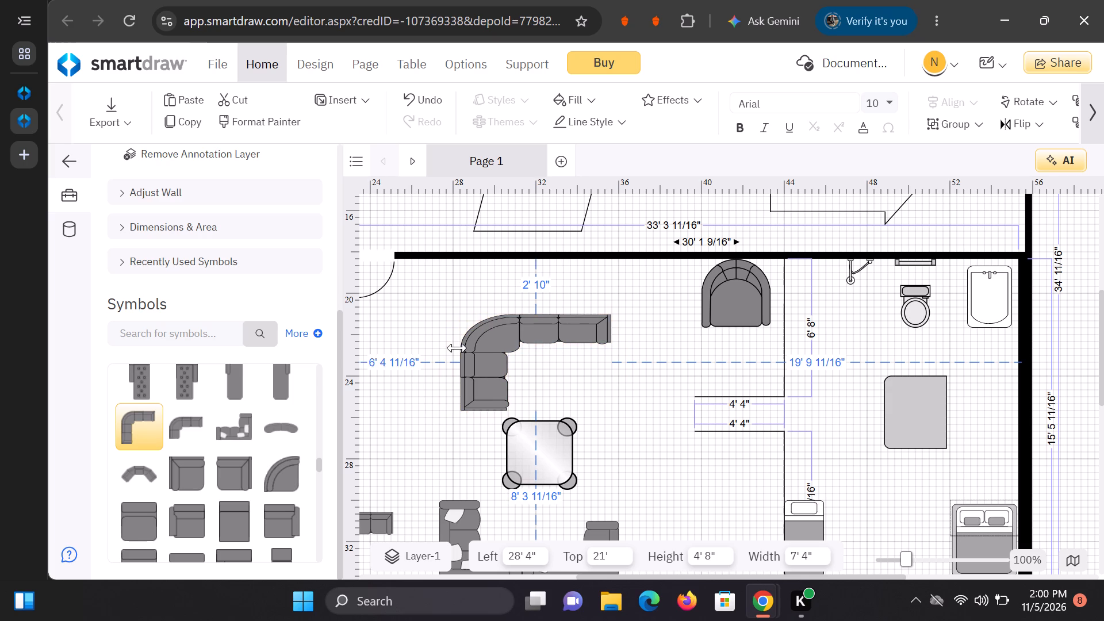
pyautogui.moveTo(457, 348); pyautogui.dragTo(458, 347)
pyautogui.moveTo(463, 412); pyautogui.dragTo(464, 390)
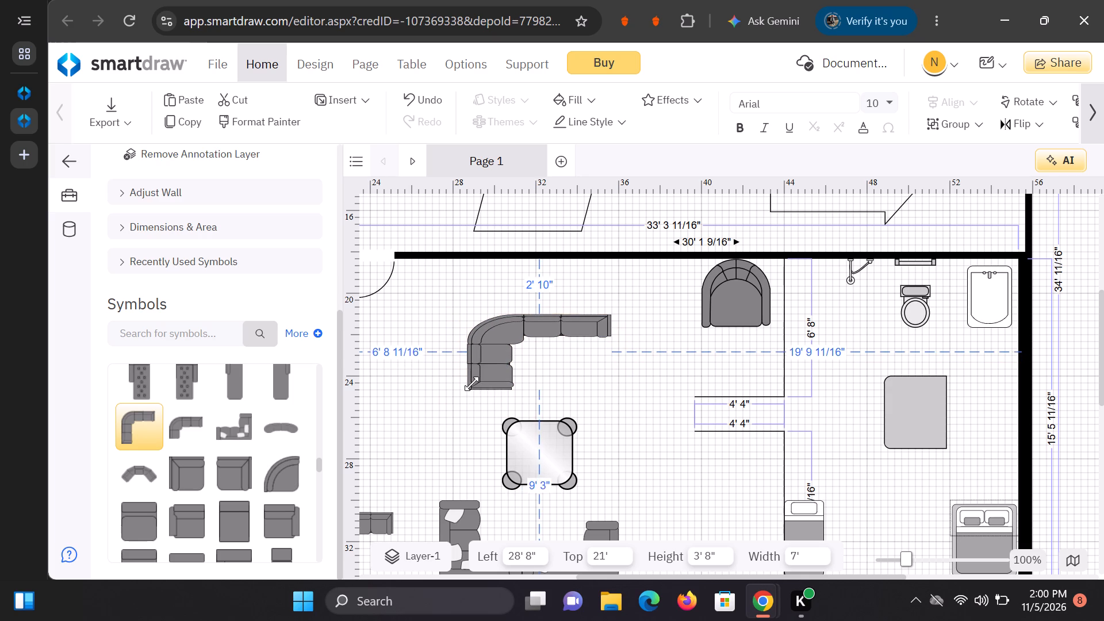
pyautogui.moveTo(513, 334); pyautogui.dragTo(538, 281)
pyautogui.click(609, 343)
# Add a Glass Square End Table to the open floor beside the Glass End Table and enlarge it to about 2' 8" wide by 2' 6" high.
pyautogui.scroll(-2, 629, 320)
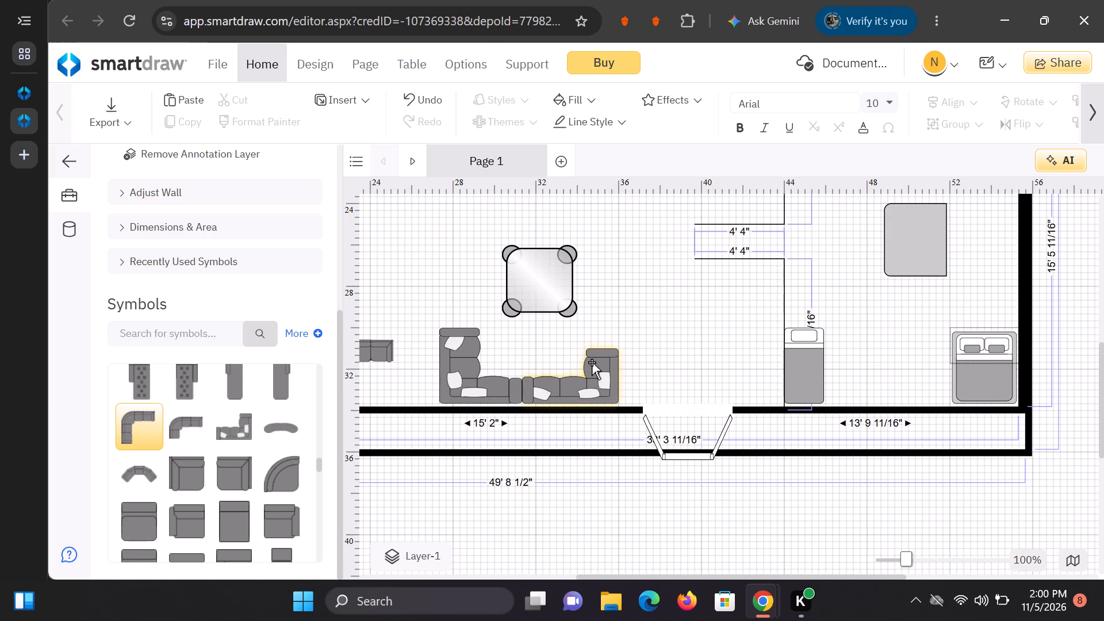
pyautogui.scroll(-2, 289, 396)
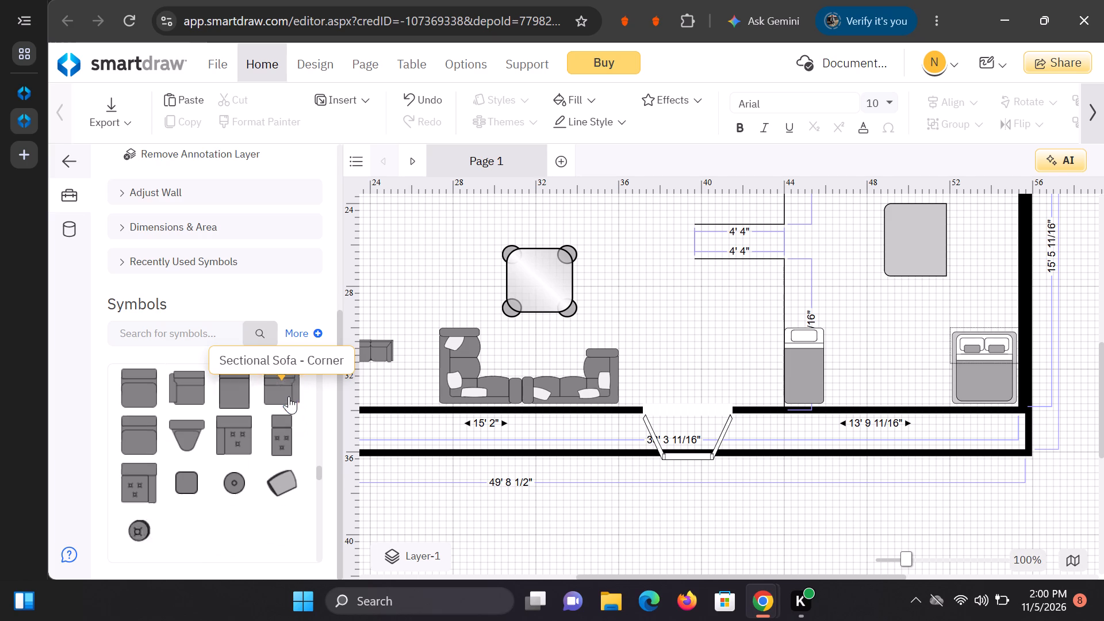
pyautogui.scroll(-4, 289, 396)
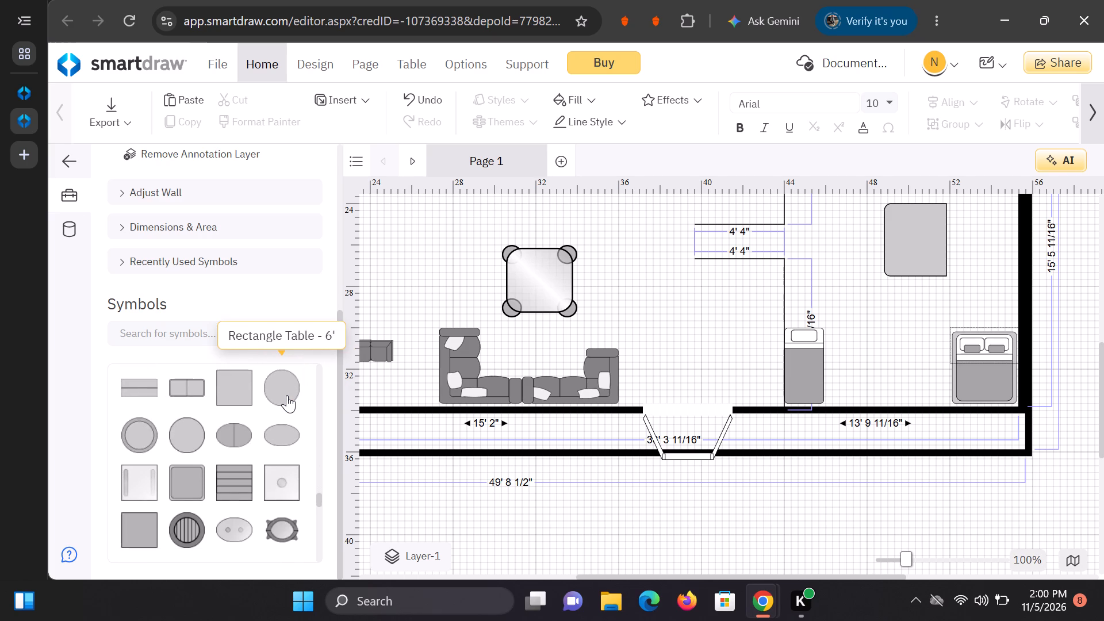
pyautogui.scroll(-2, 287, 395)
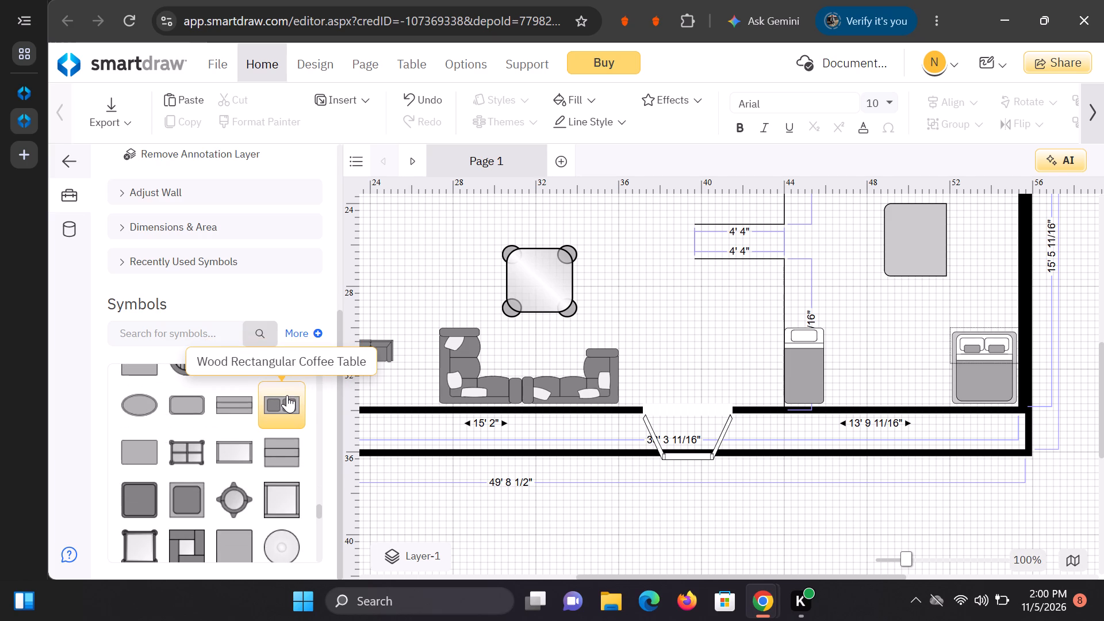
pyautogui.scroll(-1, 287, 395)
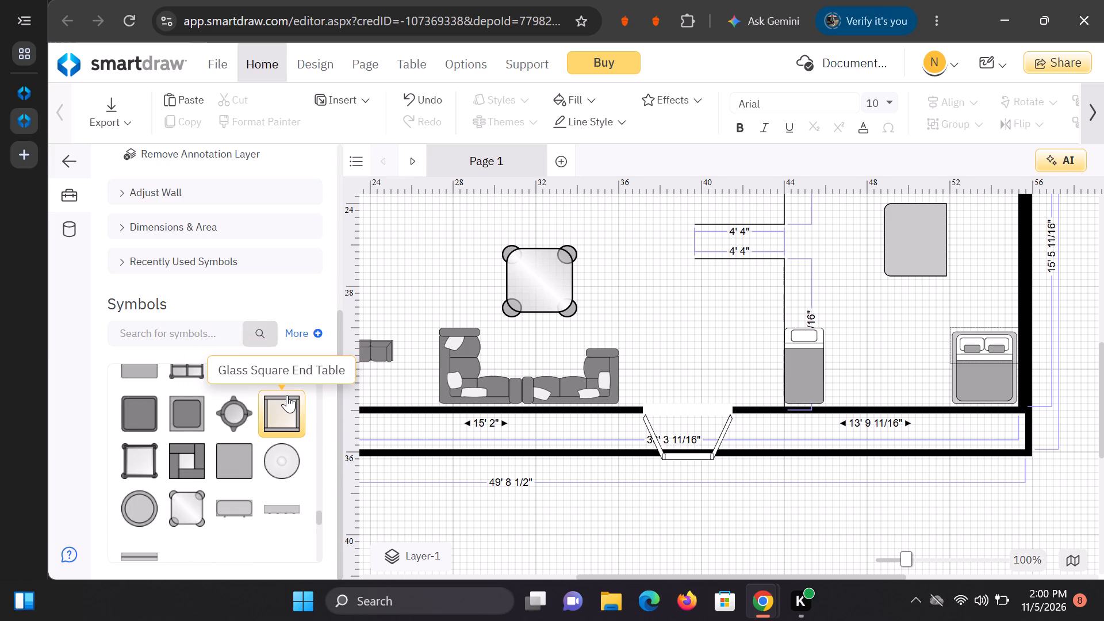
pyautogui.click(145, 454)
pyautogui.doubleClick(145, 454)
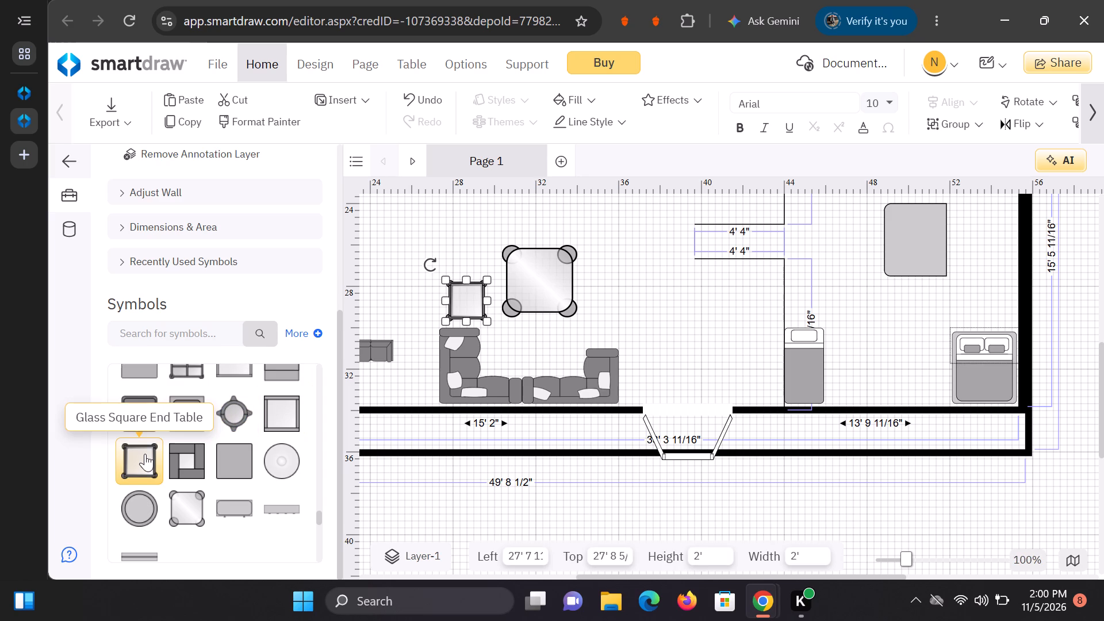
pyautogui.moveTo(461, 303); pyautogui.dragTo(638, 290)
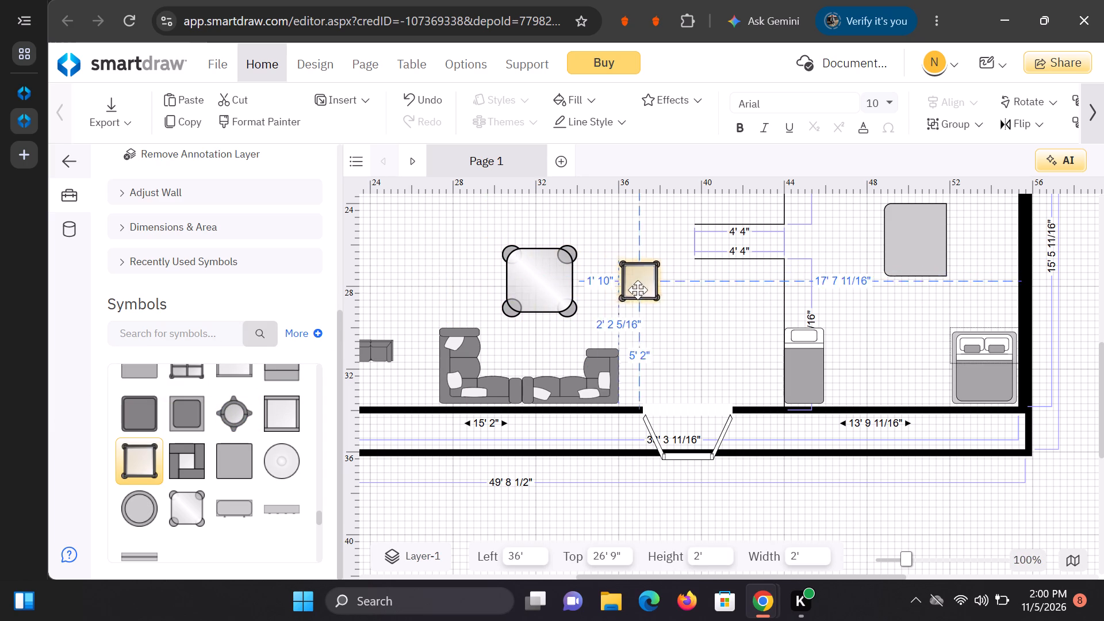
pyautogui.moveTo(638, 290); pyautogui.dragTo(650, 298)
pyautogui.moveTo(670, 317); pyautogui.dragTo(688, 331)
# Move the Glass Square End Table up between the L-shaped sofa and the armchair, at 35' left and 21' 6" top.
pyautogui.moveTo(632, 321); pyautogui.dragTo(621, 325)
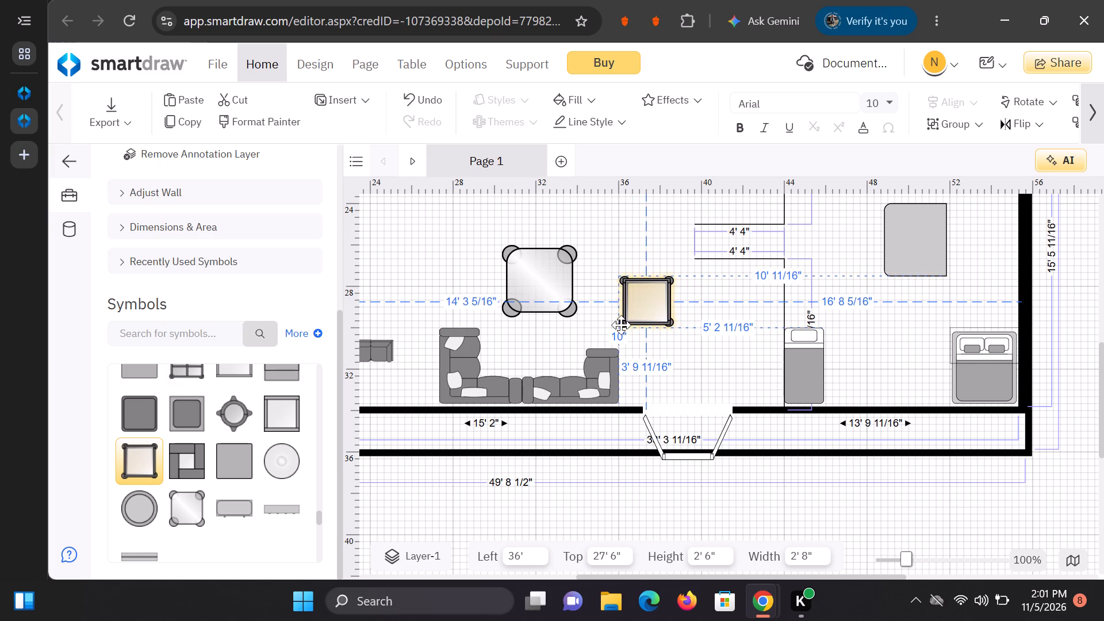
pyautogui.moveTo(621, 325); pyautogui.dragTo(582, 229)
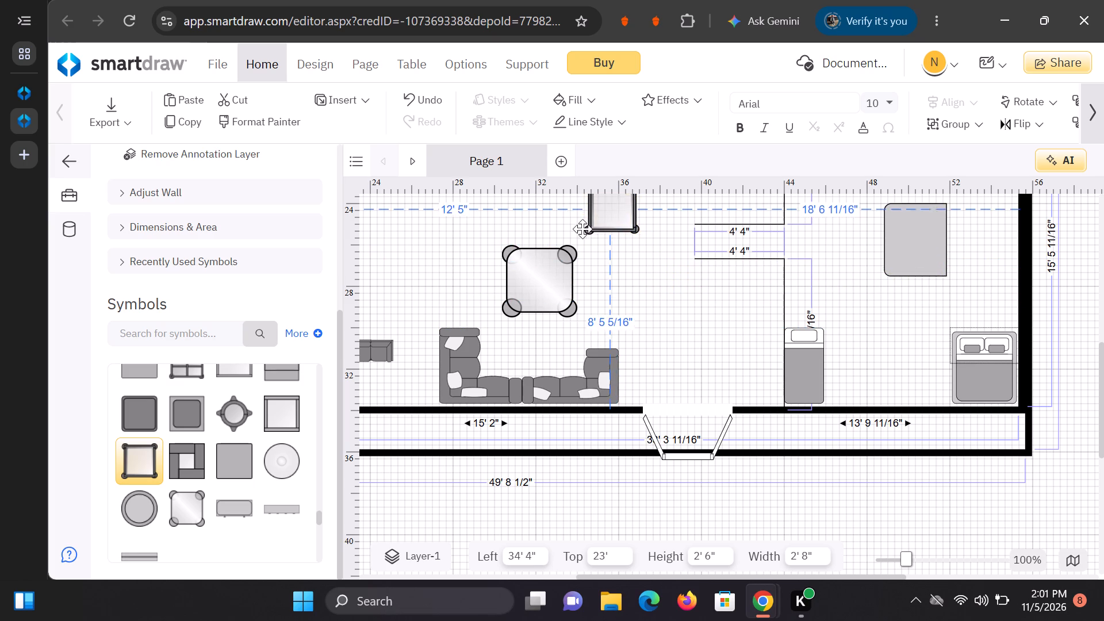
pyautogui.moveTo(582, 229); pyautogui.dragTo(561, 271)
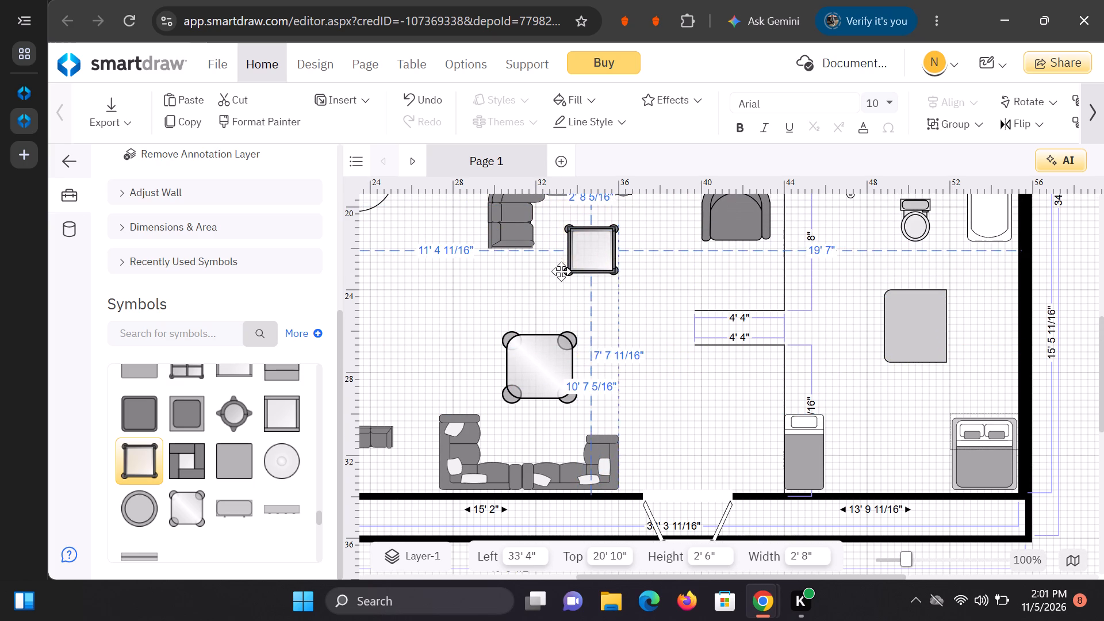
pyautogui.moveTo(561, 271); pyautogui.dragTo(555, 266)
pyautogui.scroll(-1, 670, 229)
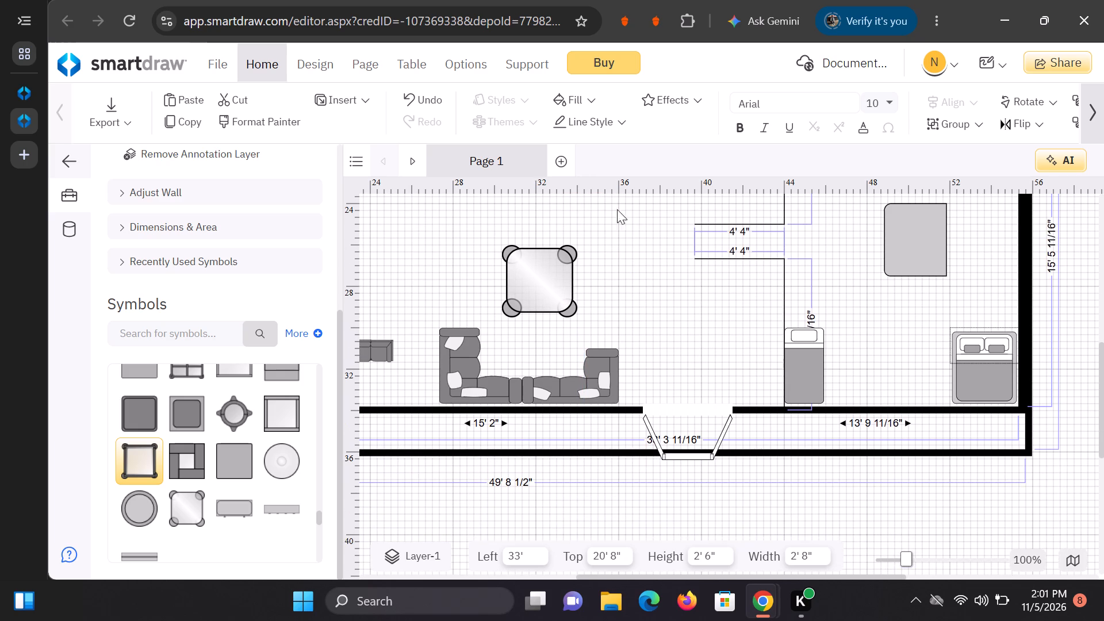
pyautogui.scroll(1, 607, 217)
pyautogui.moveTo(590, 251); pyautogui.dragTo(595, 263)
pyautogui.scroll(2, 685, 235)
pyautogui.scroll(-1, 685, 237)
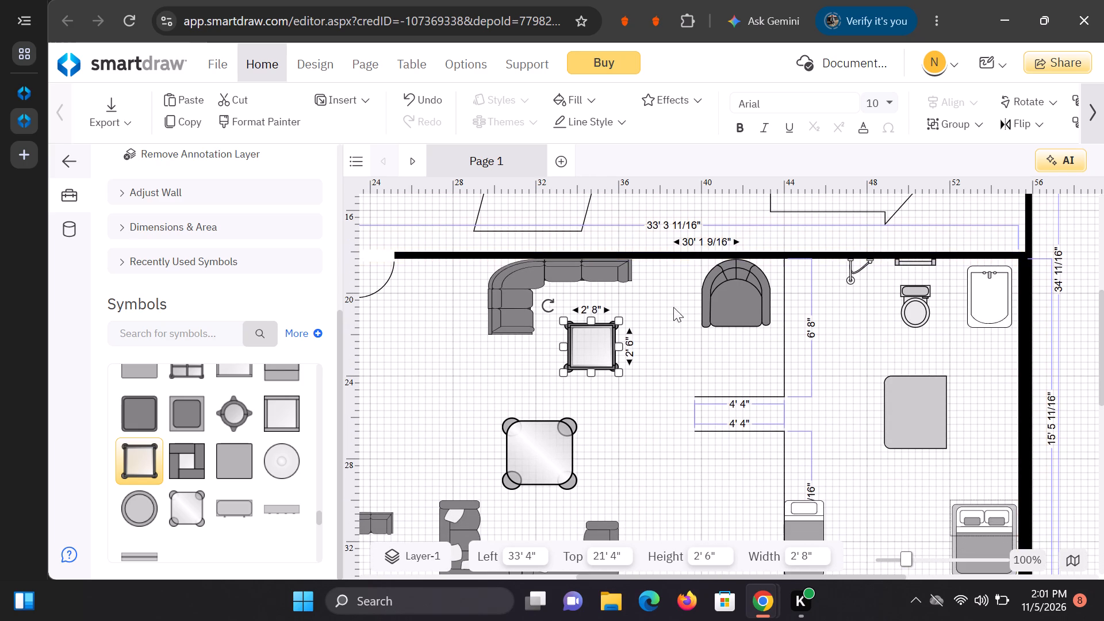
pyautogui.moveTo(588, 350); pyautogui.dragTo(616, 352)
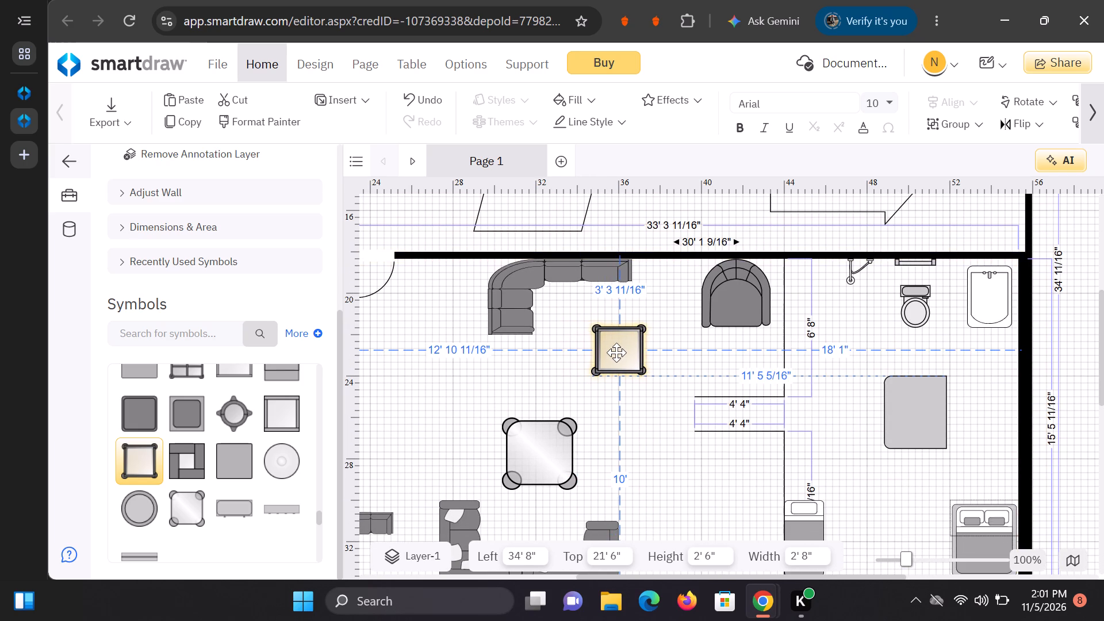
pyautogui.moveTo(616, 352); pyautogui.dragTo(622, 351)
# Look through the table, bathtub and shower symbols and check the upper part of the floor plan.
pyautogui.scroll(-1, 700, 306)
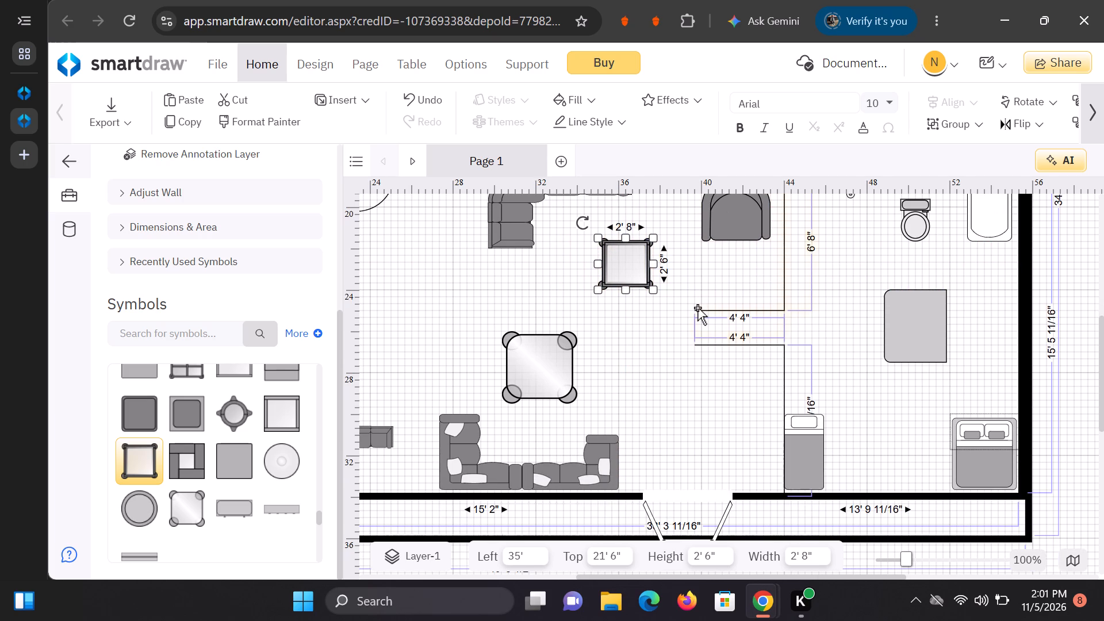
pyautogui.scroll(1, 214, 388)
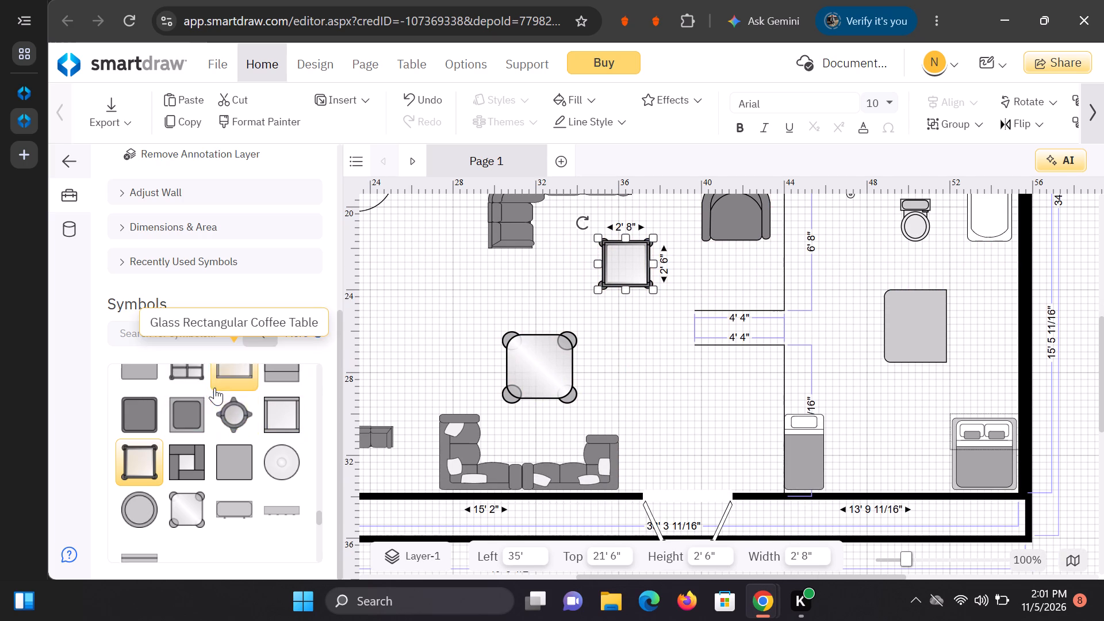
pyautogui.scroll(-2, 214, 388)
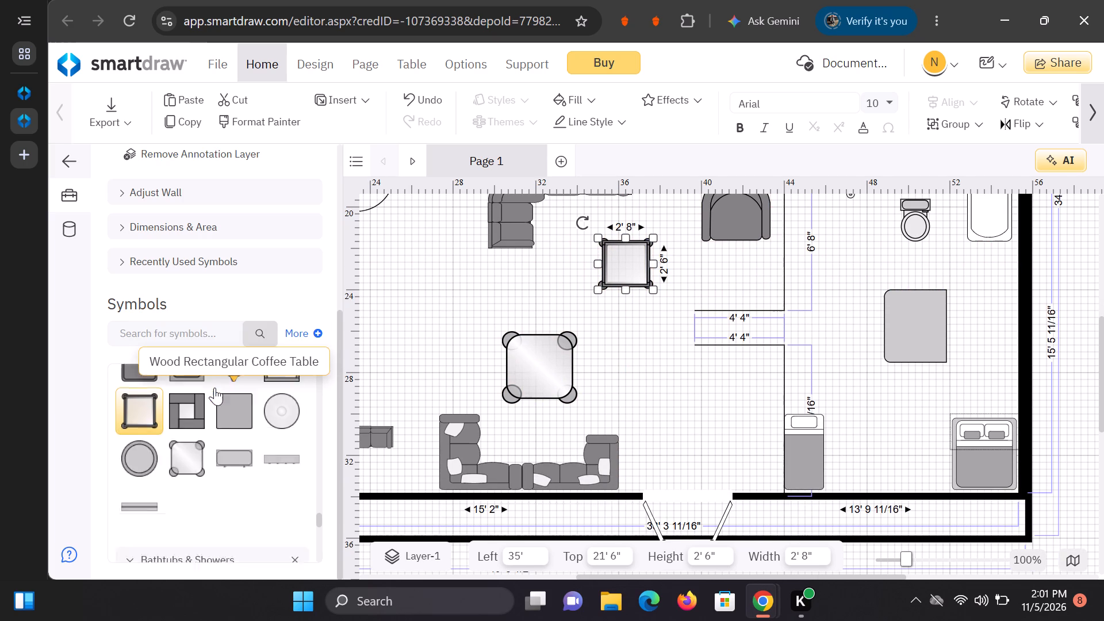
pyautogui.scroll(-3, 214, 388)
pyautogui.scroll(2, 432, 308)
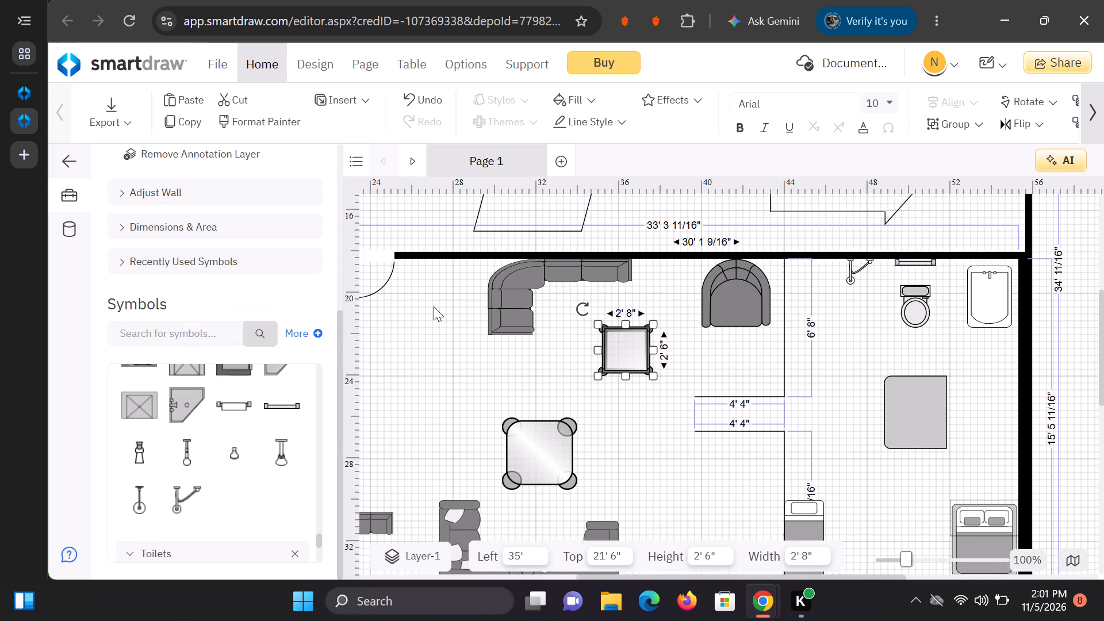
pyautogui.scroll(2, 434, 306)
pyautogui.scroll(2, 770, 248)
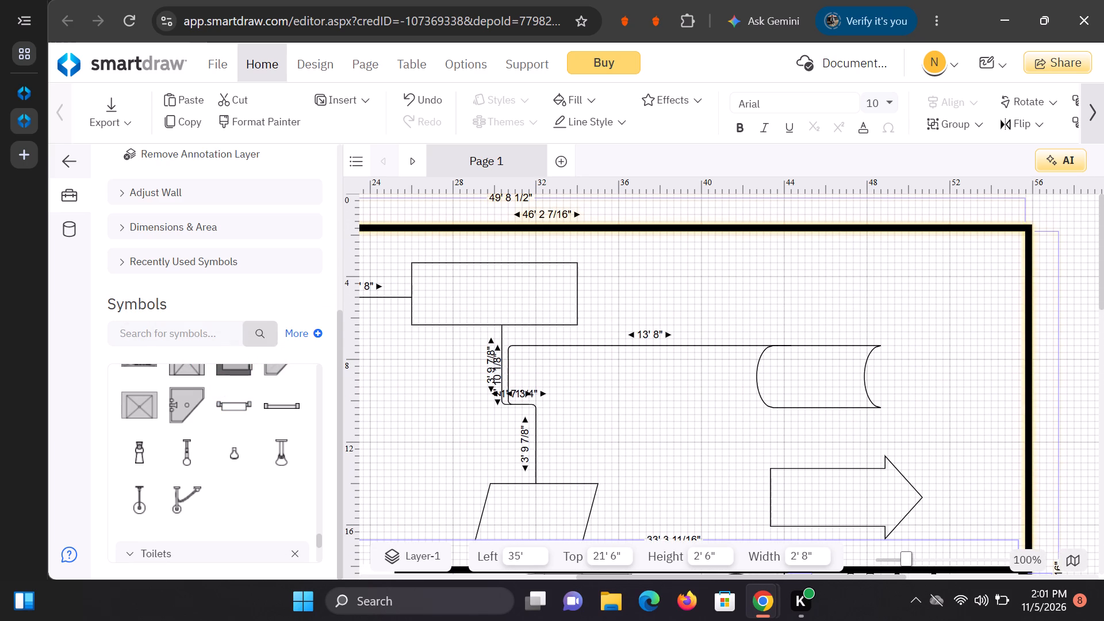
pyautogui.scroll(1, 578, 194)
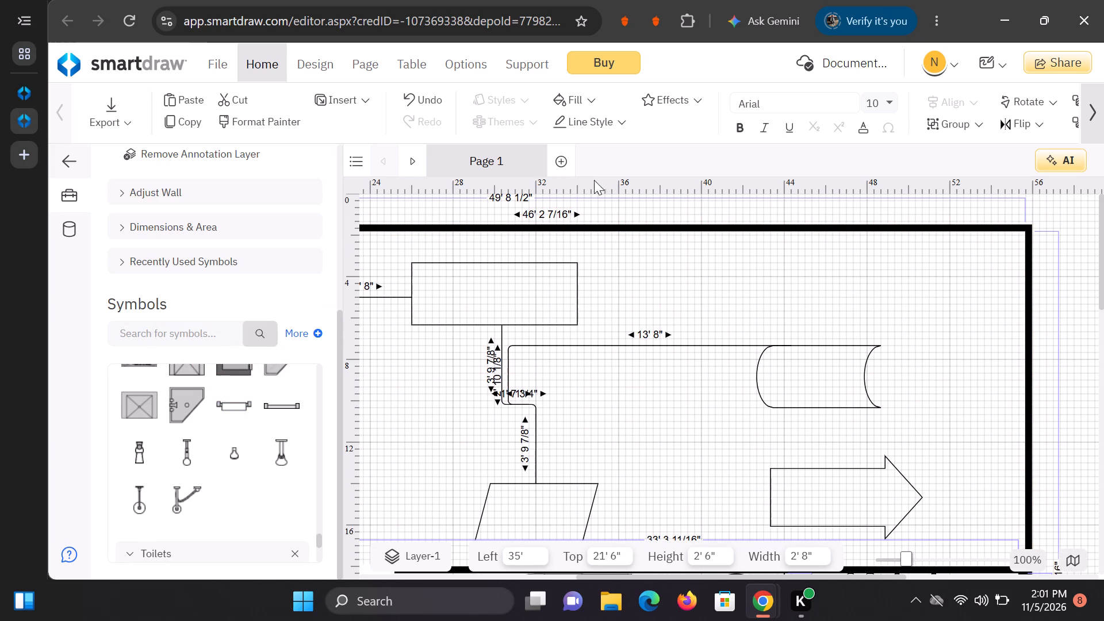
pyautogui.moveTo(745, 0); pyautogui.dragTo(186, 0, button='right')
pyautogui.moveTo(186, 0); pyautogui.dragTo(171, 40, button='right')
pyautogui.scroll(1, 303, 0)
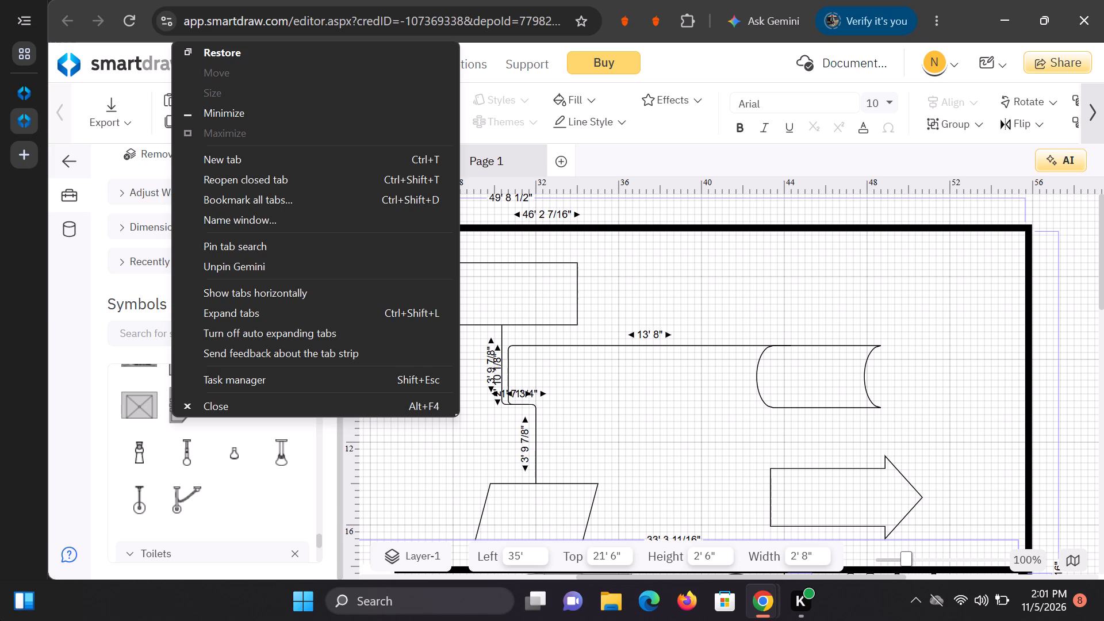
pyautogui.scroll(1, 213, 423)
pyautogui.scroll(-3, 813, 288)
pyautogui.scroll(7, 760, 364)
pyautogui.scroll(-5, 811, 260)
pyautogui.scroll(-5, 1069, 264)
# Review the floor plan from the upper shapes down to the furnished inner room and browse the Toilets symbols.
pyautogui.moveTo(1103, 277); pyautogui.dragTo(1095, 293)
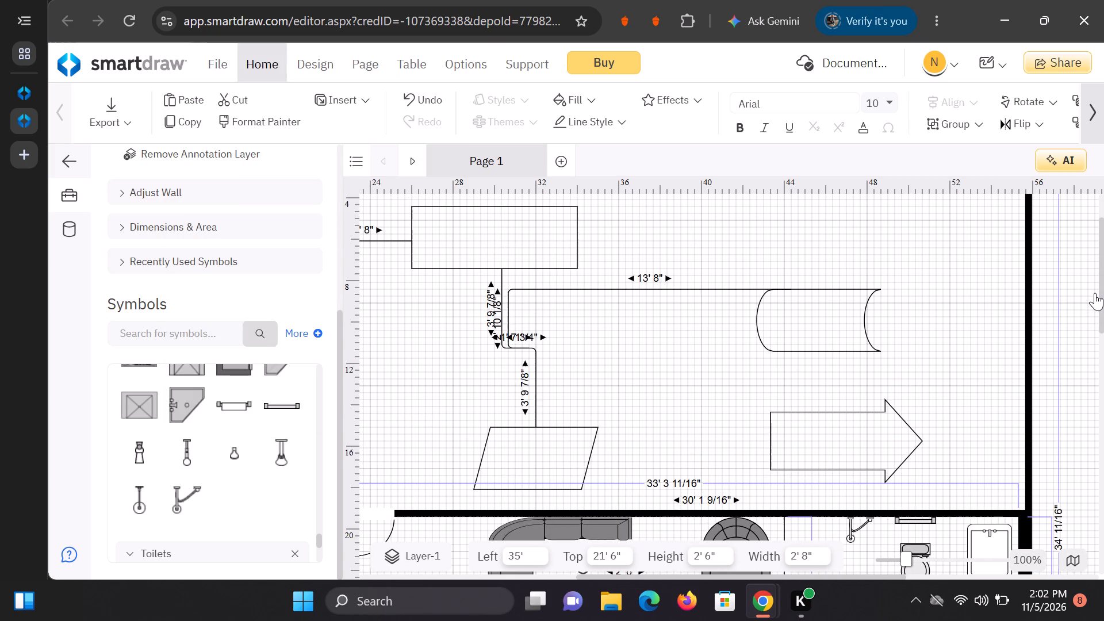
pyautogui.moveTo(1095, 293); pyautogui.dragTo(1098, 297)
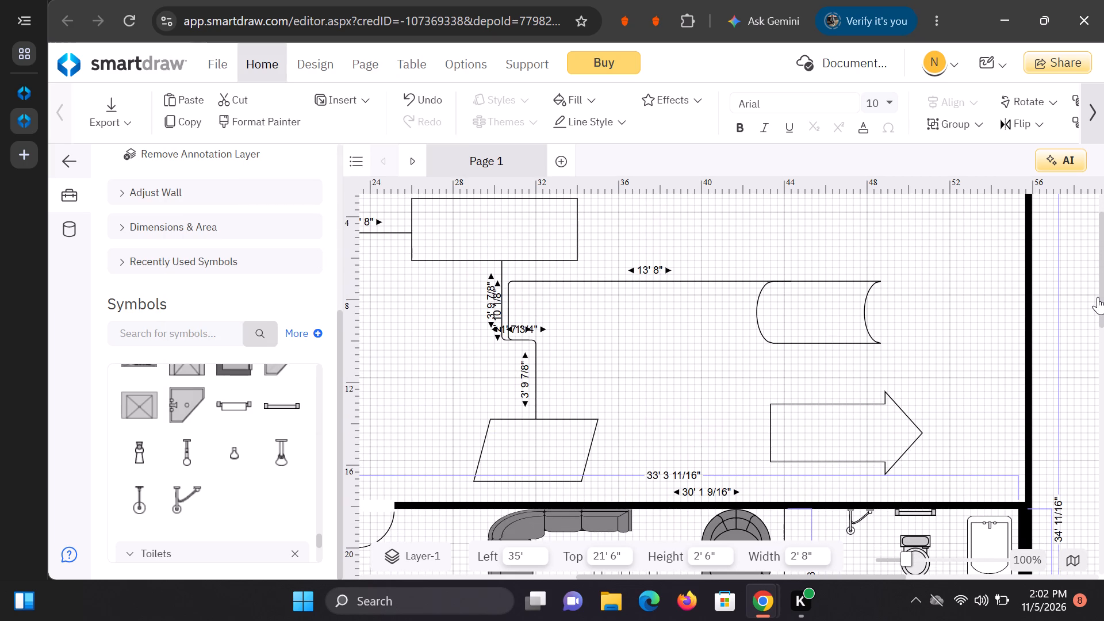
pyautogui.moveTo(1098, 297); pyautogui.dragTo(1097, 300)
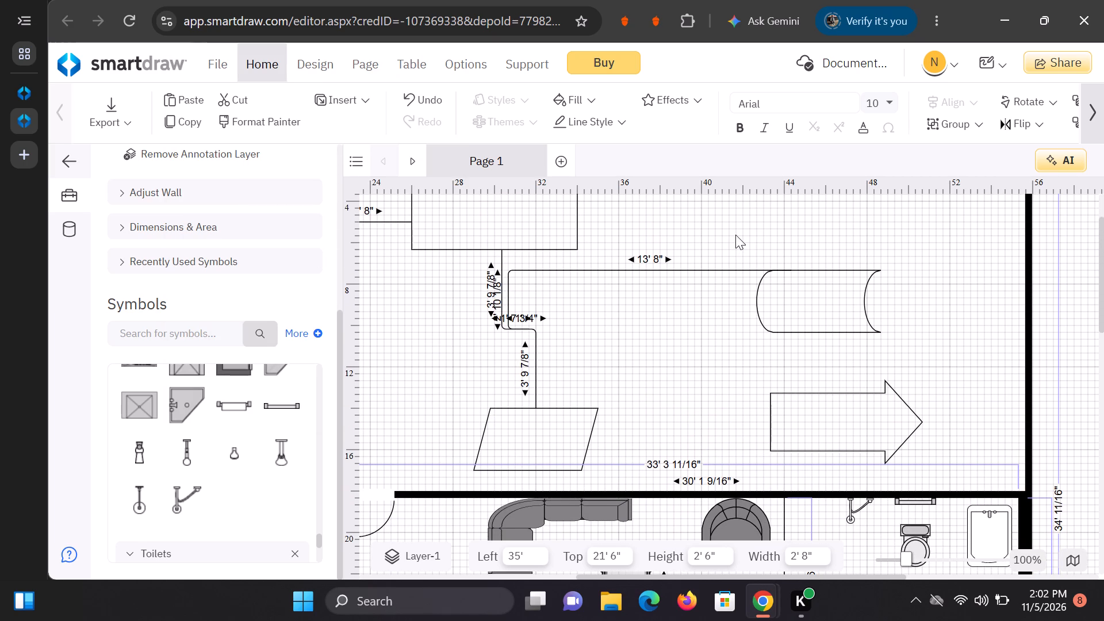
pyautogui.scroll(2, 282, 339)
pyautogui.scroll(-2, 548, 483)
pyautogui.scroll(3, 769, 501)
pyautogui.scroll(-6, 804, 471)
pyautogui.scroll(4, 821, 455)
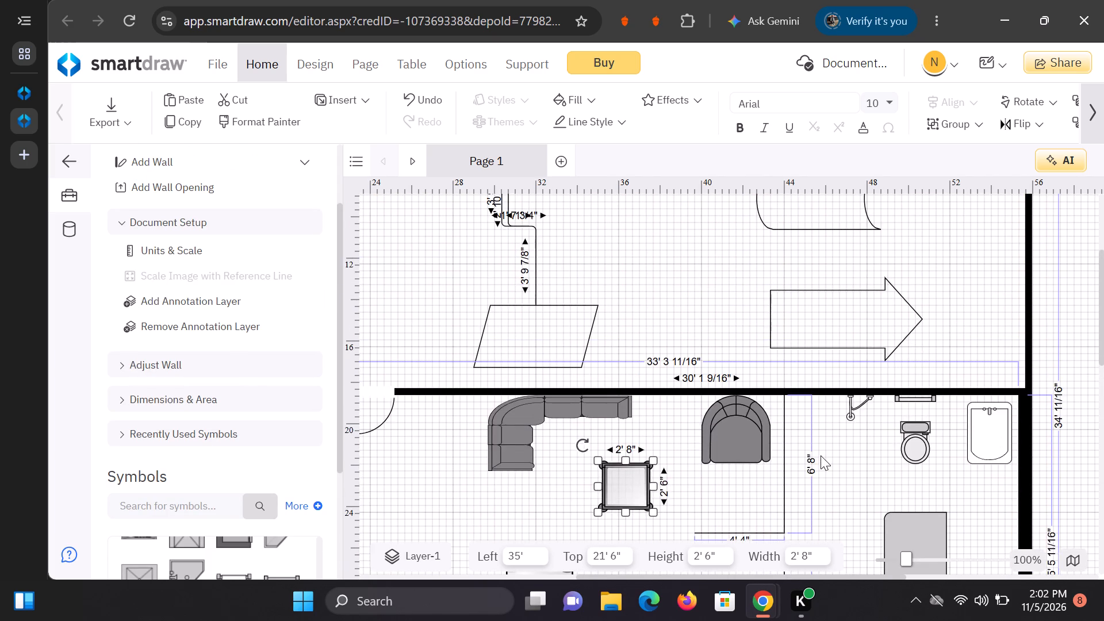
pyautogui.scroll(4, 821, 455)
pyautogui.scroll(-2, 875, 354)
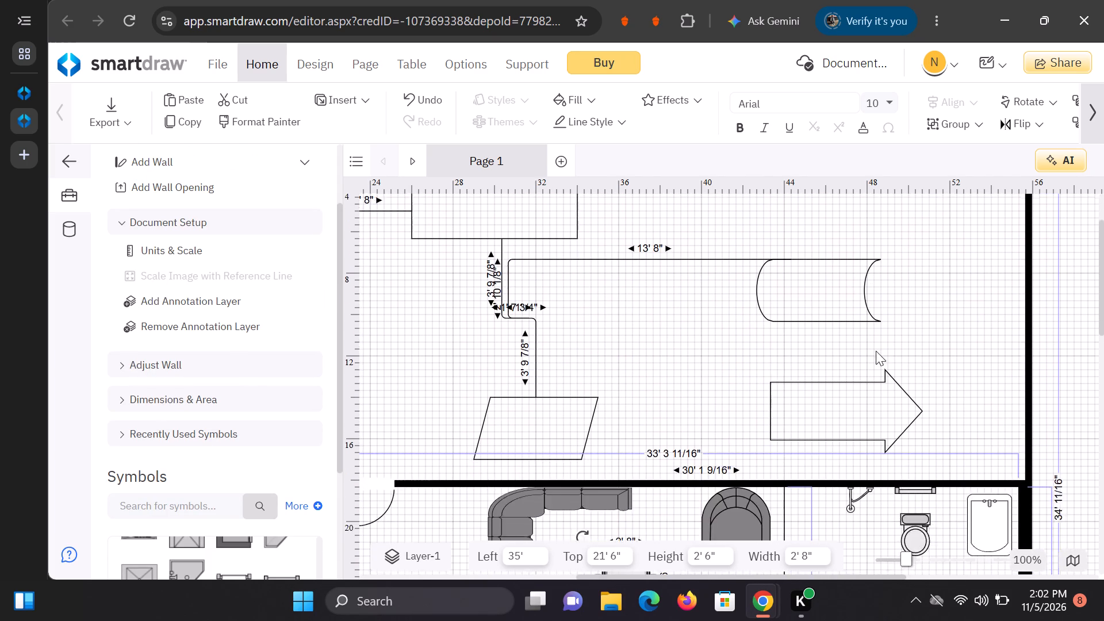
pyautogui.scroll(-5, 876, 351)
pyautogui.scroll(1, 876, 351)
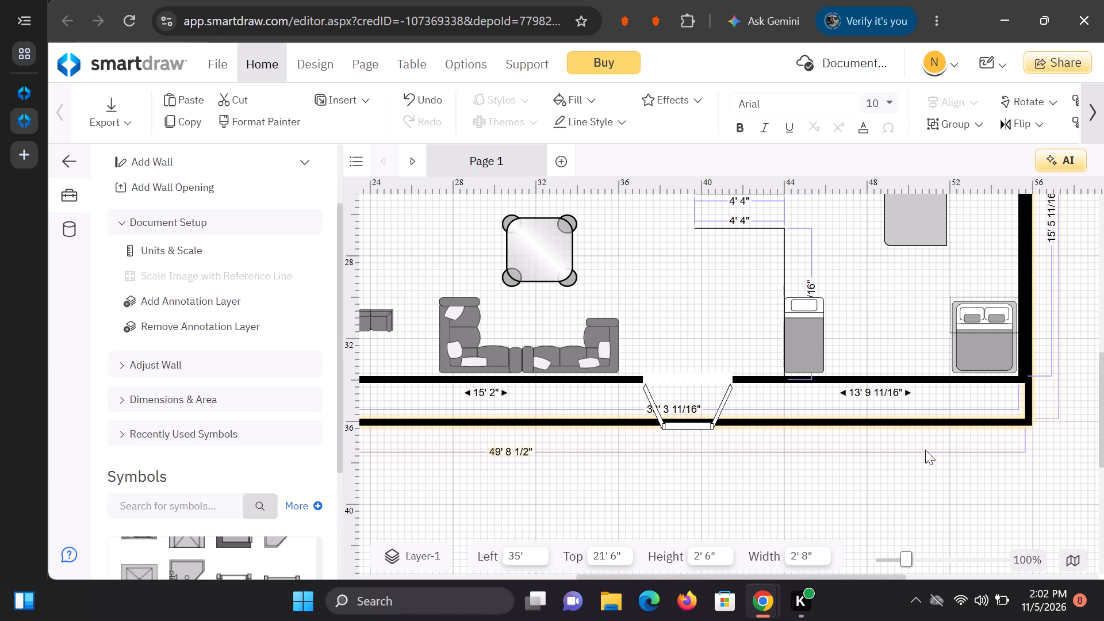
pyautogui.scroll(2, 915, 454)
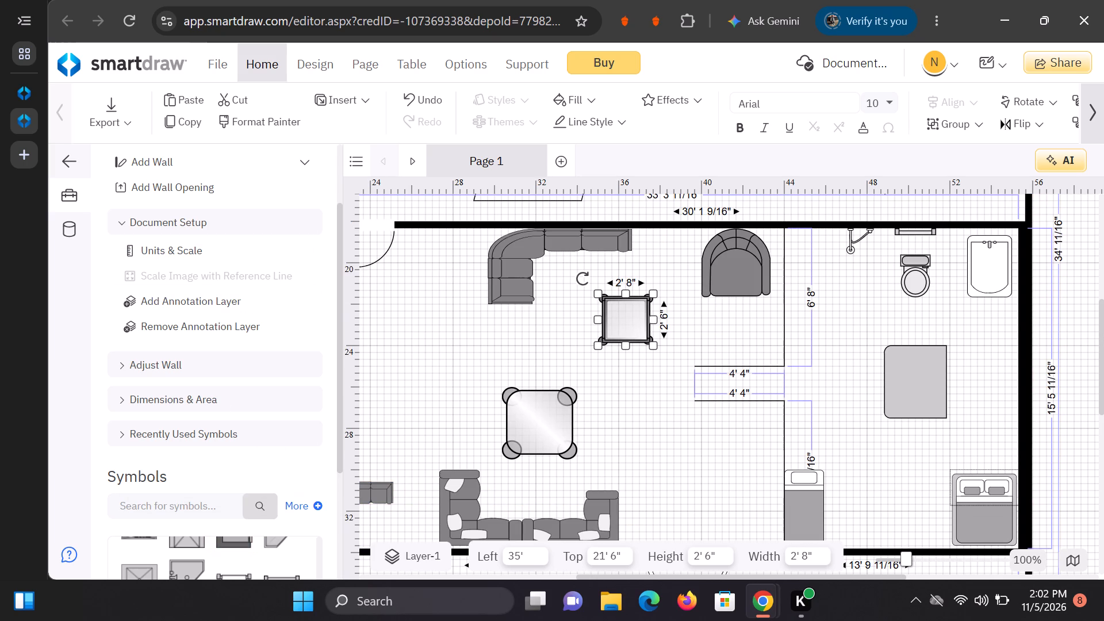
pyautogui.scroll(-4, 239, 498)
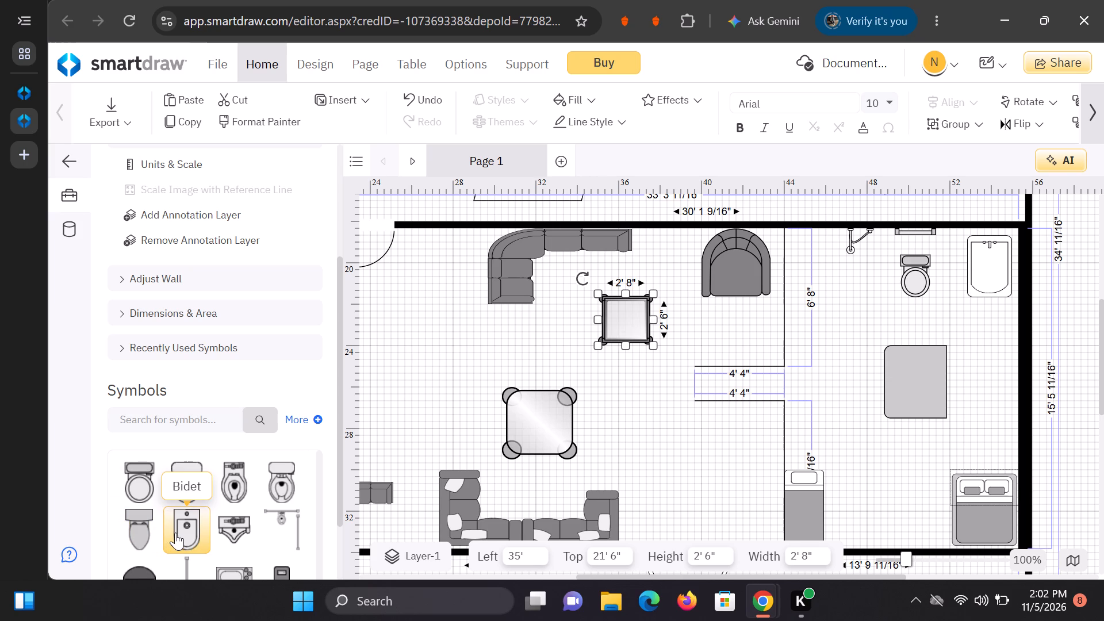
pyautogui.scroll(-5, 620, 431)
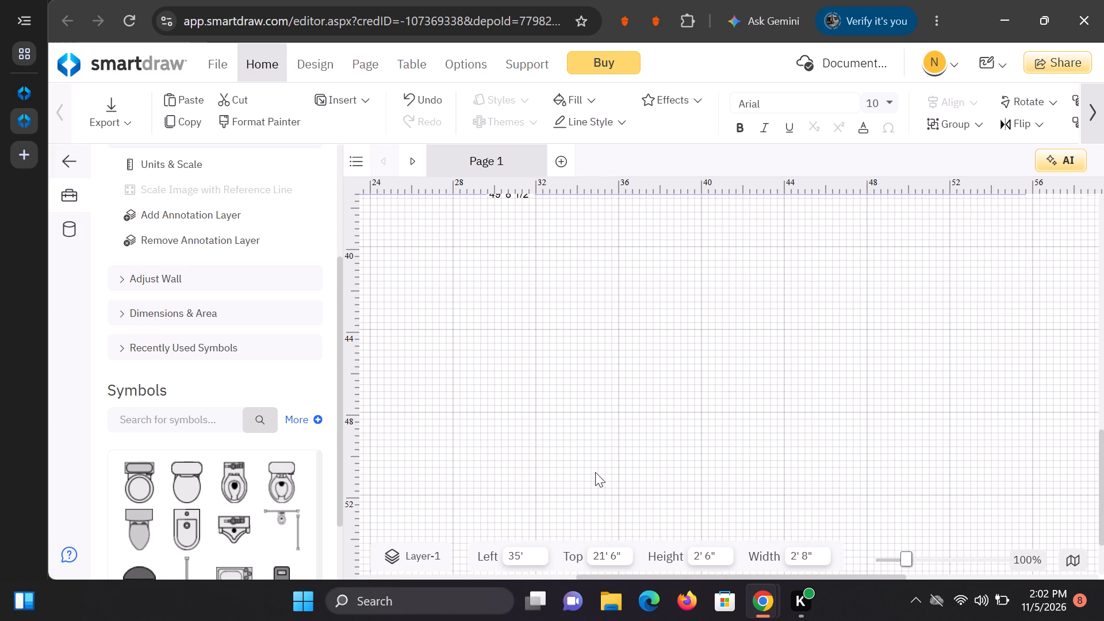
# Place a rectangle 6' wide by 3' high in the empty area below the floor plan, at about 27' 4" left and 44' top.
pyautogui.scroll(-7, 595, 471)
pyautogui.scroll(1, 219, 226)
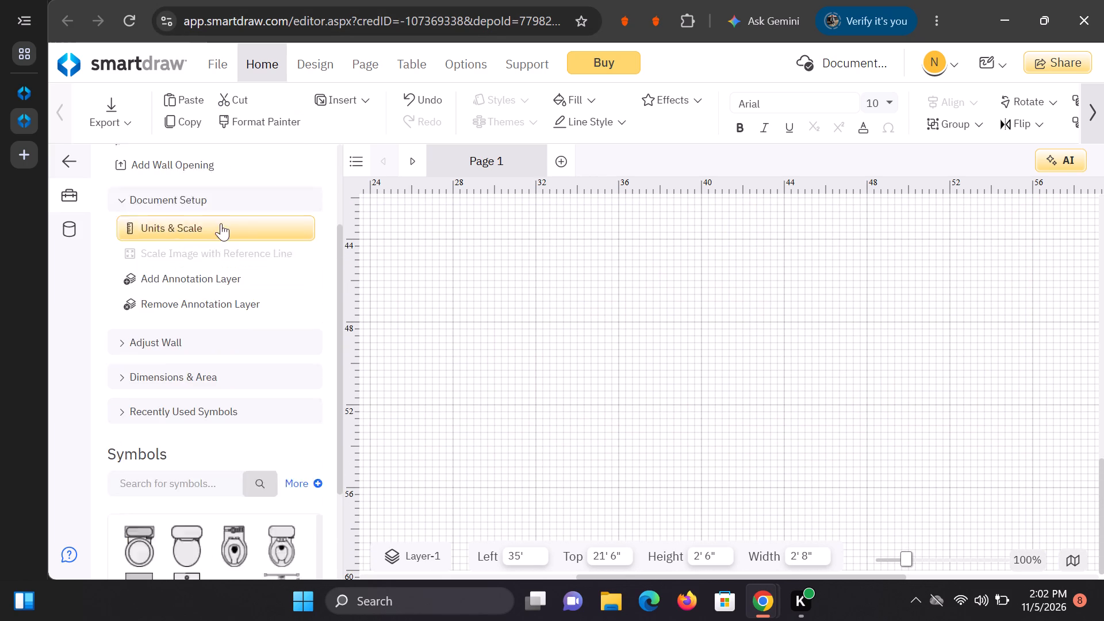
pyautogui.scroll(5, 225, 216)
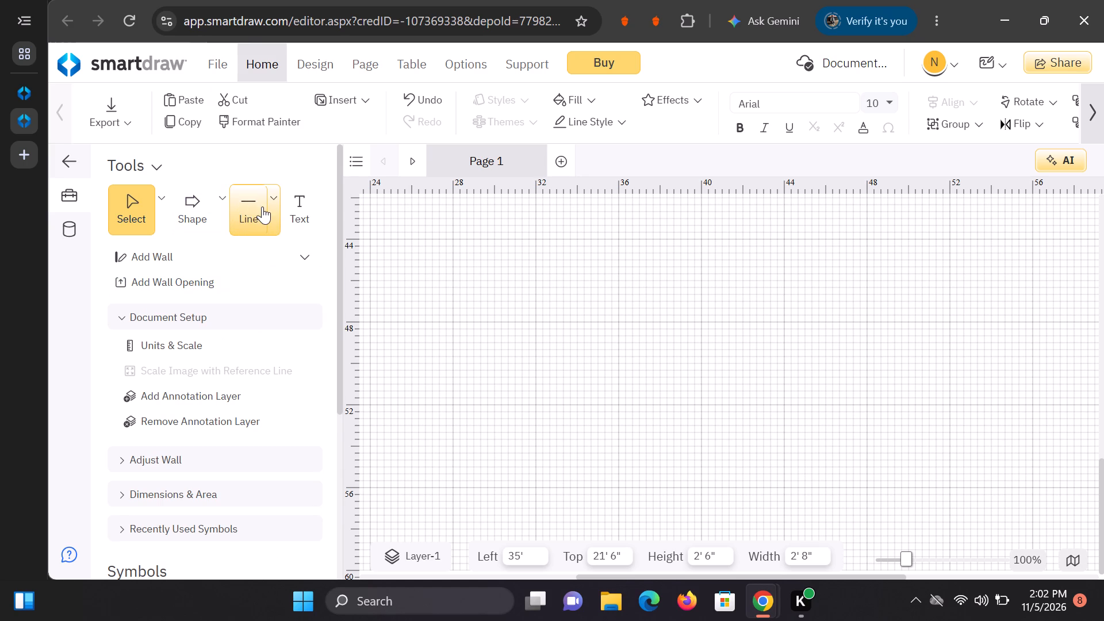
pyautogui.click(220, 202)
pyautogui.click(240, 271)
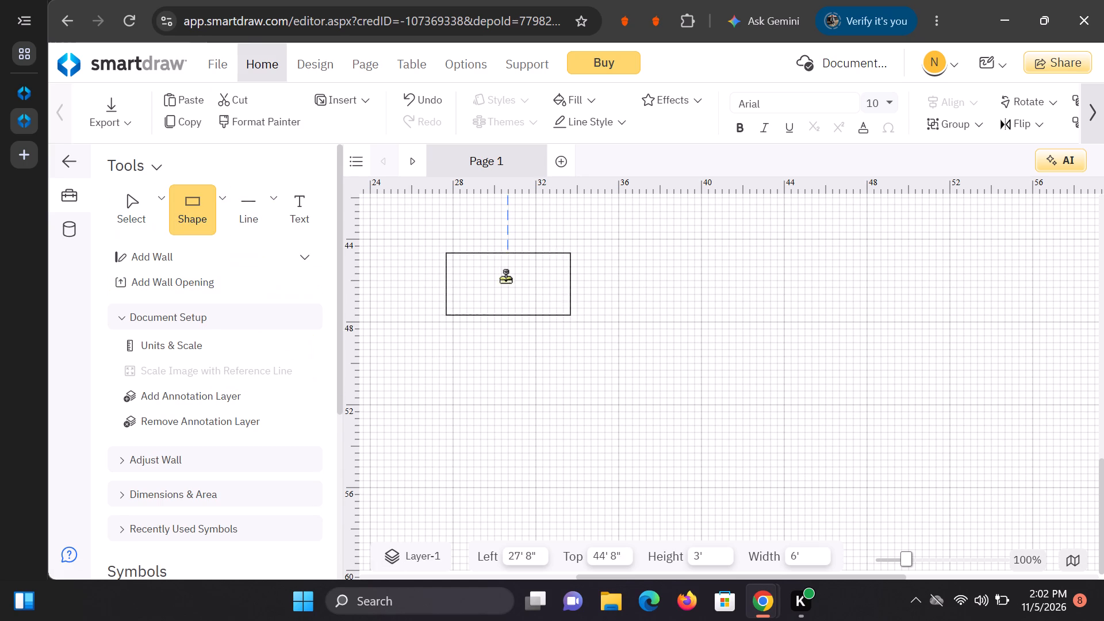
pyautogui.click(502, 268)
# Enlarge the rectangle below the floor plan to 13' wide by 6' high, at 25' 4" left and 43' 8" top.
pyautogui.moveTo(558, 265); pyautogui.dragTo(569, 267)
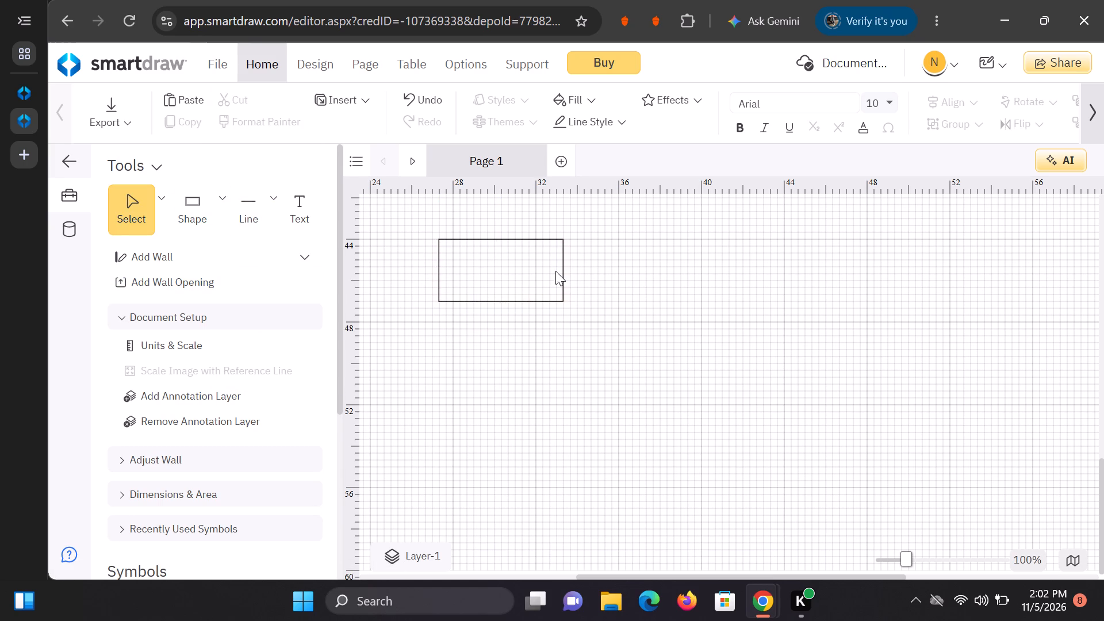
pyautogui.moveTo(555, 271); pyautogui.dragTo(562, 270)
pyautogui.click(565, 269)
pyautogui.moveTo(564, 269); pyautogui.dragTo(599, 271)
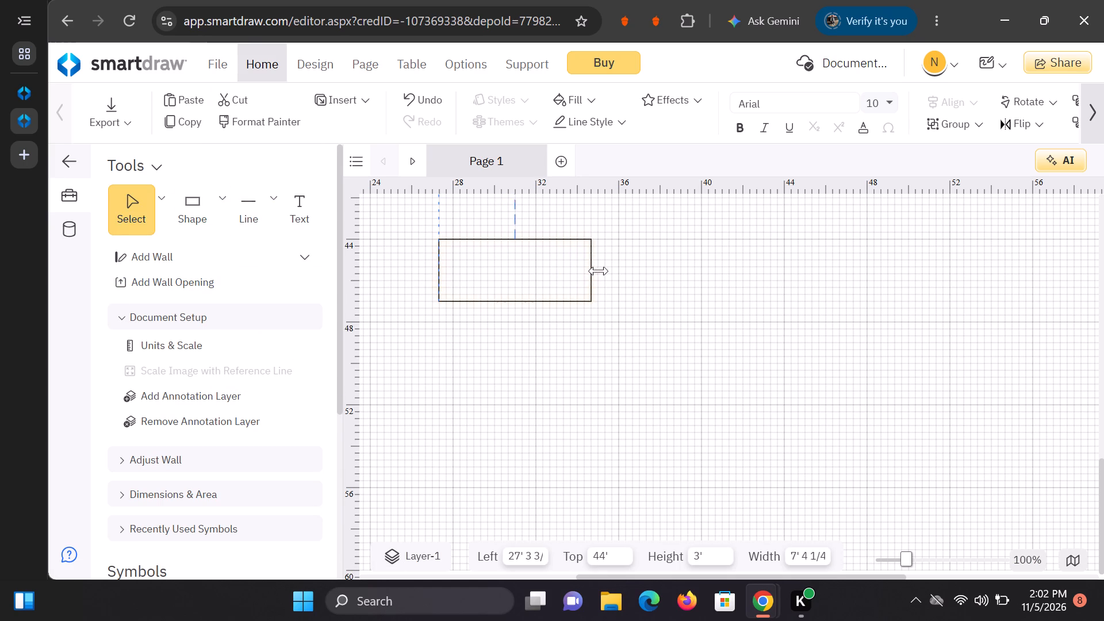
pyautogui.moveTo(599, 271); pyautogui.dragTo(647, 273)
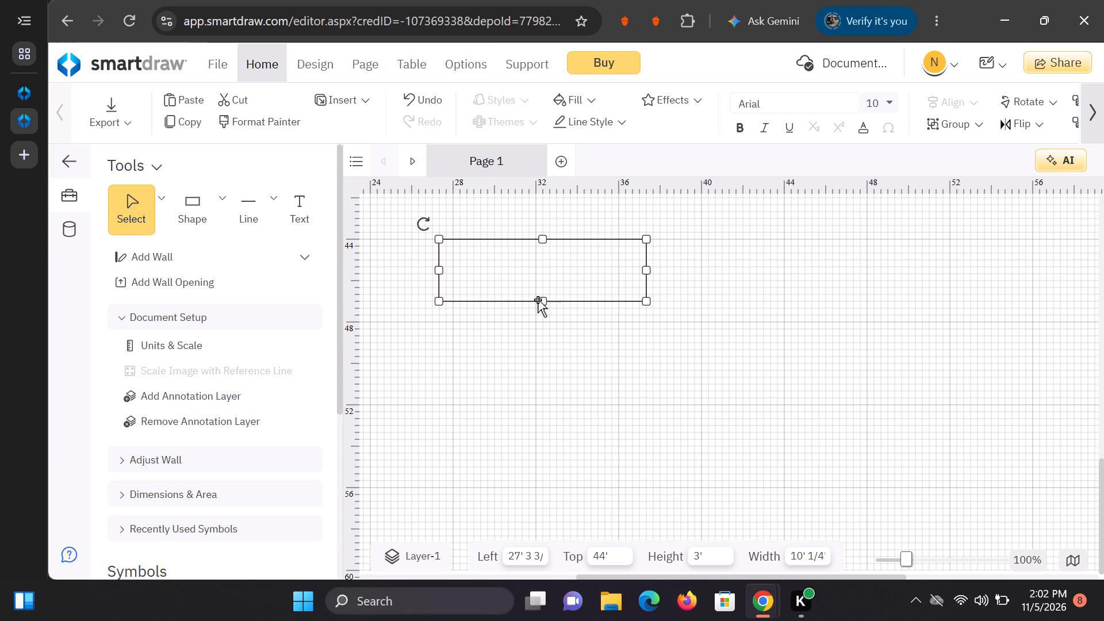
pyautogui.moveTo(542, 300); pyautogui.dragTo(535, 320)
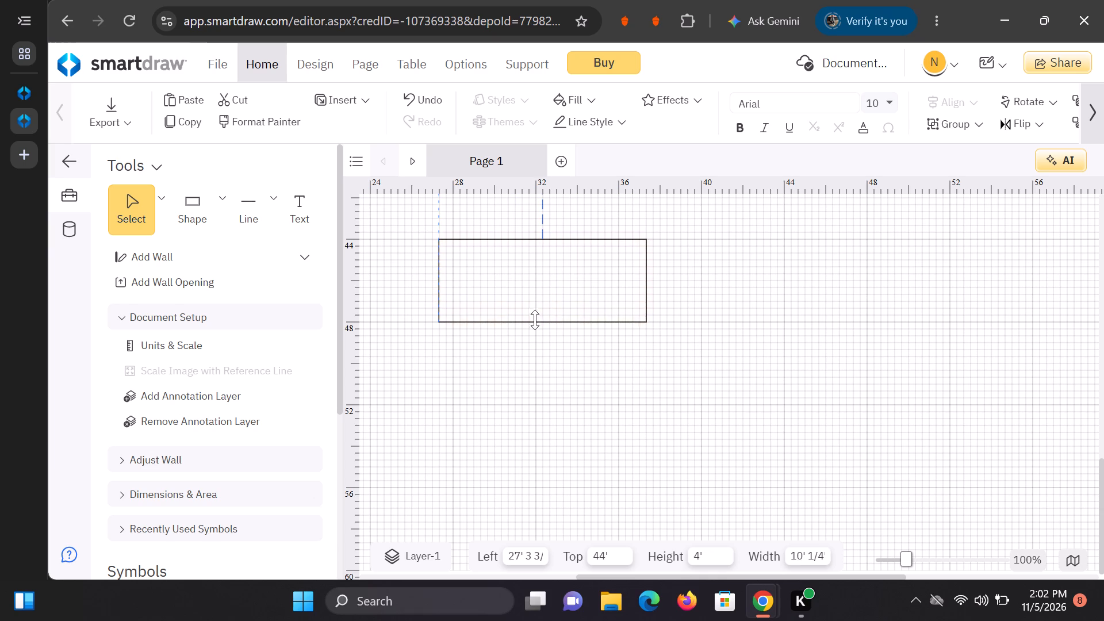
pyautogui.moveTo(535, 320); pyautogui.dragTo(521, 359)
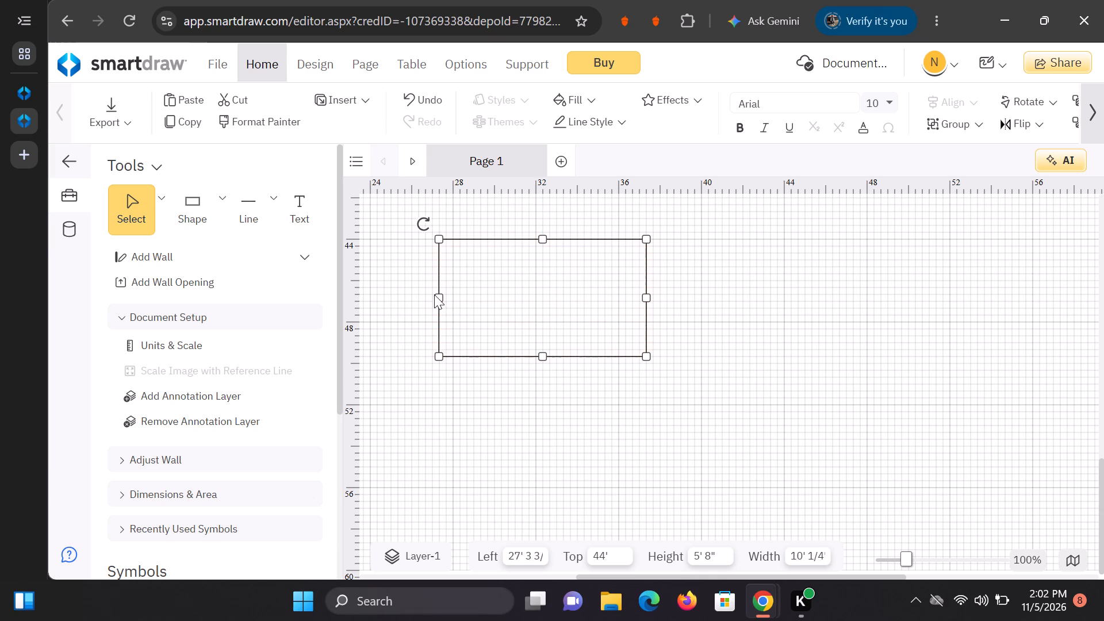
pyautogui.moveTo(440, 293); pyautogui.dragTo(400, 296)
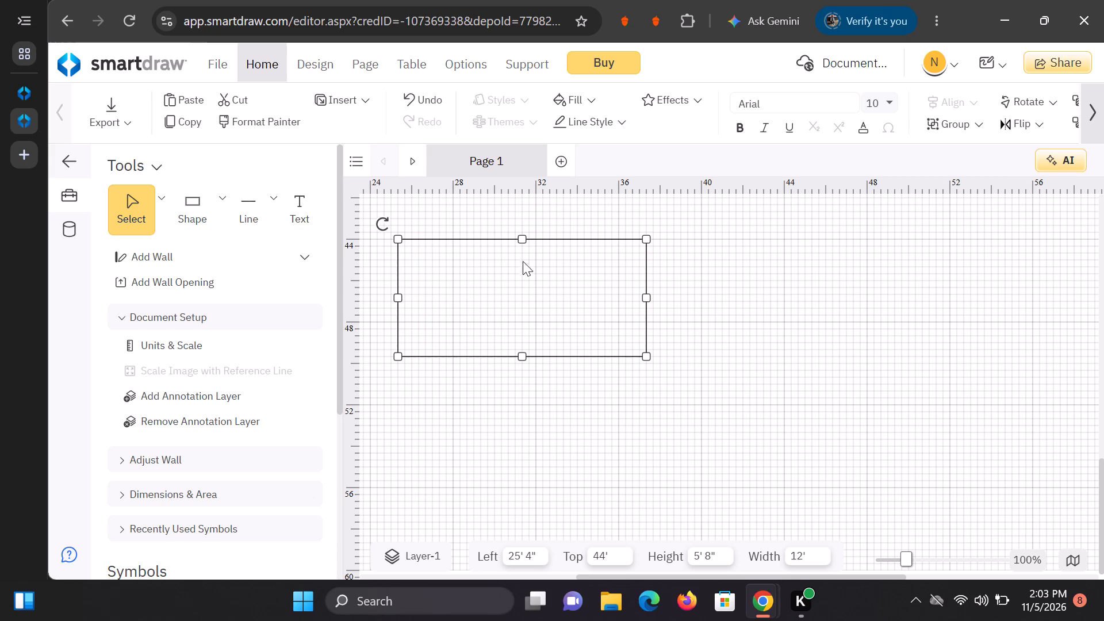
pyautogui.moveTo(524, 237); pyautogui.dragTo(523, 230)
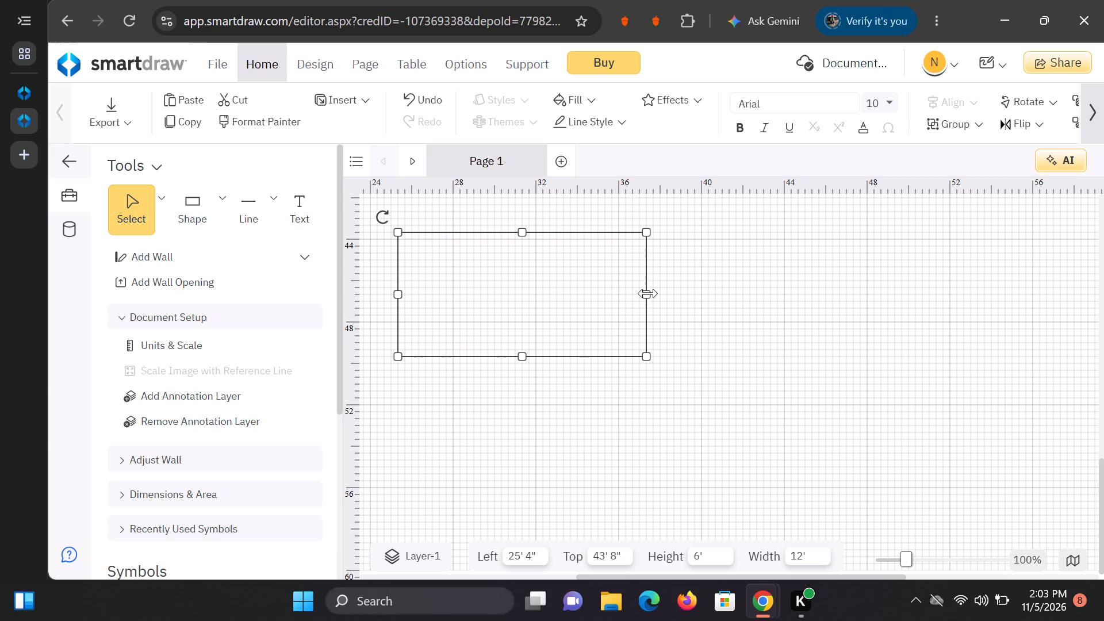
pyautogui.moveTo(648, 293); pyautogui.dragTo(670, 297)
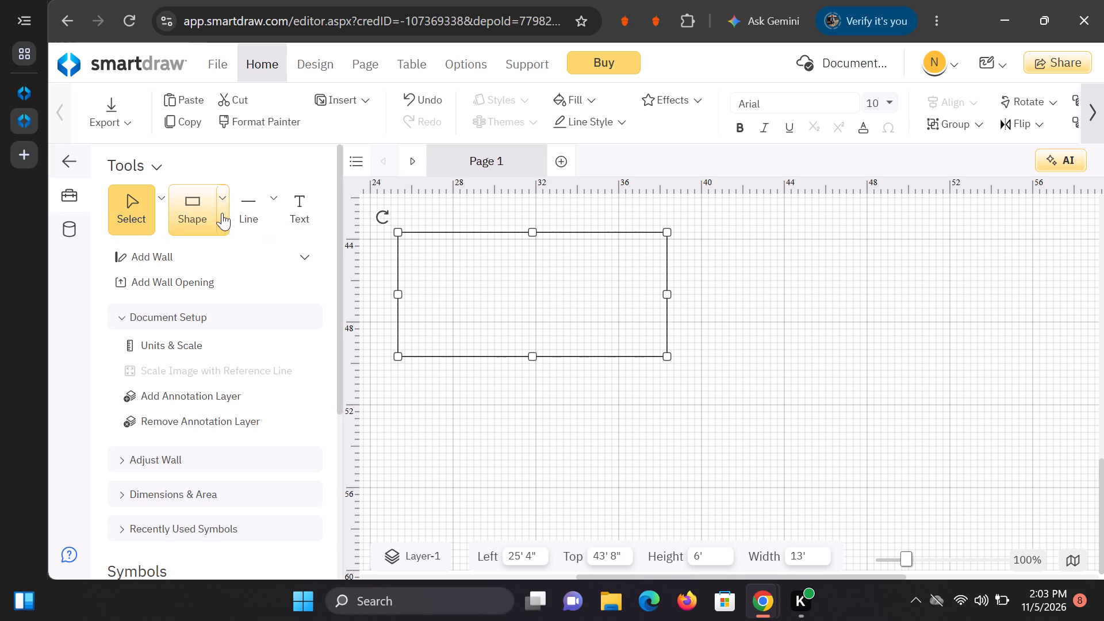
# Draw a horizontal line about 5' 8" long outward from the right edge of the large rectangle.
pyautogui.click(274, 210)
pyautogui.click(335, 271)
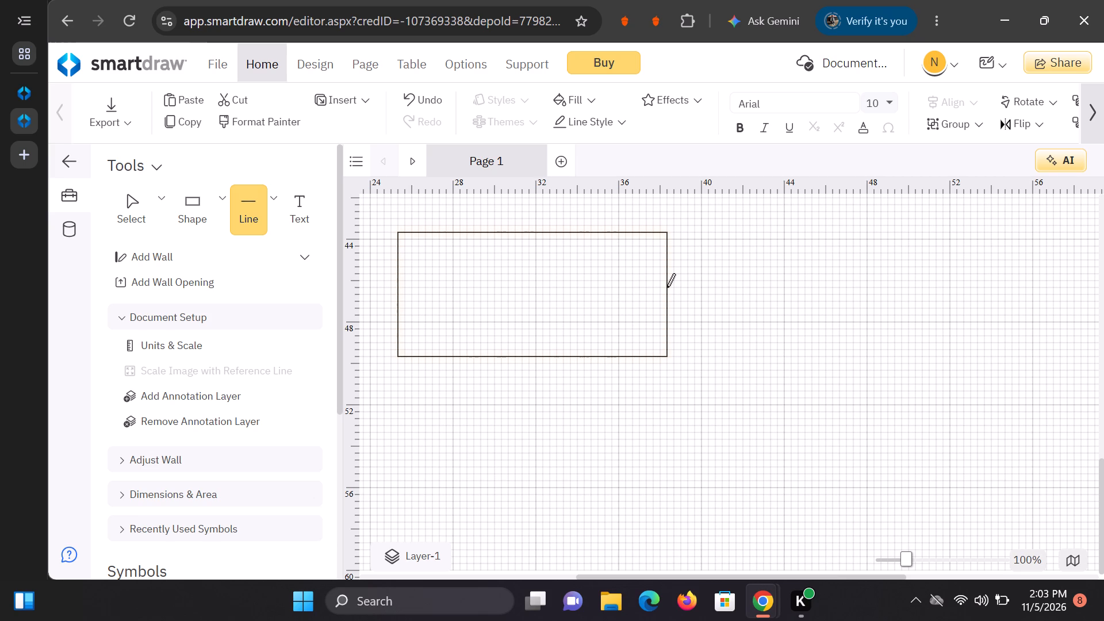
pyautogui.moveTo(667, 287); pyautogui.dragTo(783, 286)
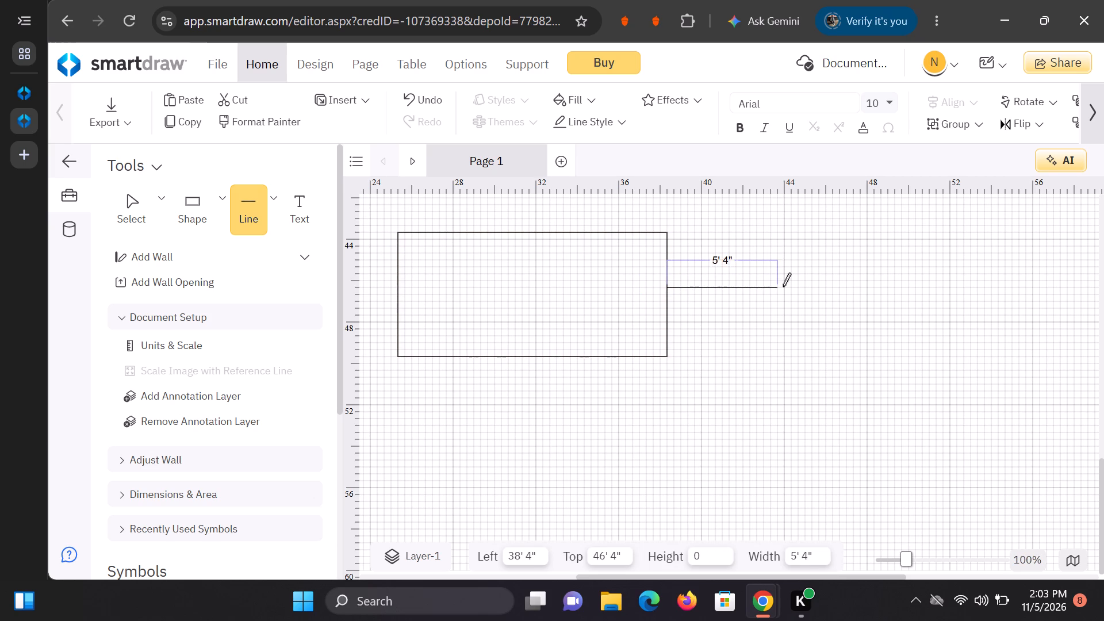
pyautogui.moveTo(783, 286); pyautogui.dragTo(785, 287)
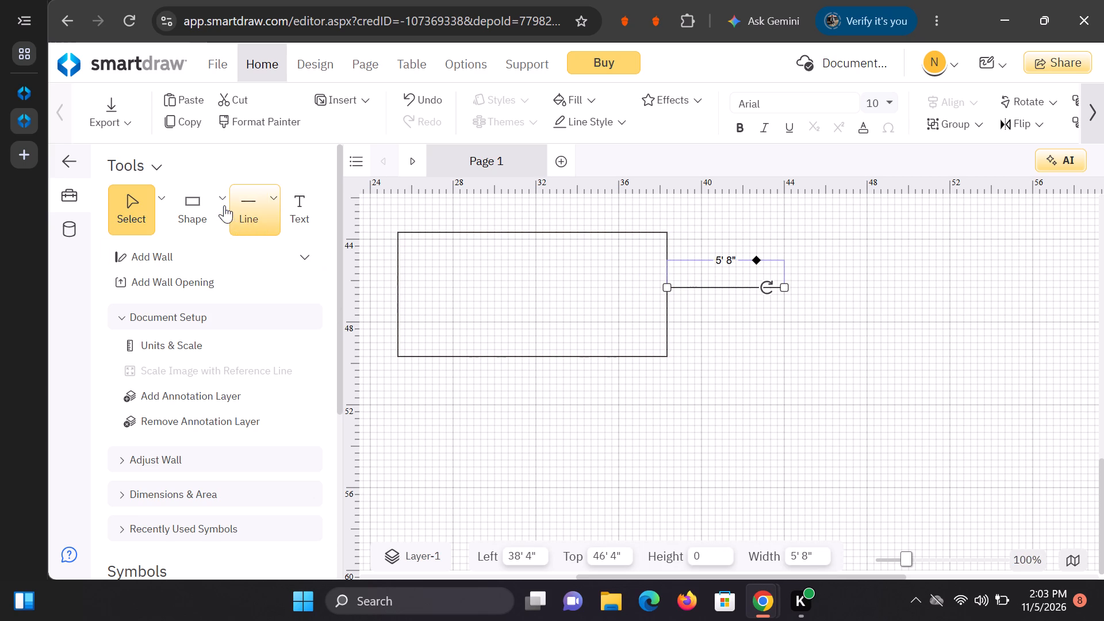
# Add a second rectangle at the free end of the horizontal line, 12' wide by 6' high, at 44' left and 43' 8" top.
pyautogui.click(218, 205)
pyautogui.click(248, 278)
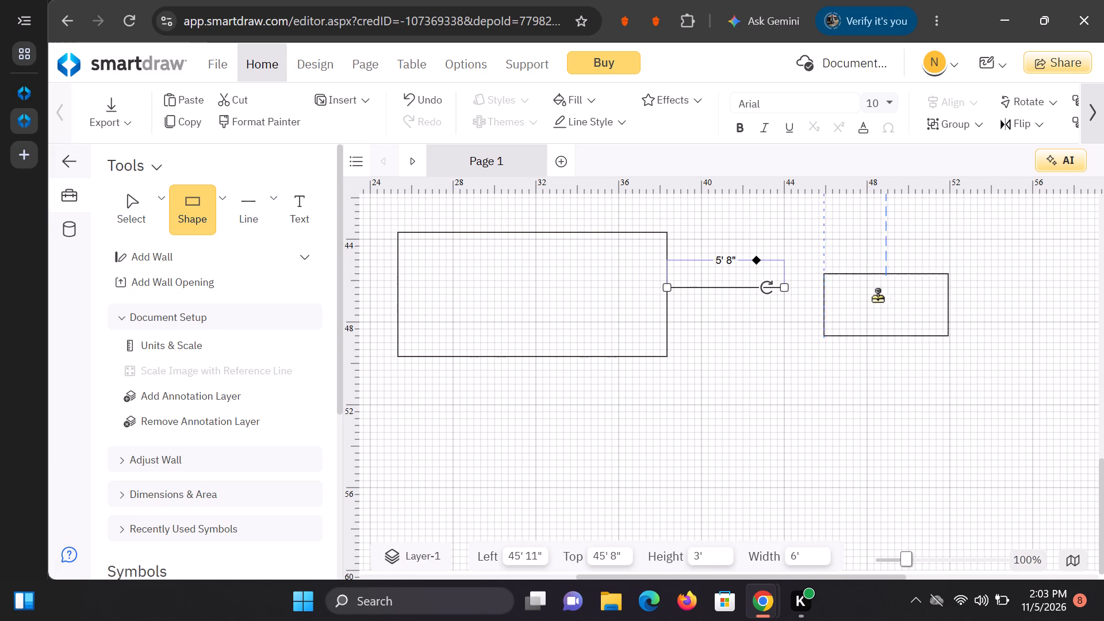
pyautogui.click(848, 287)
pyautogui.moveTo(845, 261); pyautogui.dragTo(846, 236)
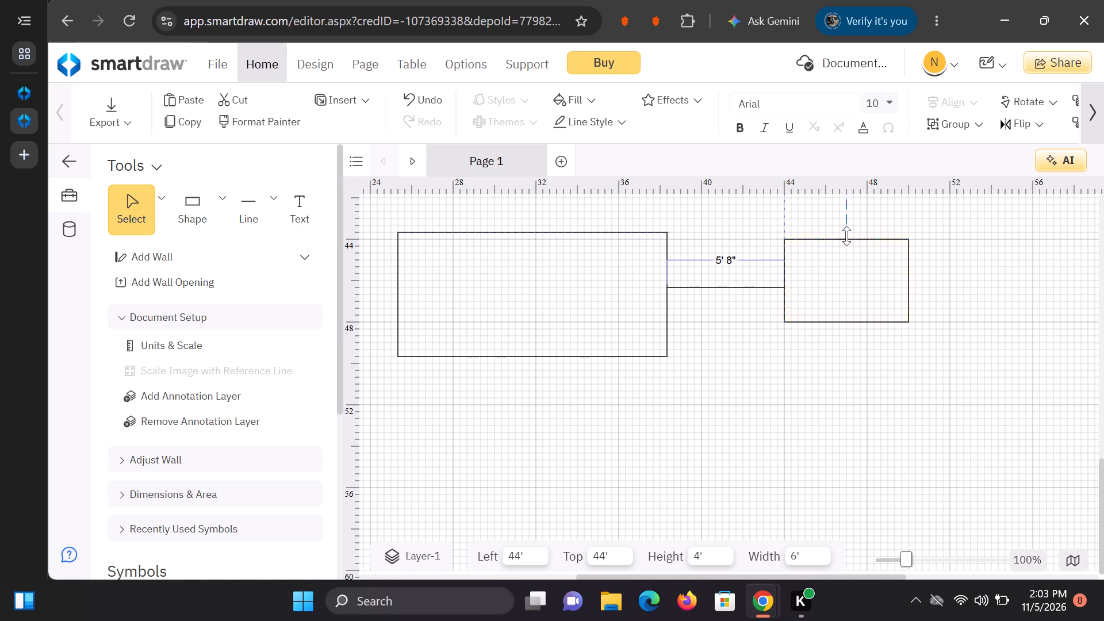
pyautogui.moveTo(846, 236); pyautogui.dragTo(848, 228)
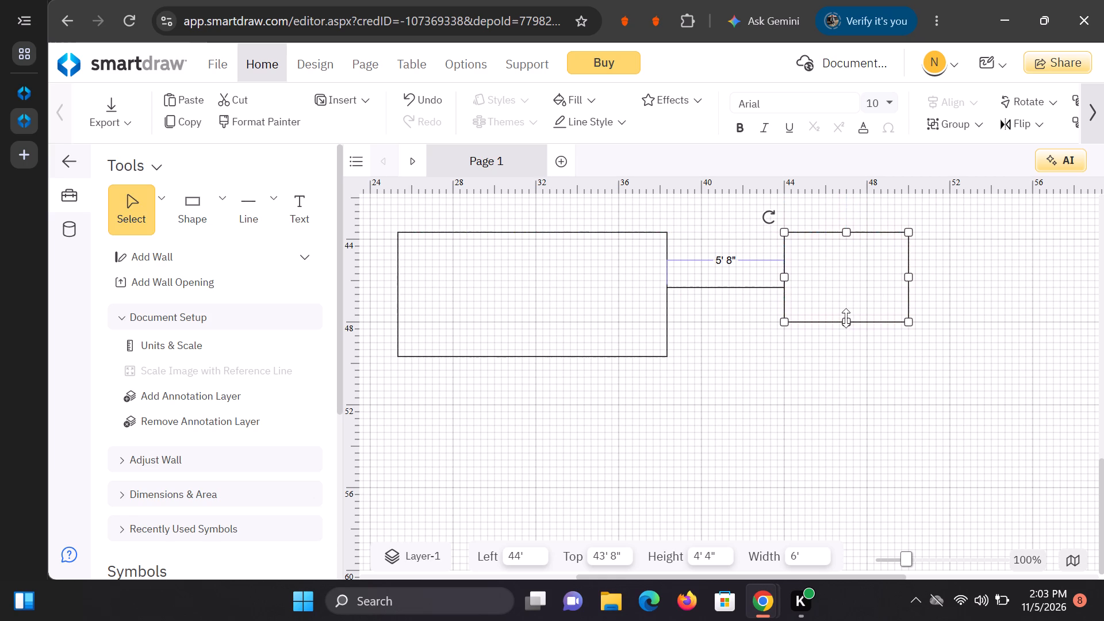
pyautogui.moveTo(848, 319); pyautogui.dragTo(849, 319)
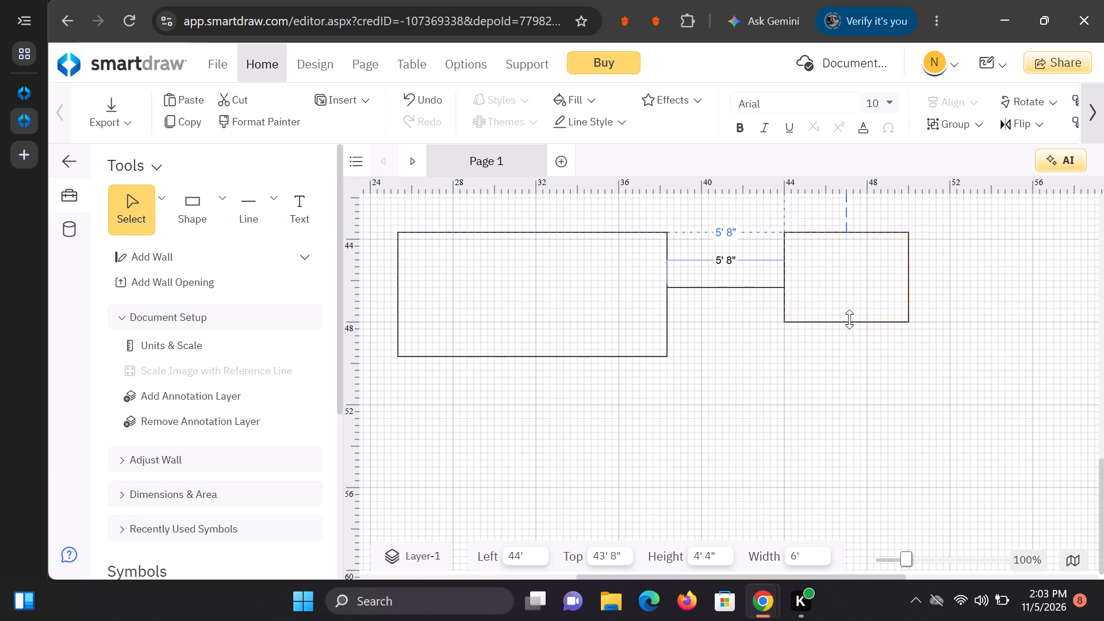
pyautogui.moveTo(849, 319); pyautogui.dragTo(846, 355)
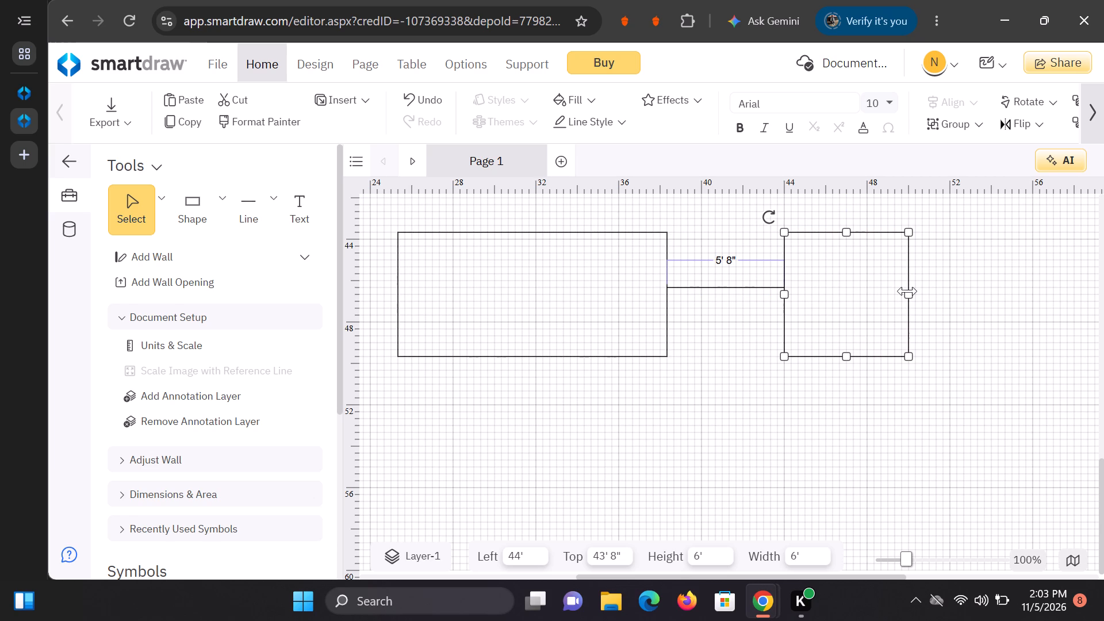
pyautogui.moveTo(907, 291); pyautogui.dragTo(970, 295)
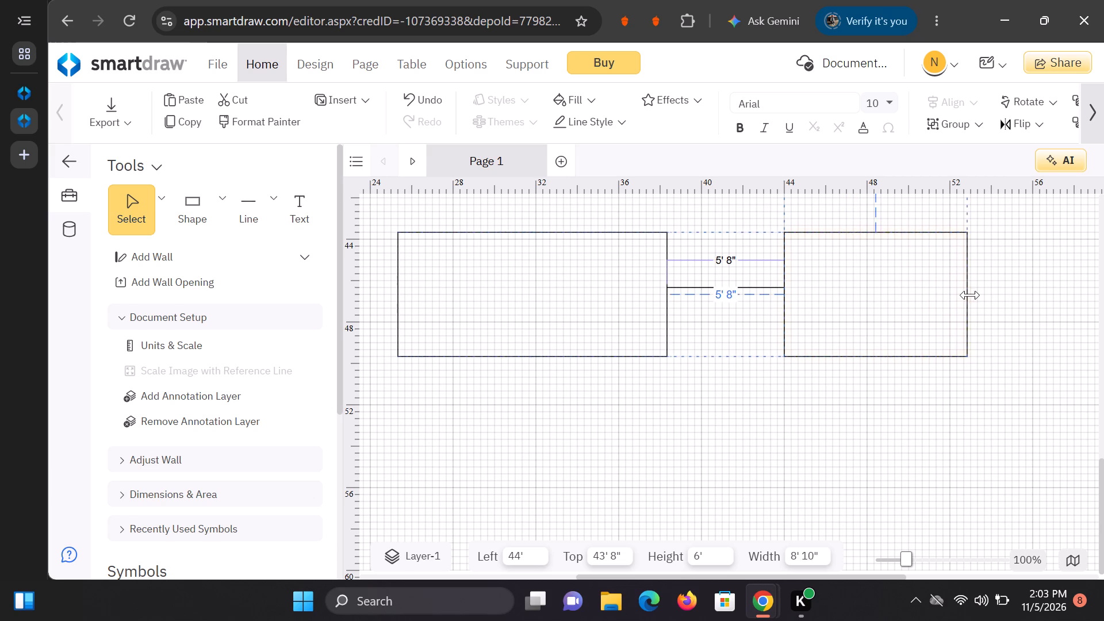
pyautogui.moveTo(970, 295); pyautogui.dragTo(1038, 293)
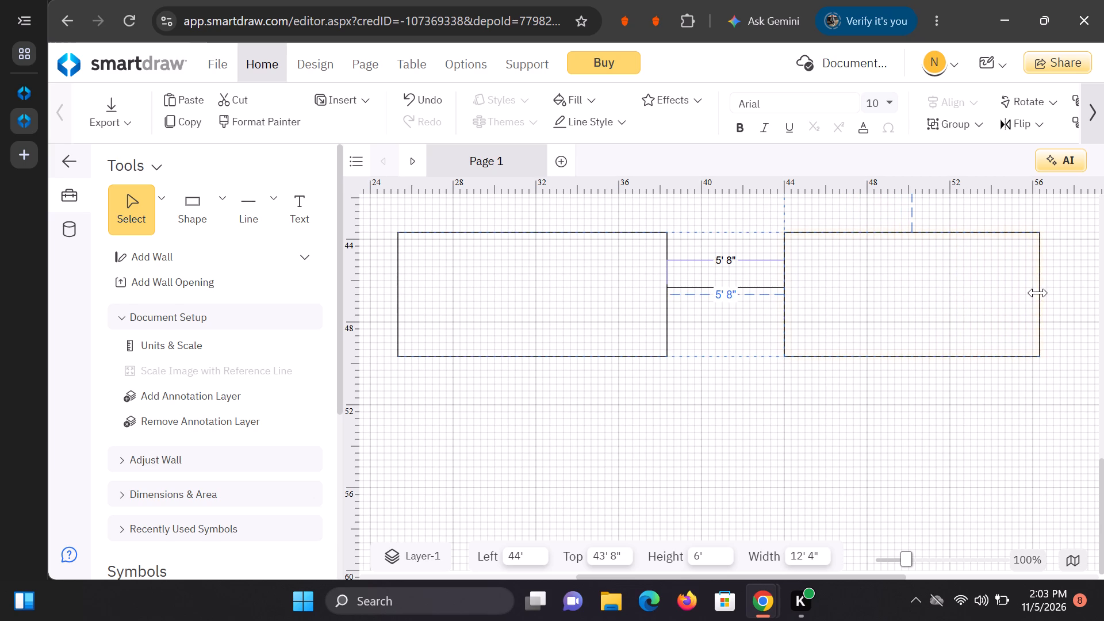
pyautogui.moveTo(1038, 293); pyautogui.dragTo(1033, 293)
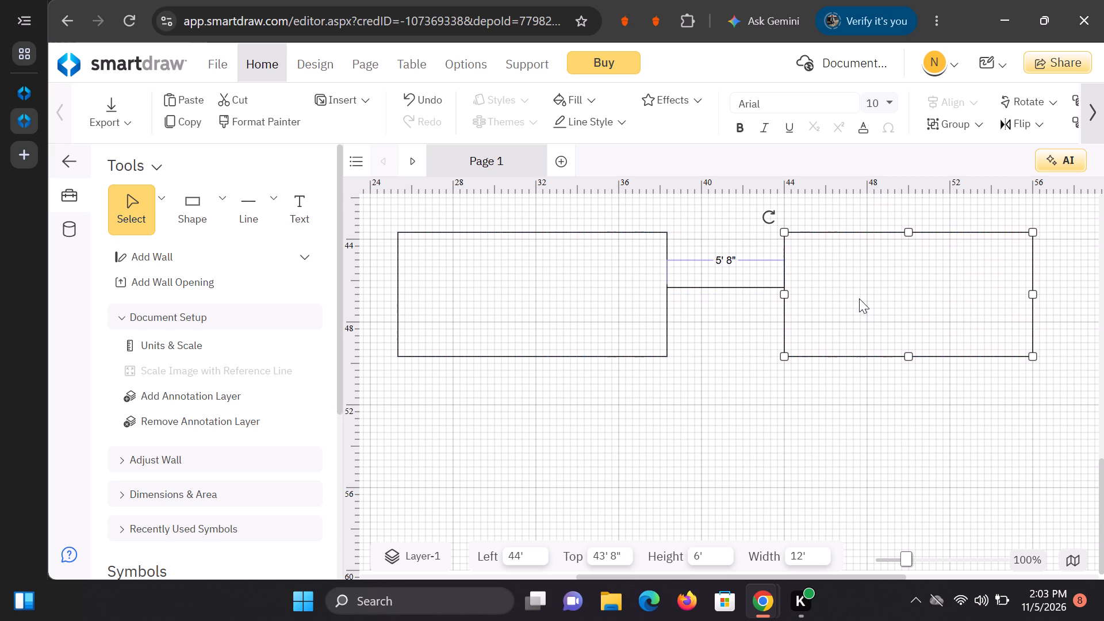
pyautogui.click(859, 298)
# Draw a vertical line about 9' long downward from the horizontal line connecting the two rectangles.
pyautogui.scroll(-2, 657, 377)
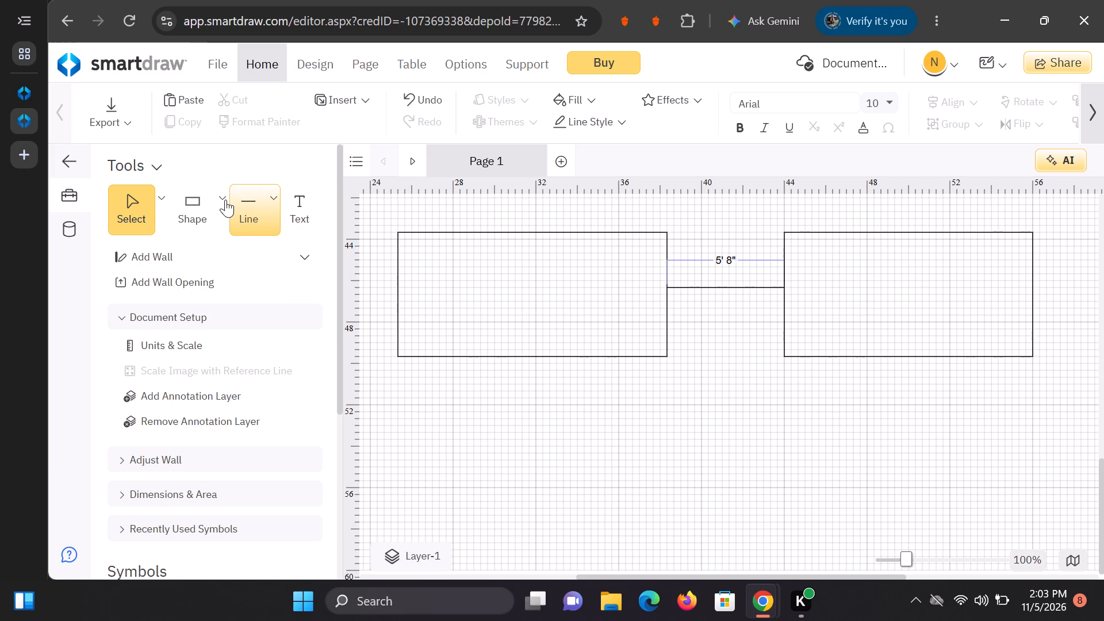
pyautogui.click(269, 208)
pyautogui.click(388, 270)
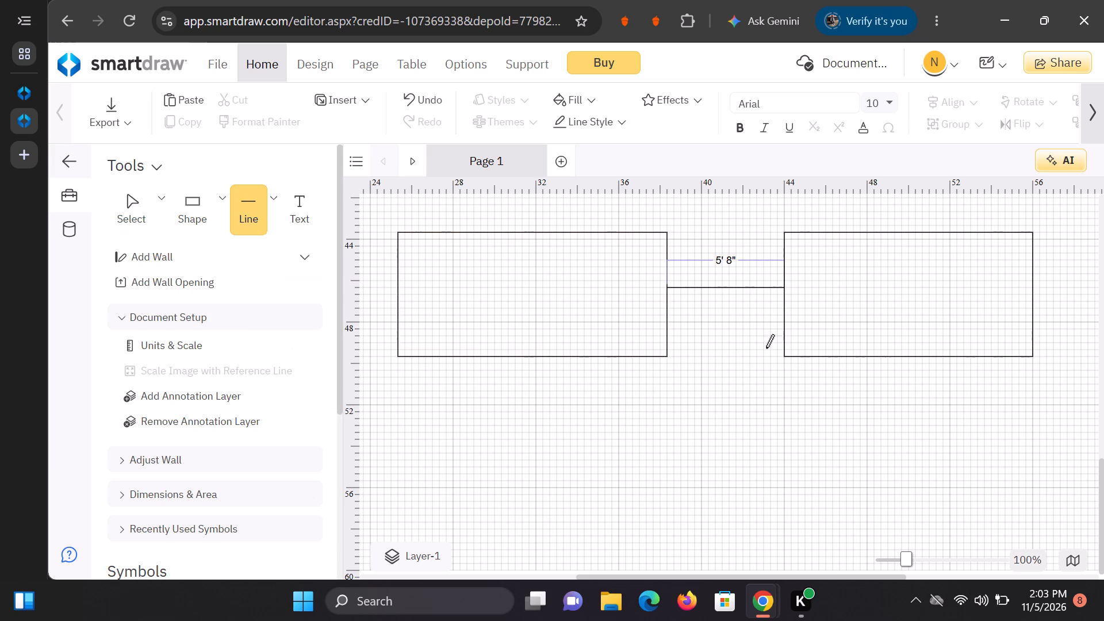
pyautogui.moveTo(726, 286); pyautogui.dragTo(719, 327)
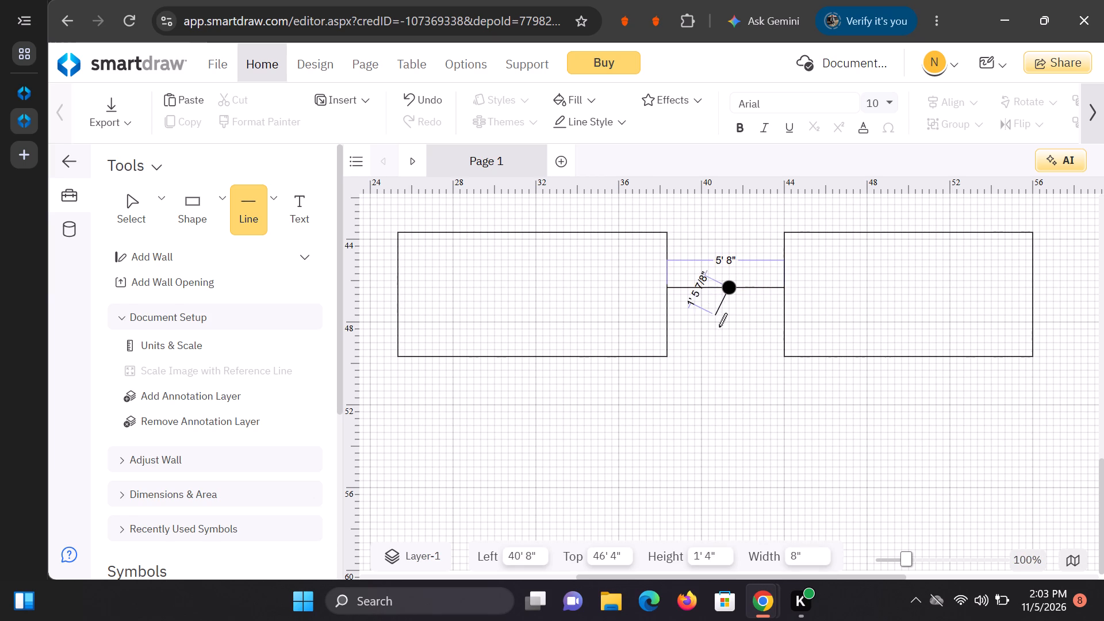
pyautogui.moveTo(719, 327); pyautogui.dragTo(734, 423)
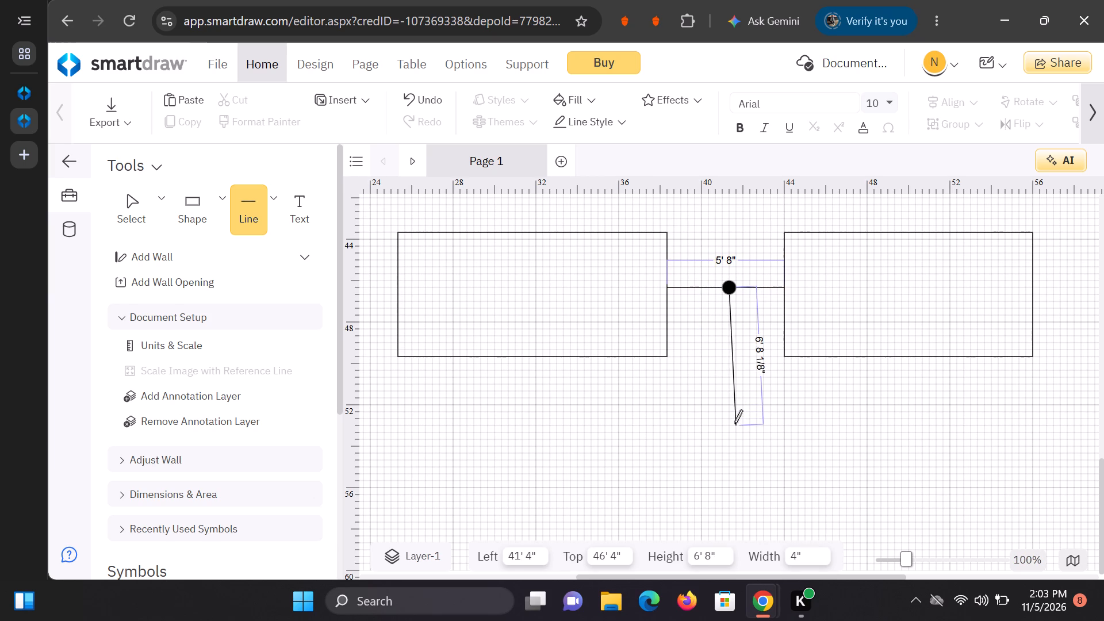
pyautogui.moveTo(734, 423); pyautogui.dragTo(732, 466)
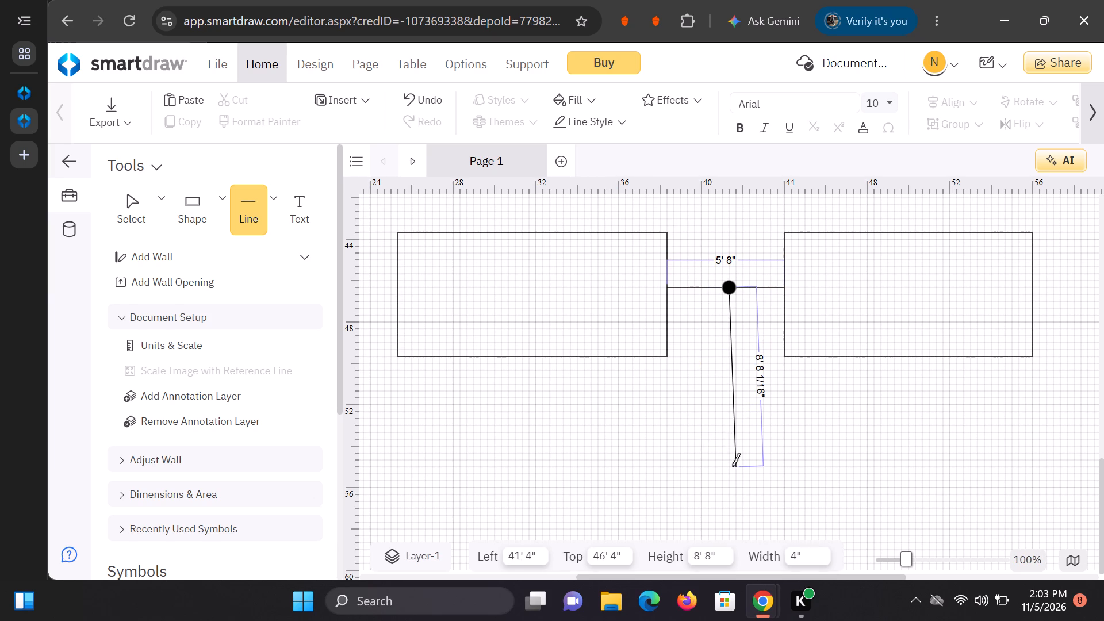
pyautogui.moveTo(732, 466); pyautogui.dragTo(730, 471)
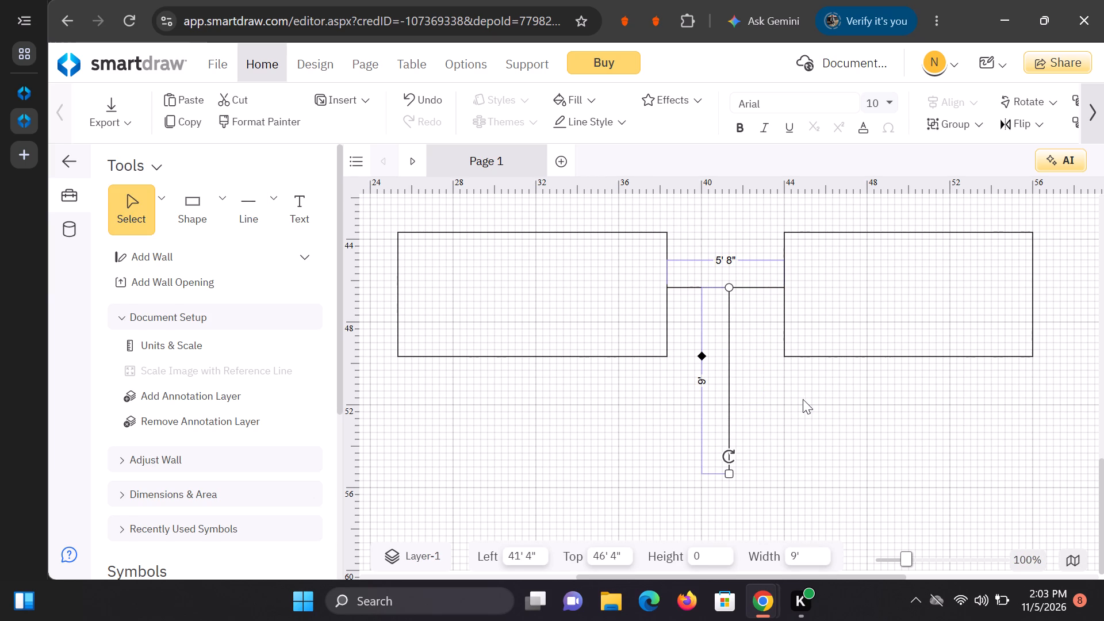
# Place a third rectangle, 6' wide by 3' high, at the lower end of the vertical line, at 38' 8" left and 55' 4" top.
pyautogui.scroll(-3, 804, 400)
pyautogui.scroll(-4, 703, 366)
pyautogui.click(221, 201)
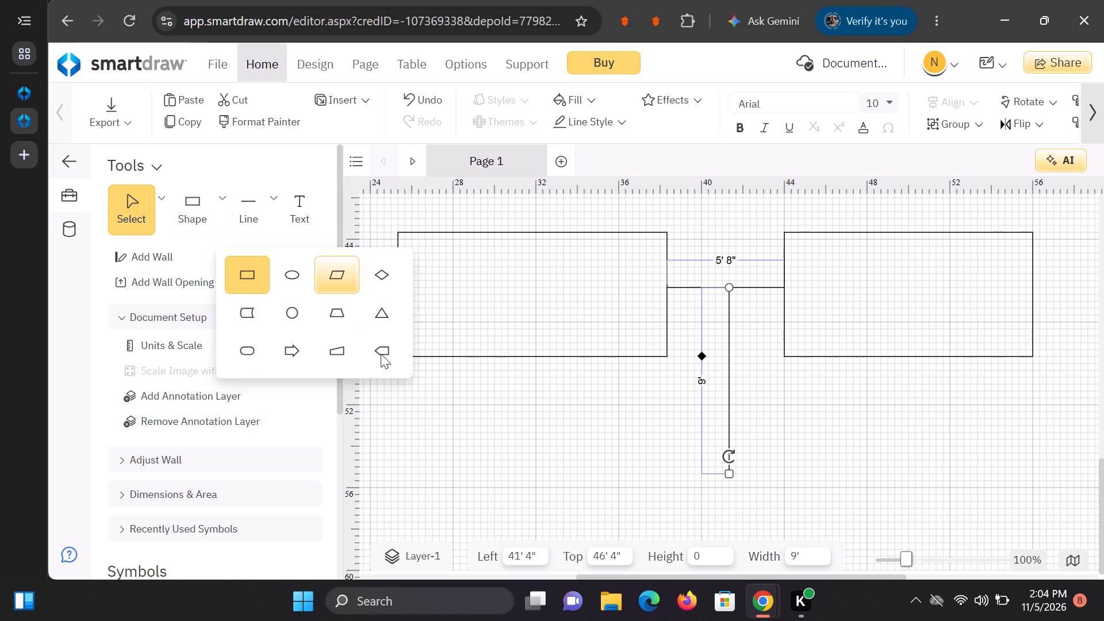
pyautogui.click(250, 283)
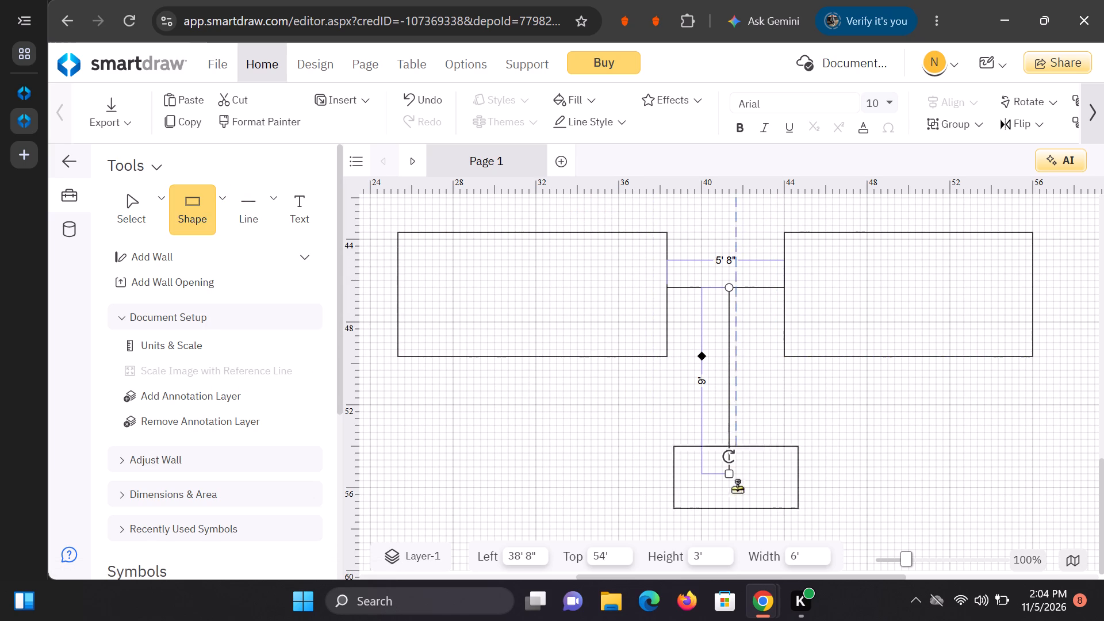
pyautogui.scroll(-1, 737, 488)
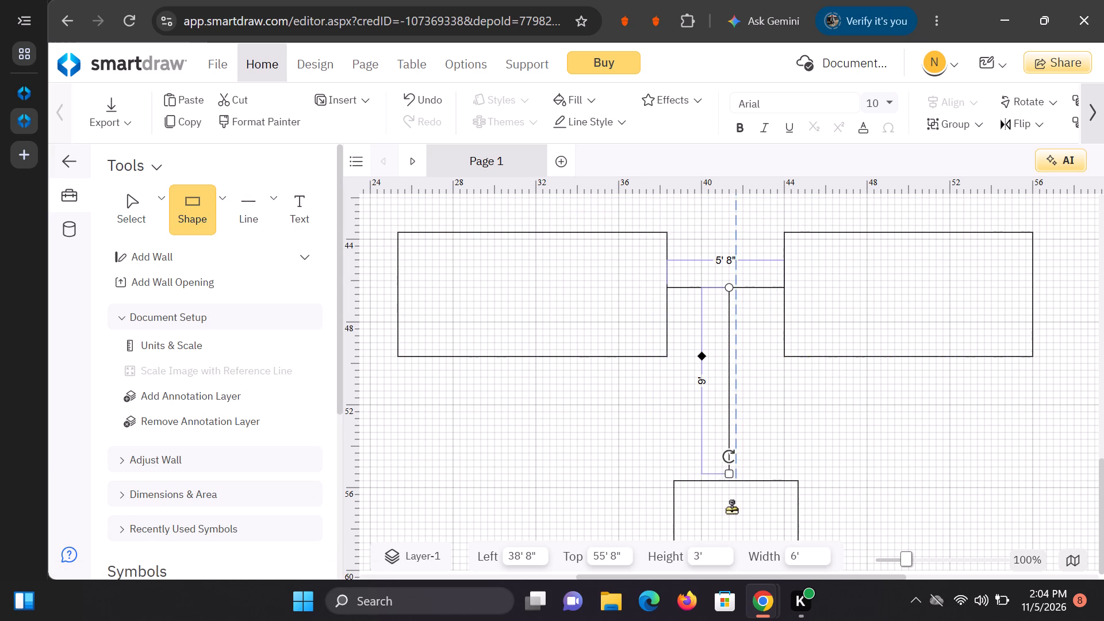
pyautogui.click(733, 507)
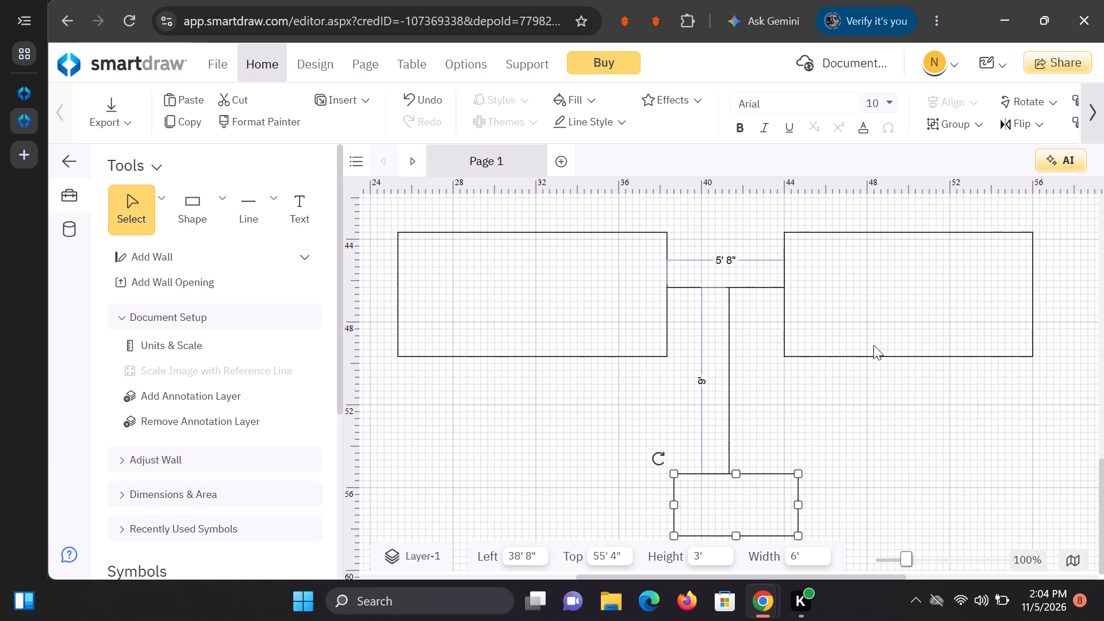
pyautogui.click(803, 392)
pyautogui.scroll(-4, 880, 431)
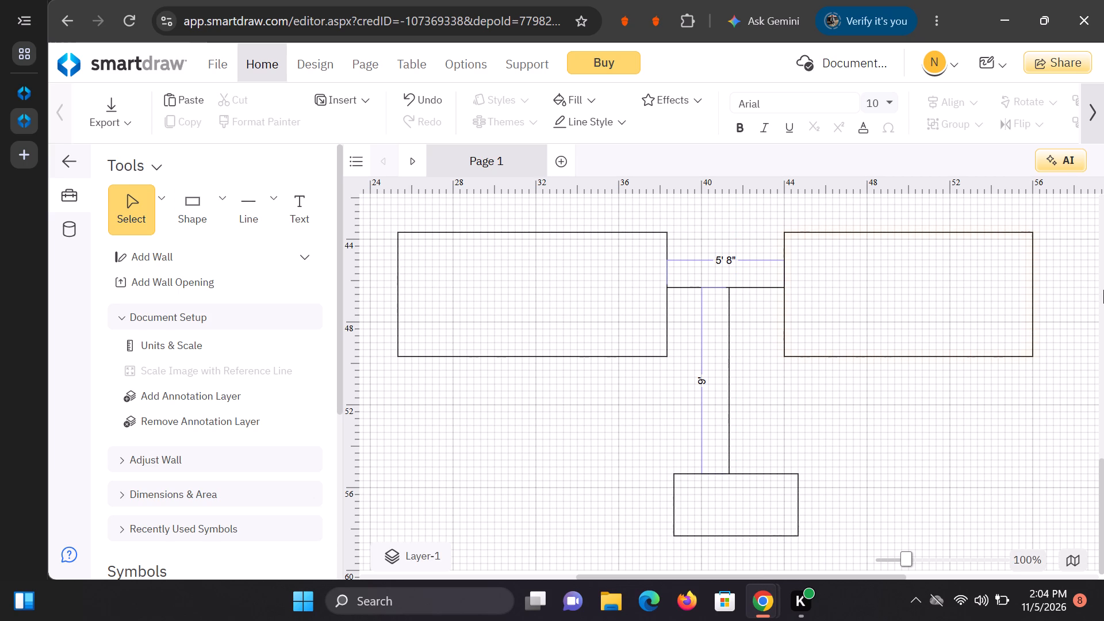
pyautogui.scroll(-4, 1101, 297)
# Add the text label "Farm Orchard" inside the large first rectangle, near its top edge, at about 27' 6" left and 44' 1" top.
pyautogui.scroll(-1, 945, 449)
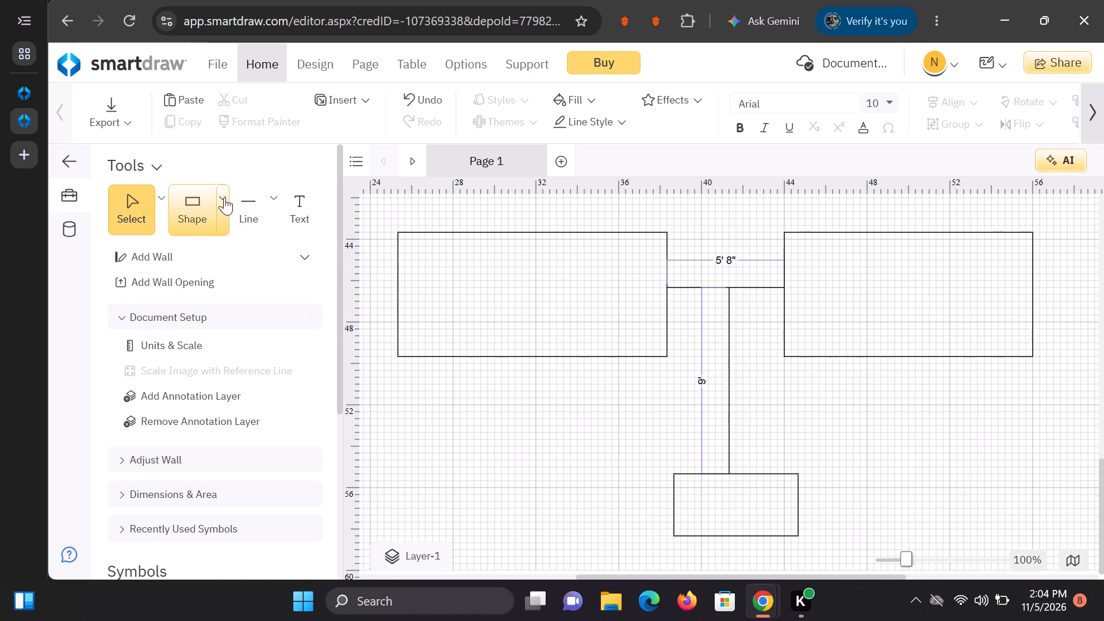
pyautogui.click(312, 208)
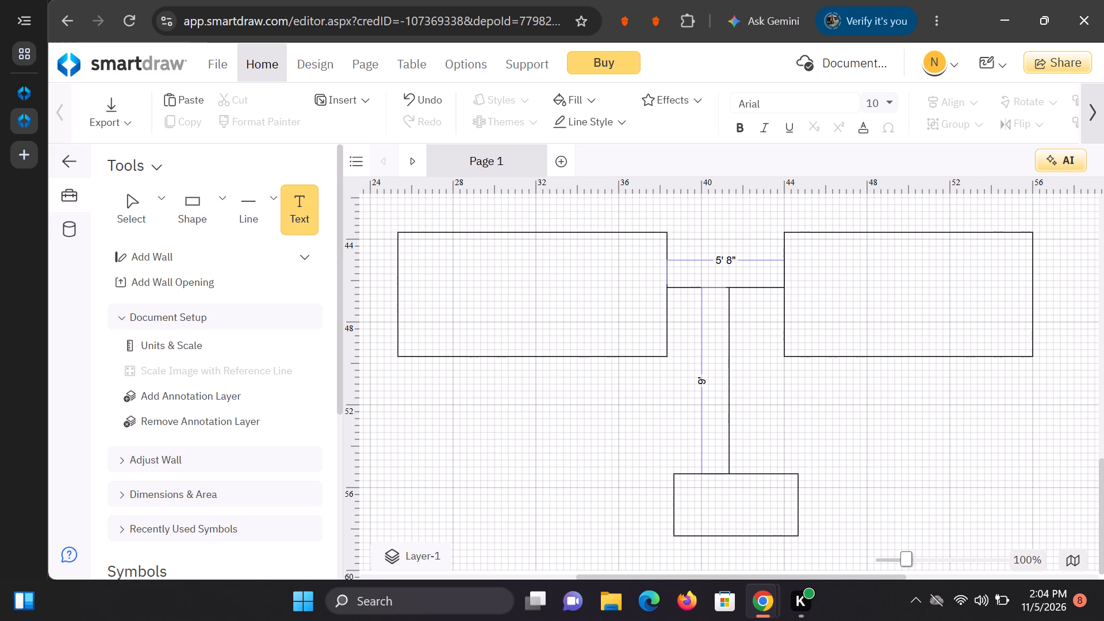
pyautogui.click(443, 259)
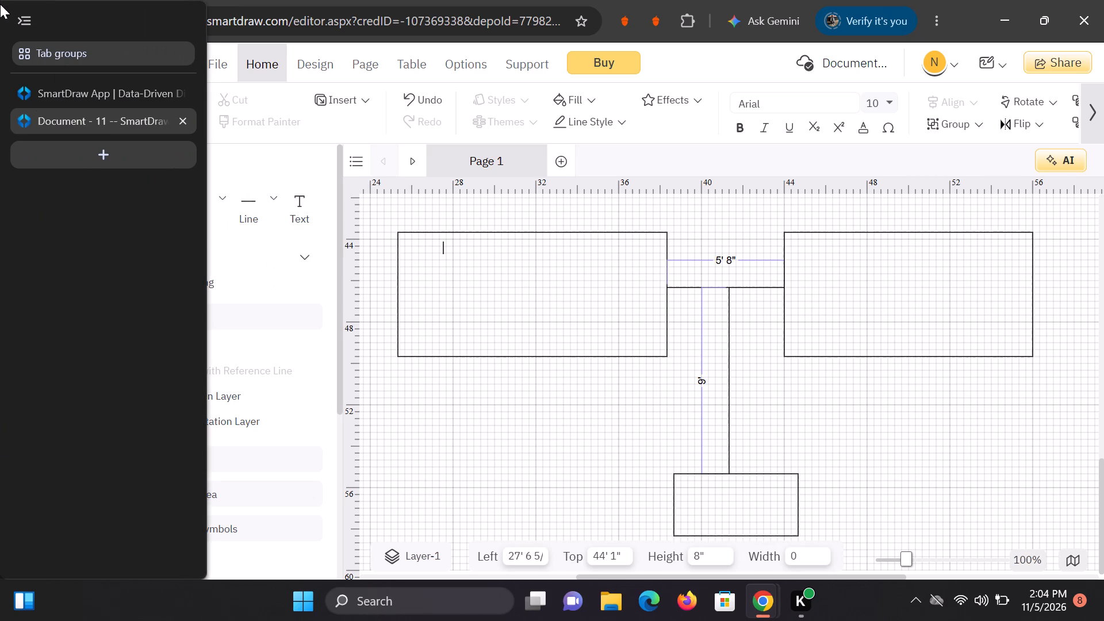
pyautogui.write('Far')
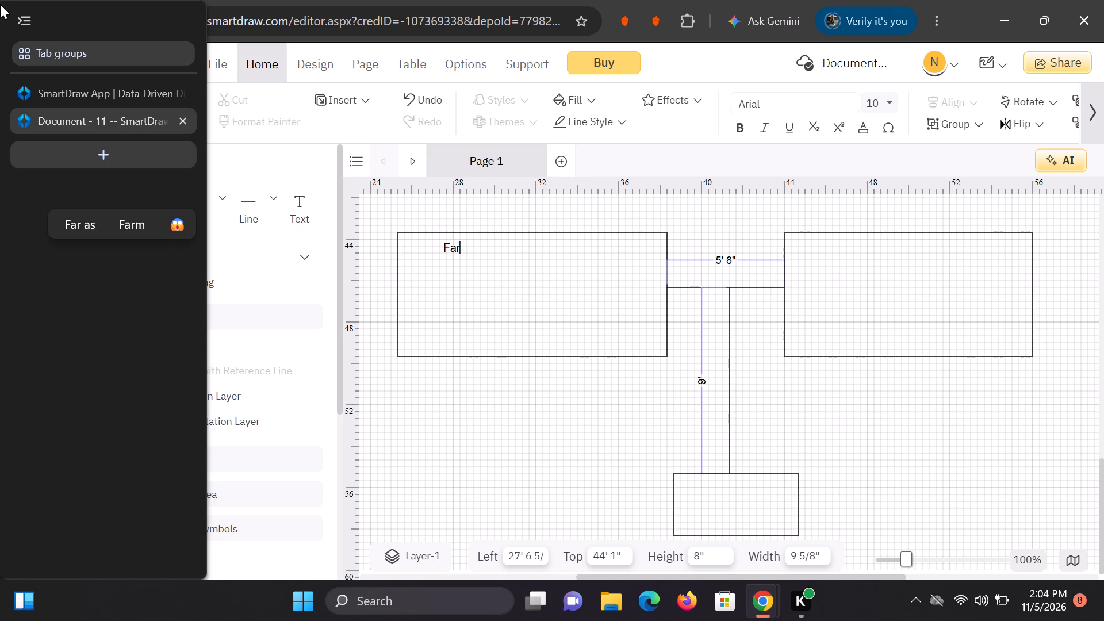
pyautogui.write('m')
pyautogui.press('space')
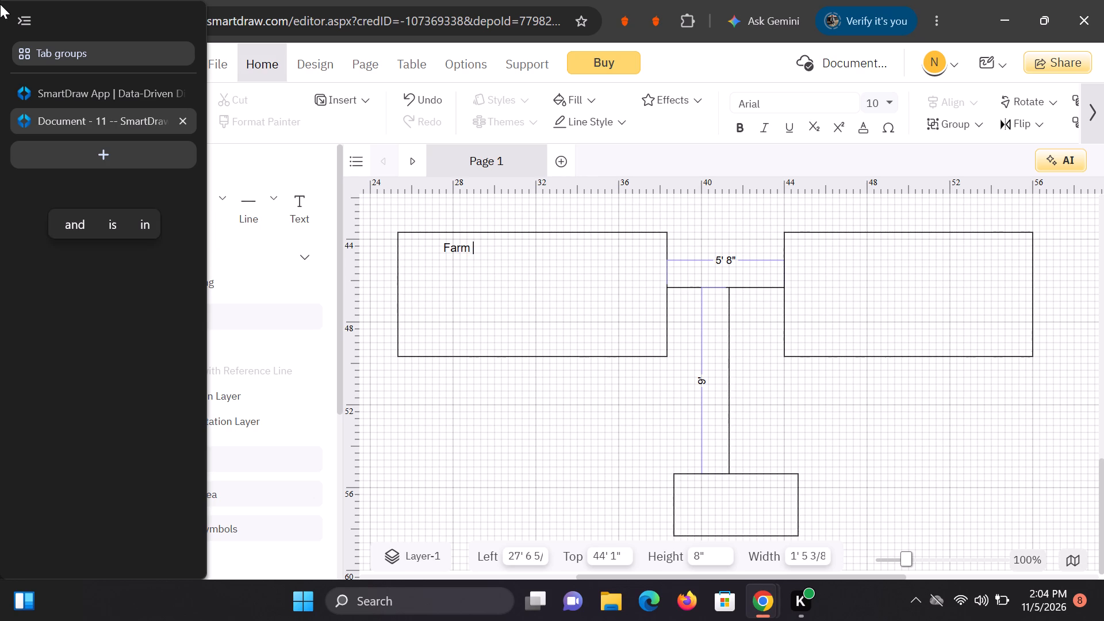
pyautogui.write('Orchard')
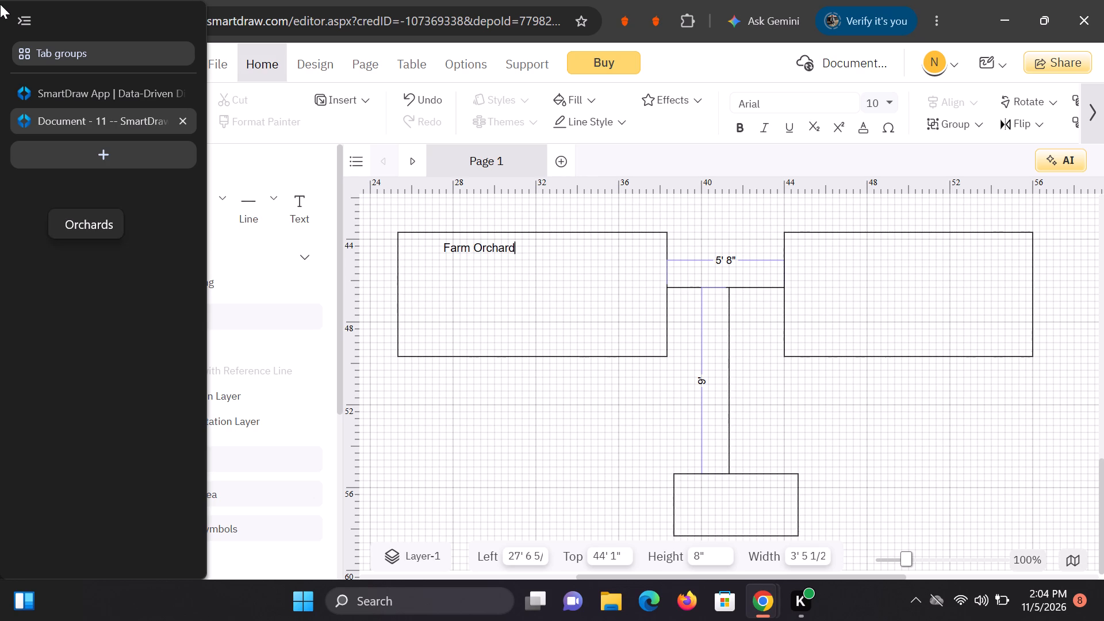
pyautogui.click(850, 247)
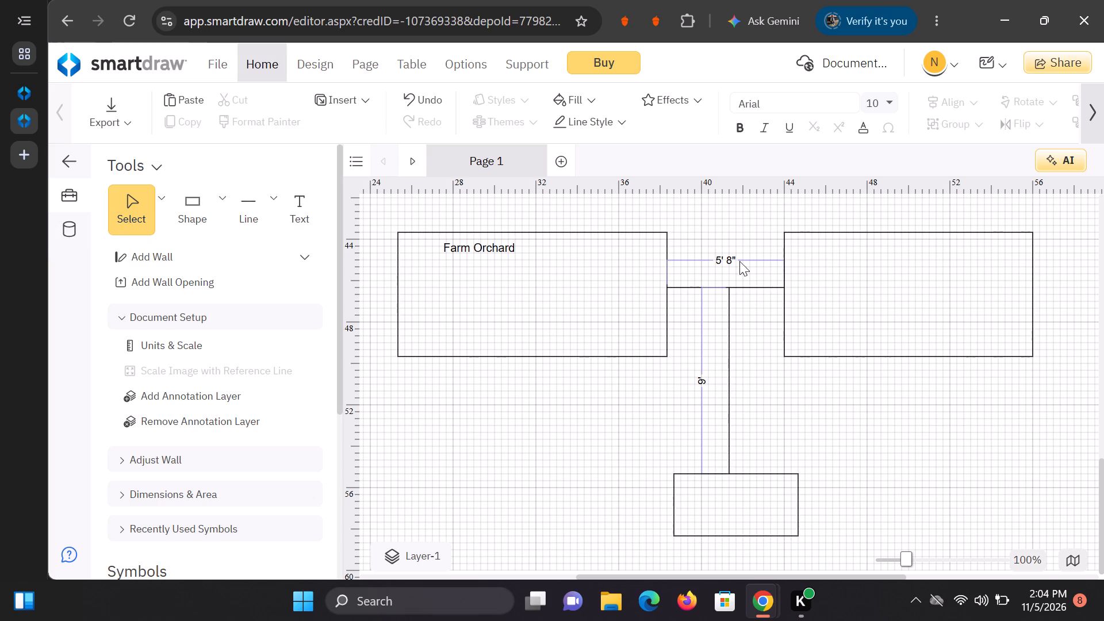
# Add the text label "Octangular Farm" inside the 12' by 6' second rectangle, near its top edge, at about 47' 4" left.
pyautogui.click(302, 208)
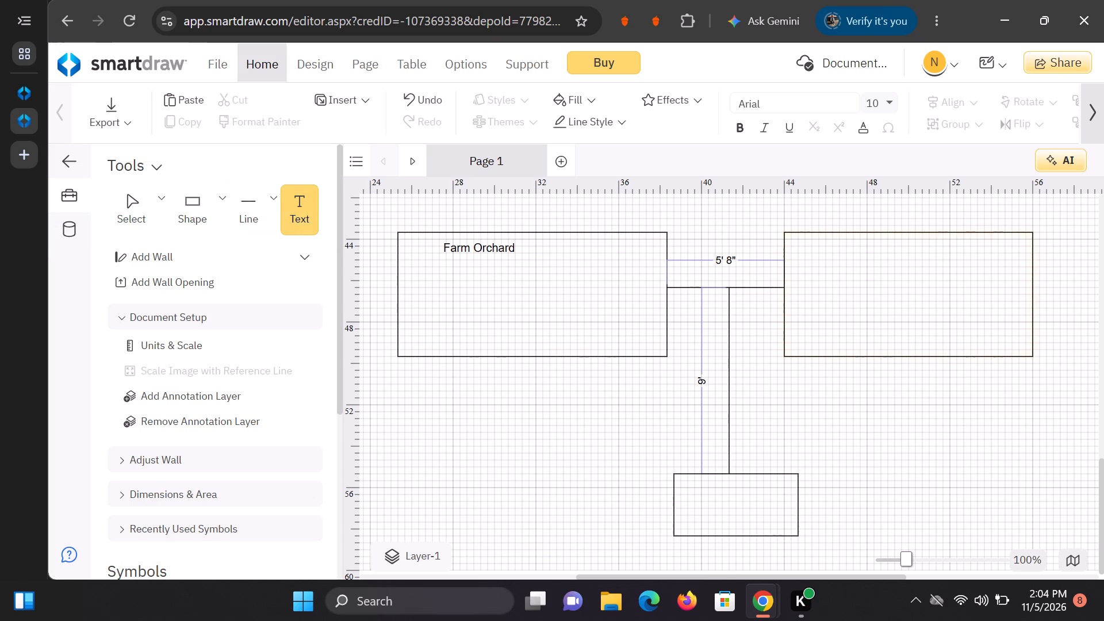
pyautogui.click(853, 257)
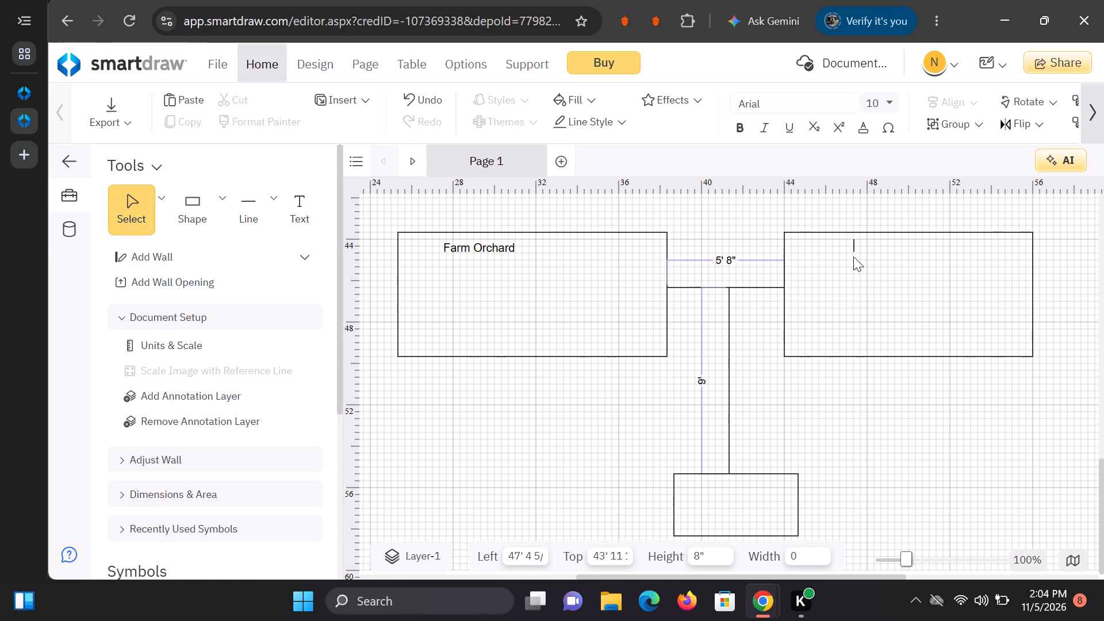
pyautogui.hotkey('shift', 'o')
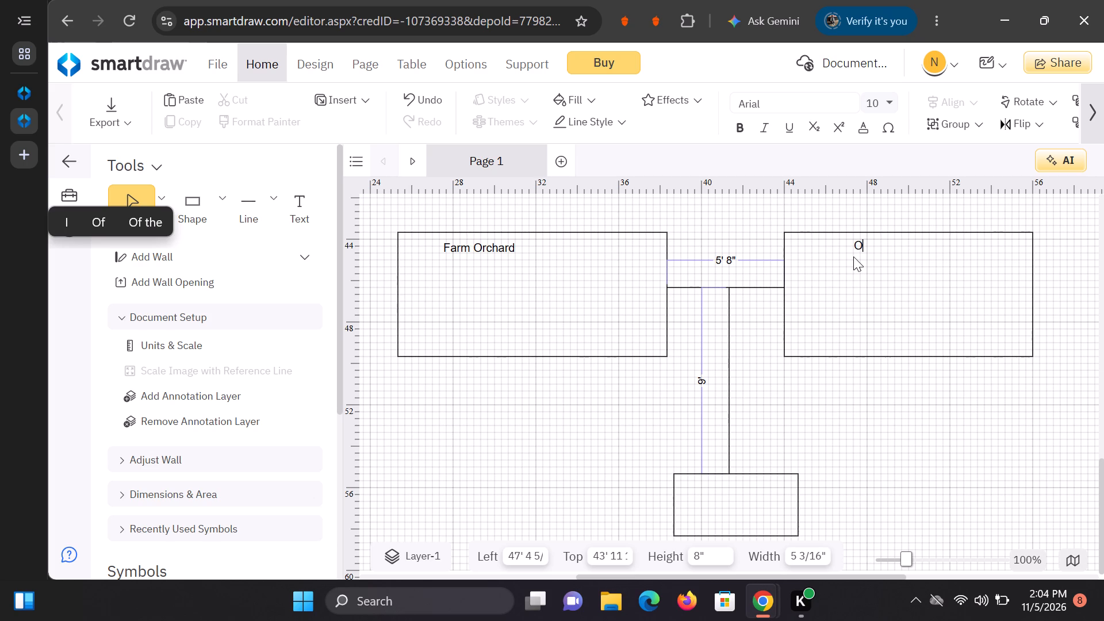
pyautogui.write('ctangular')
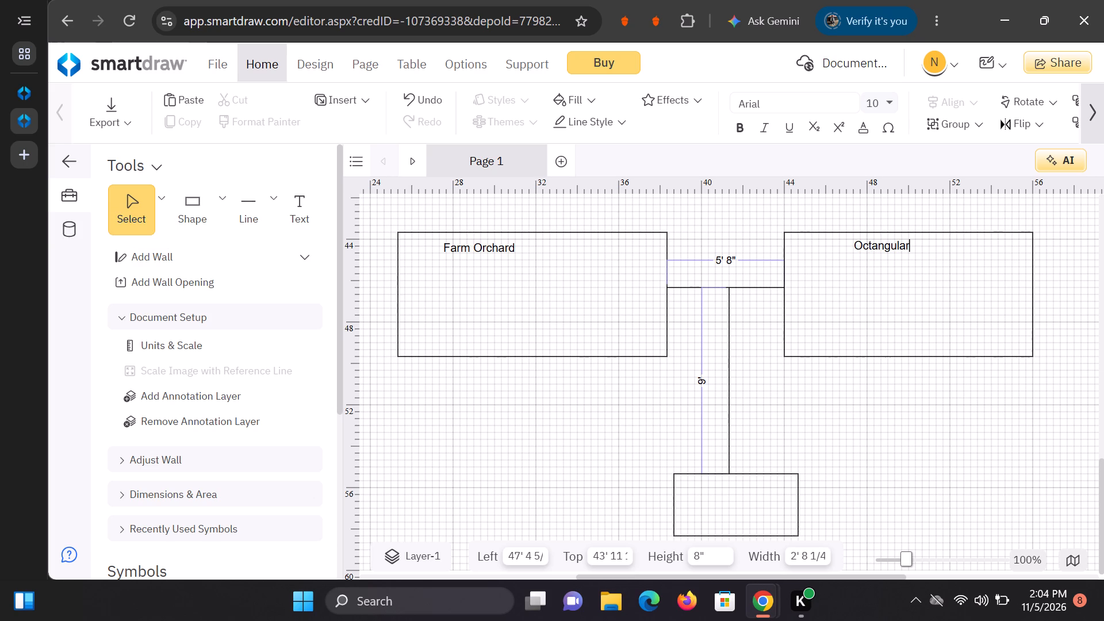
pyautogui.press('space')
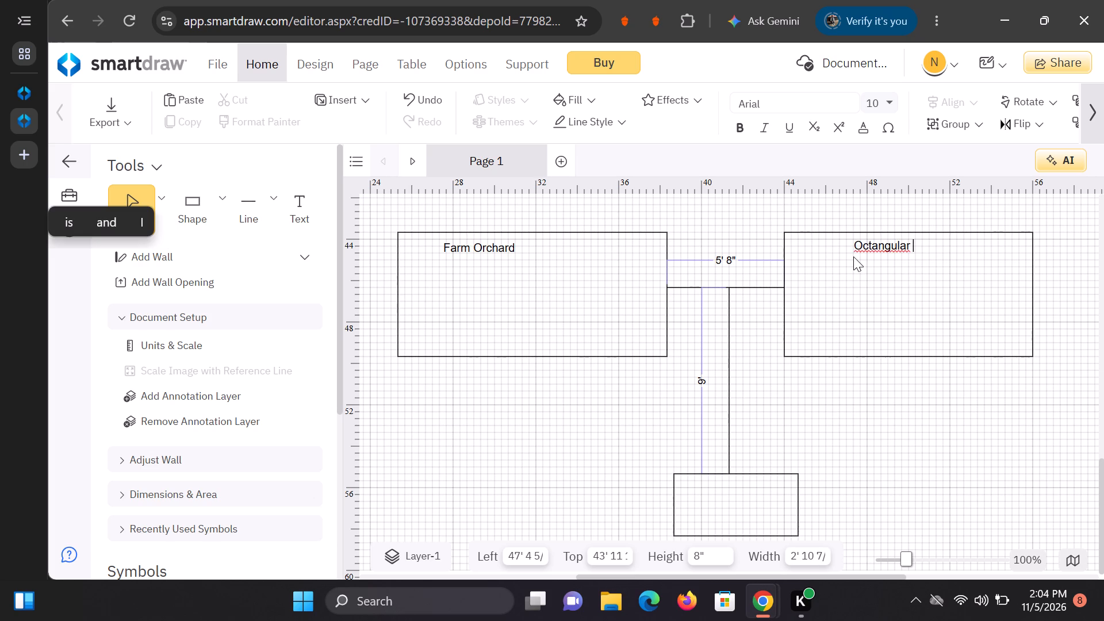
pyautogui.write('Fr')
pyautogui.press('BackSpace')
pyautogui.write('ar')
pyautogui.press('m')
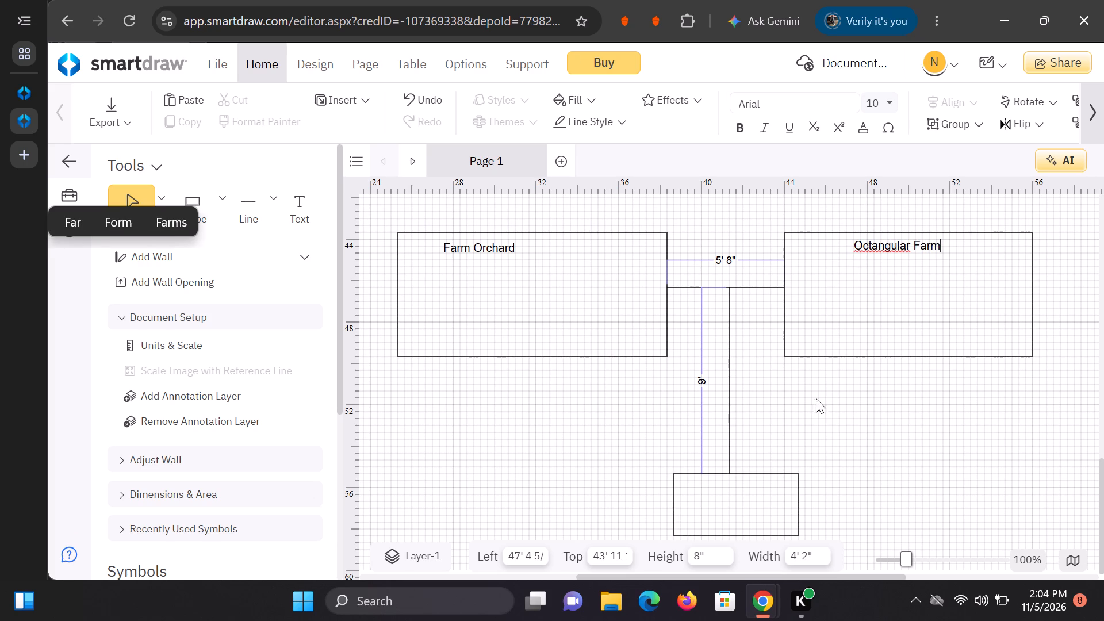
# Add the text label "Lower farm with strawberries" inside the small third rectangle below the vertical line.
pyautogui.scroll(-2, 902, 420)
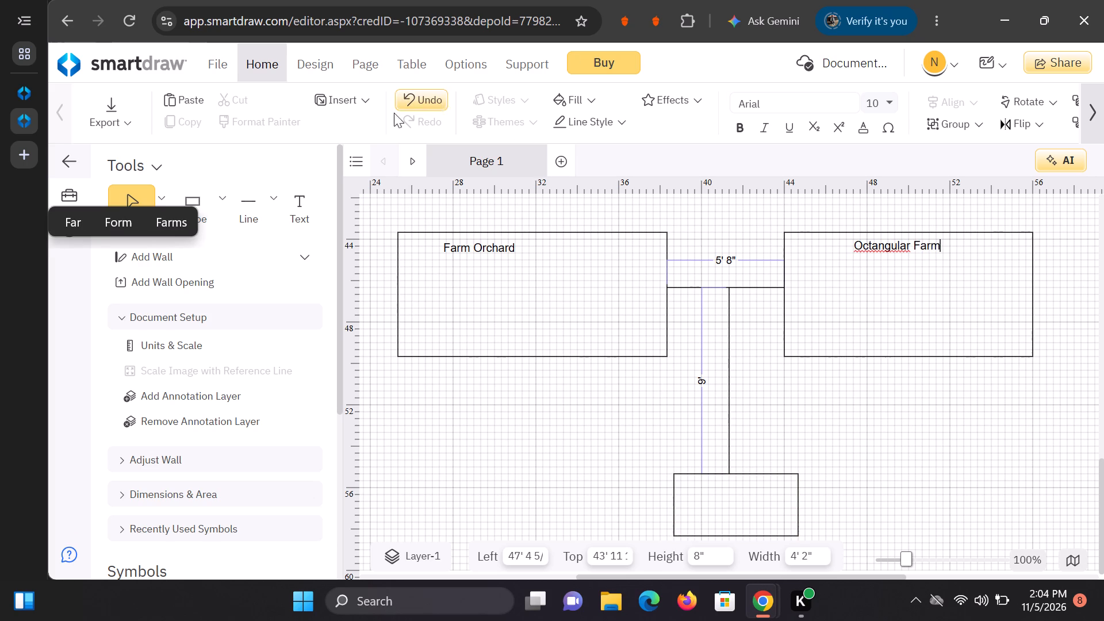
pyautogui.click(301, 209)
pyautogui.click(705, 505)
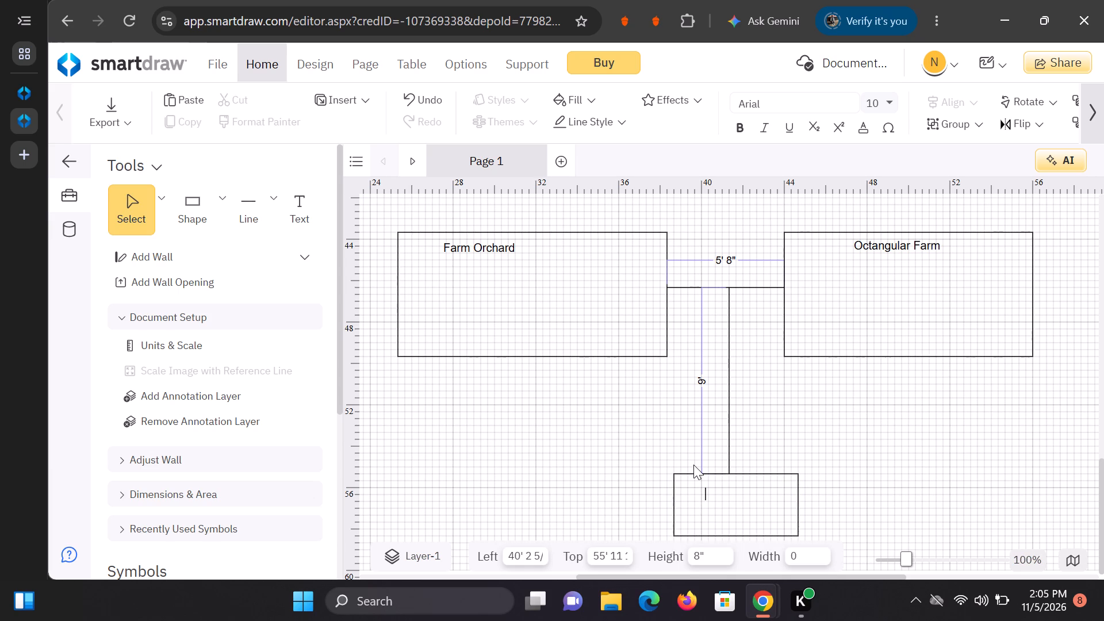
pyautogui.write('Lower')
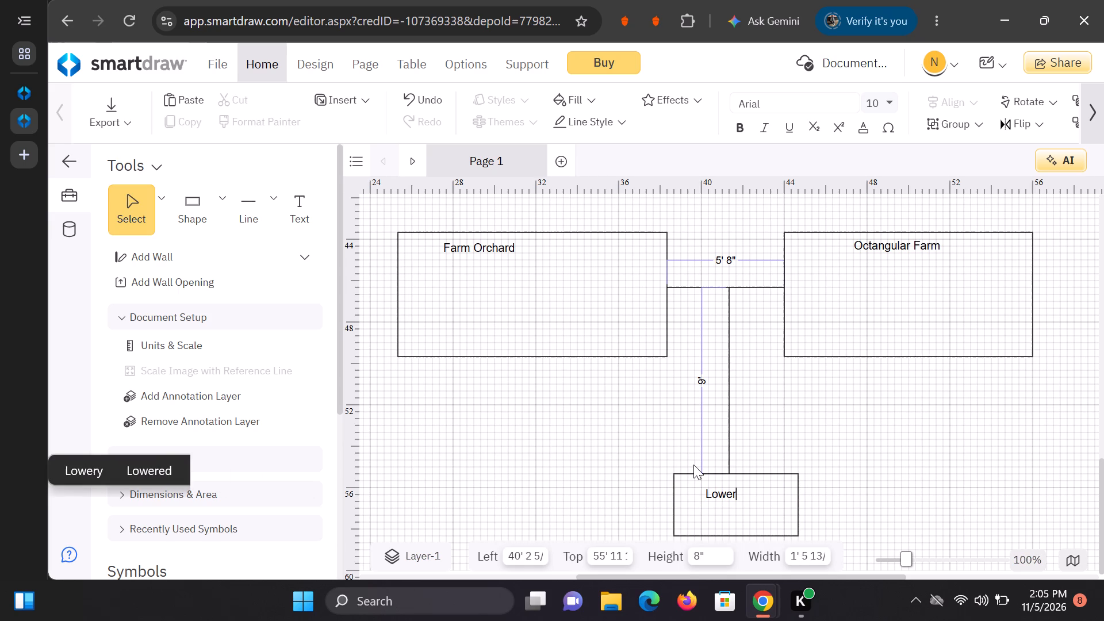
pyautogui.press('space')
pyautogui.write('farm with straw')
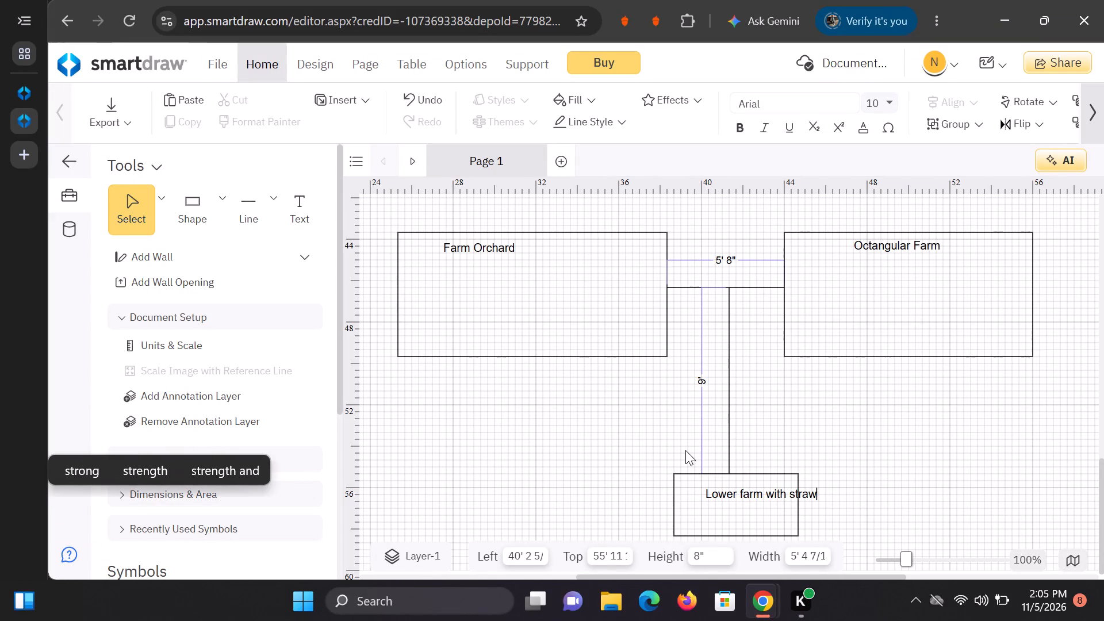
pyautogui.write('berrise')
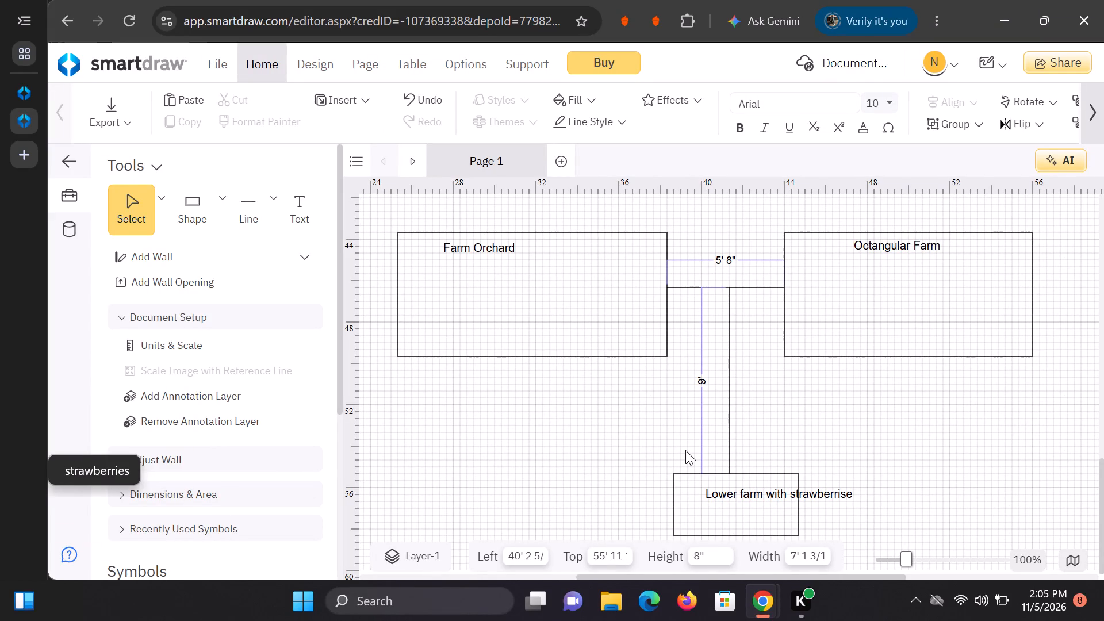
pyautogui.press('BackSpace')
pyautogui.press('BackSpace')
pyautogui.press('BackSpace')
pyautogui.press('BackSpace')
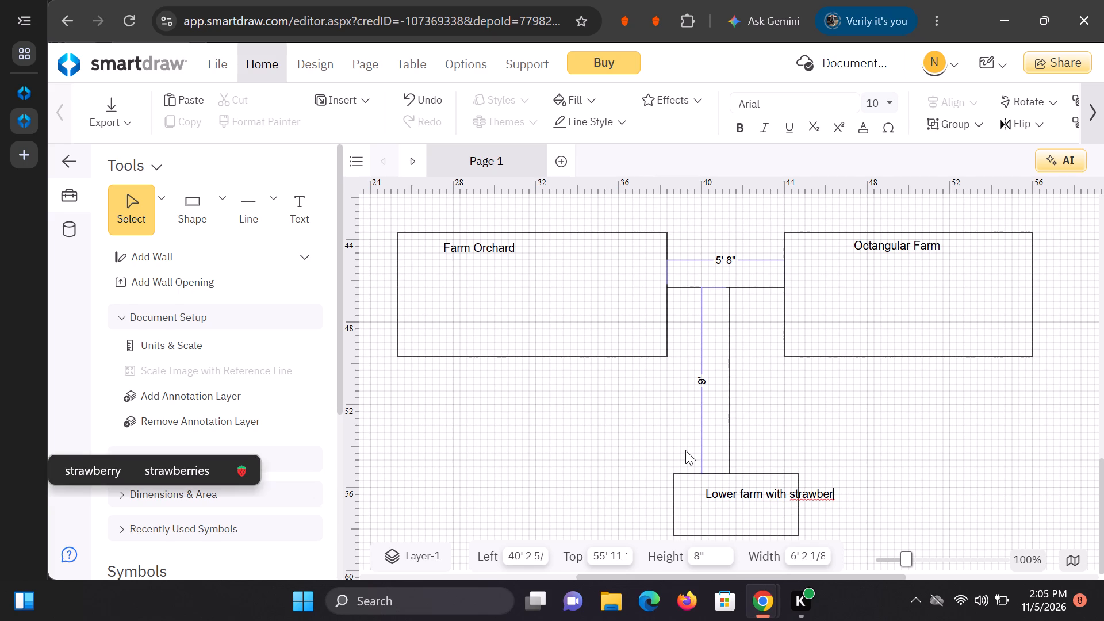
pyautogui.write('ries')
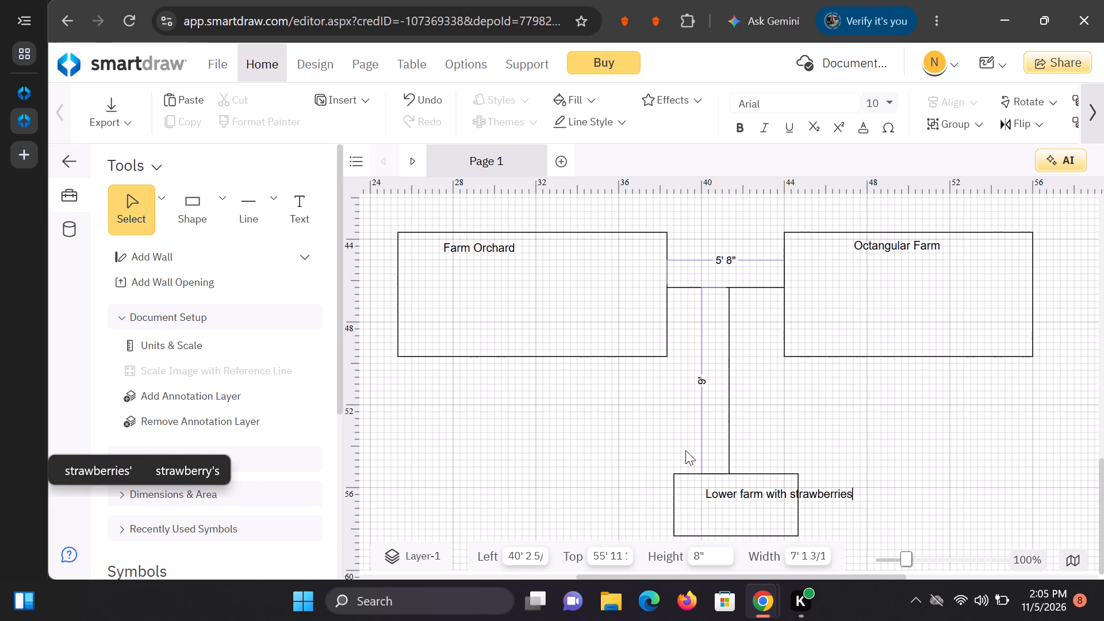
pyautogui.click(846, 495)
pyautogui.moveTo(845, 495); pyautogui.dragTo(840, 495)
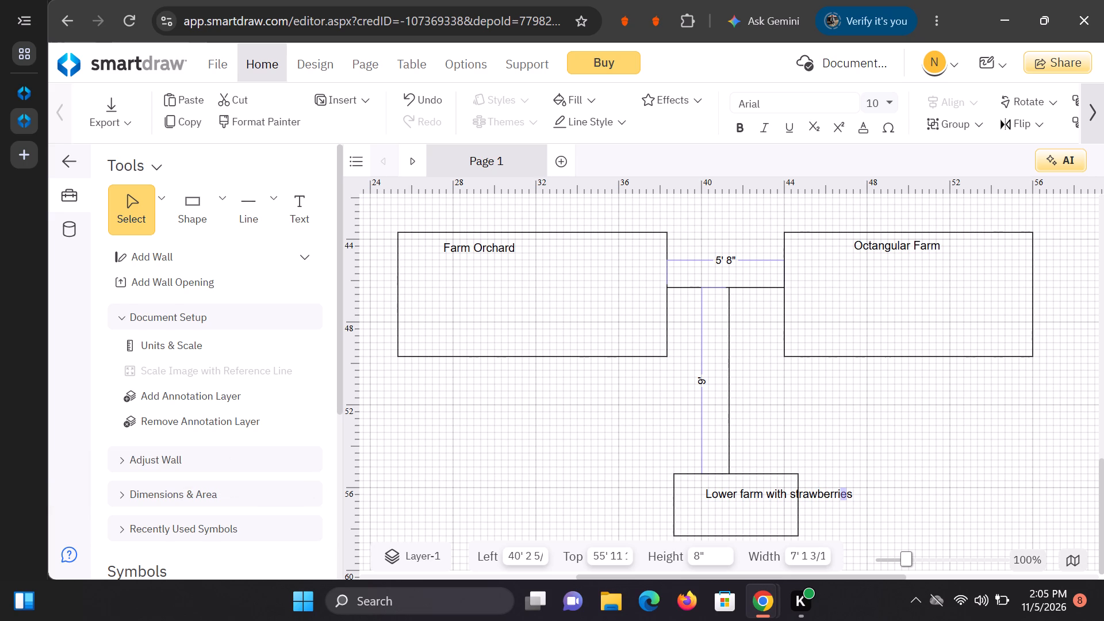
pyautogui.click(808, 499)
pyautogui.click(828, 496)
pyautogui.click(858, 494)
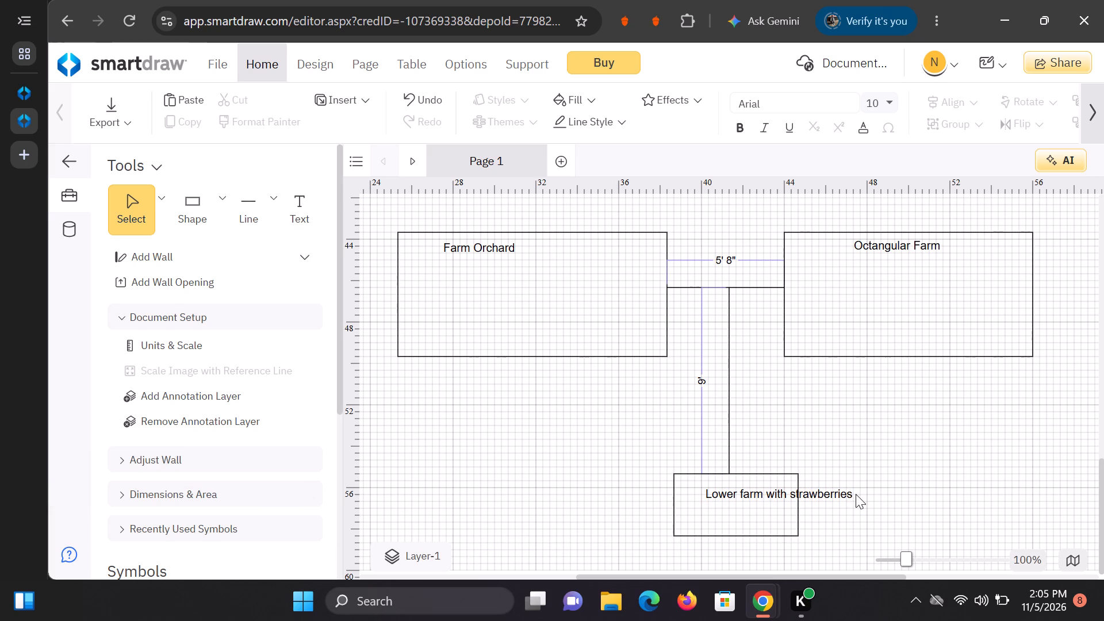
# Centre the "Lower farm with strawberries" label over the small rectangle, 7' 8" wide, at 37' 8" left and 56' top.
pyautogui.moveTo(852, 494); pyautogui.dragTo(808, 491)
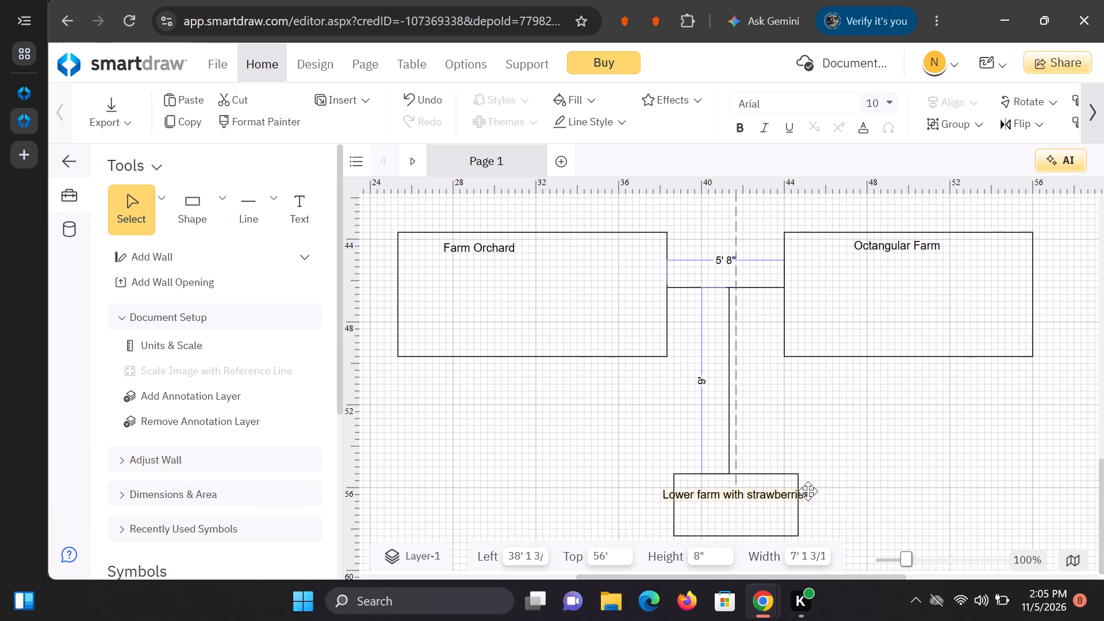
pyautogui.moveTo(808, 491); pyautogui.dragTo(789, 490)
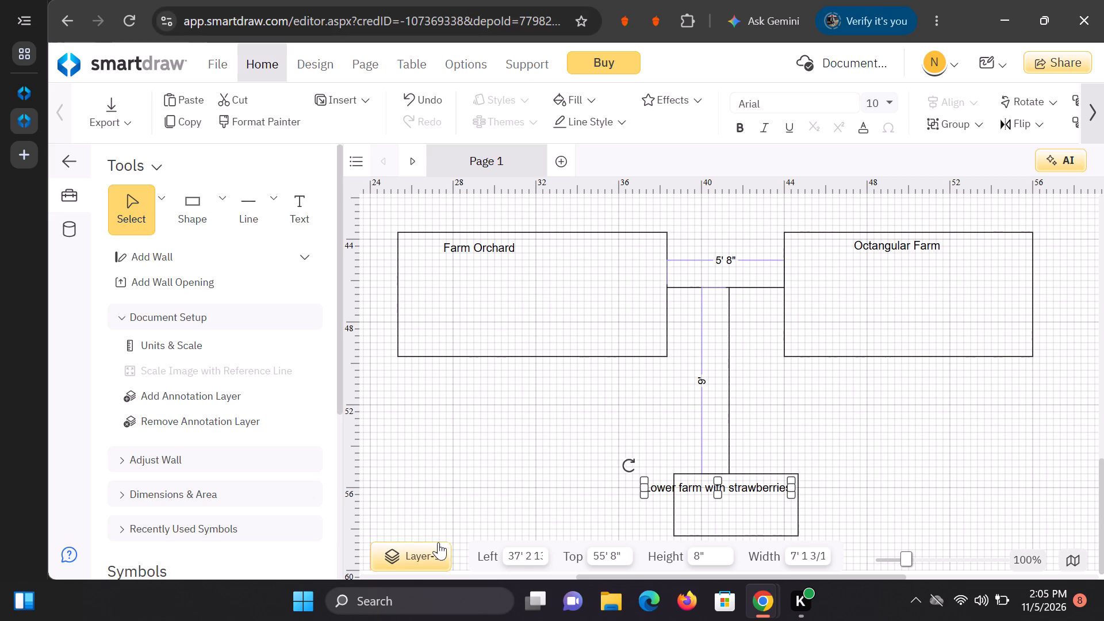
pyautogui.moveTo(641, 488); pyautogui.dragTo(696, 491)
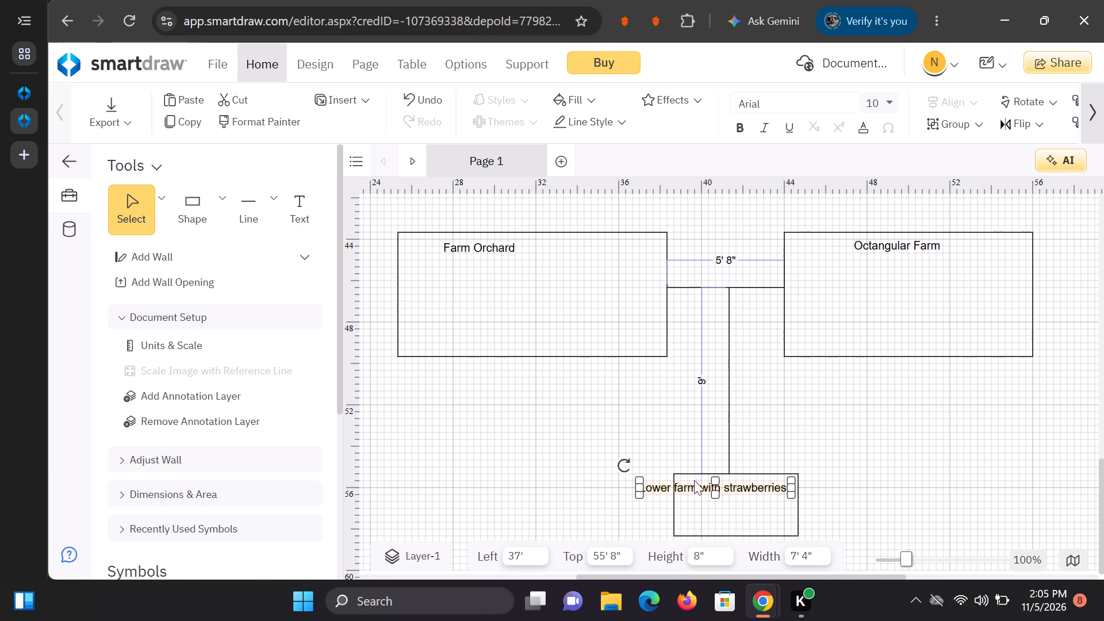
pyautogui.click(697, 487)
pyautogui.moveTo(715, 487); pyautogui.dragTo(738, 494)
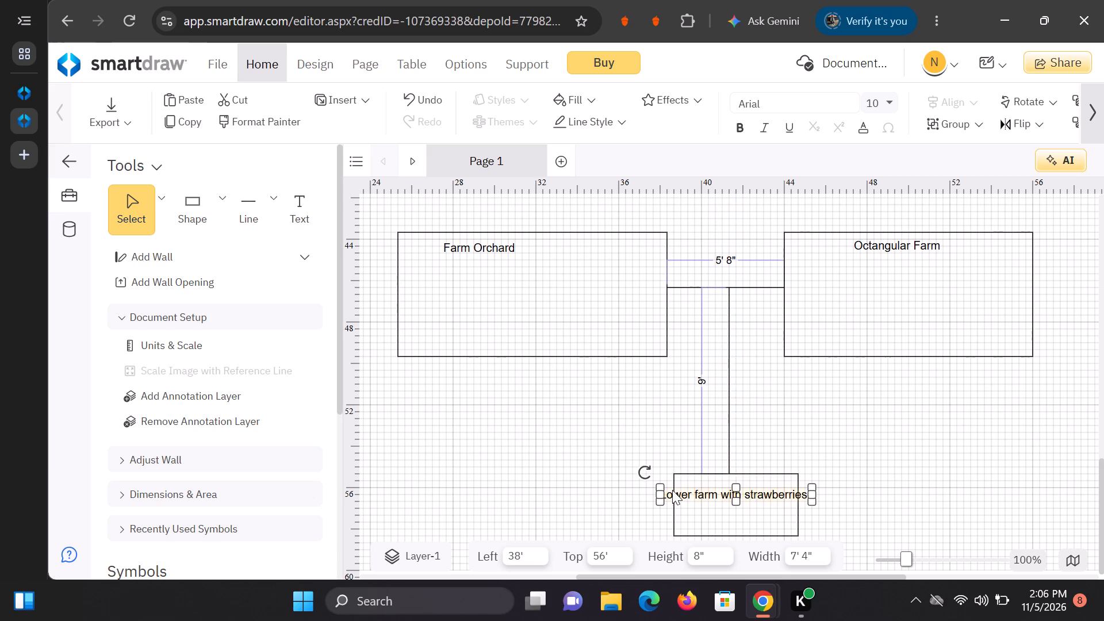
pyautogui.moveTo(658, 493); pyautogui.dragTo(680, 499)
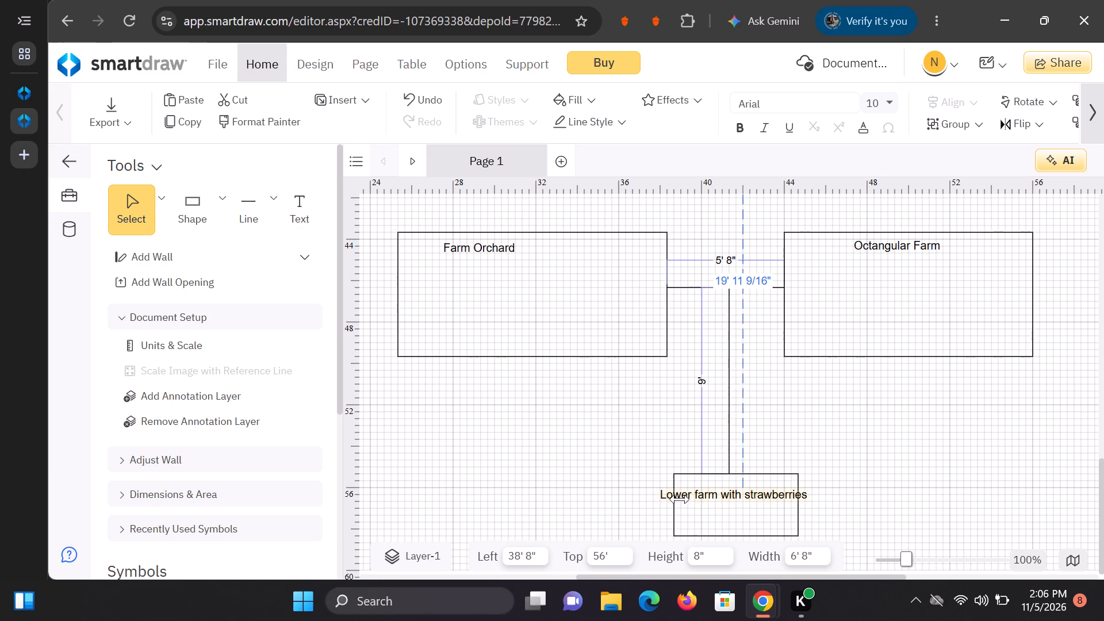
pyautogui.moveTo(680, 499); pyautogui.dragTo(666, 494)
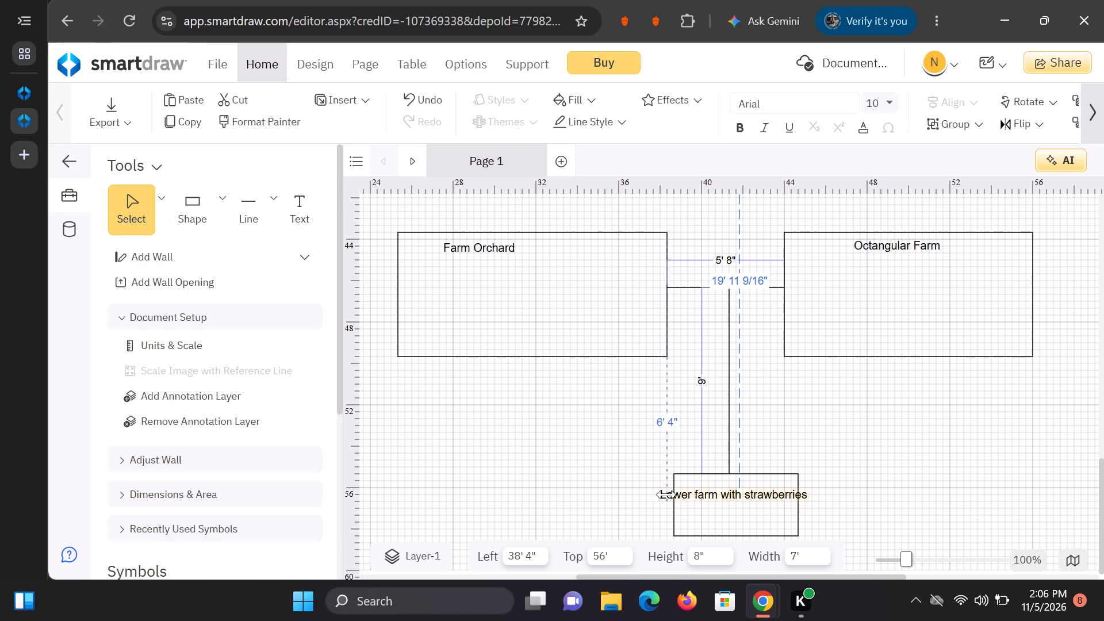
pyautogui.moveTo(666, 494); pyautogui.dragTo(649, 497)
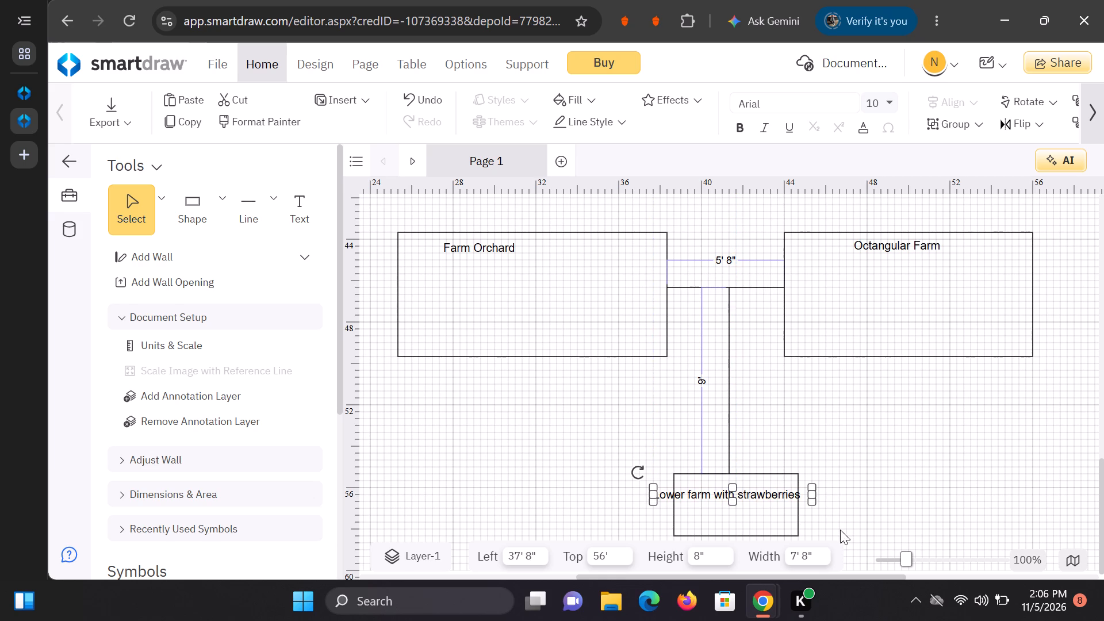
pyautogui.moveTo(814, 499); pyautogui.dragTo(809, 500)
# Review the labelled rectangle diagram and the furnished floor plan above it.
pyautogui.scroll(-3, 821, 458)
pyautogui.scroll(1, 864, 356)
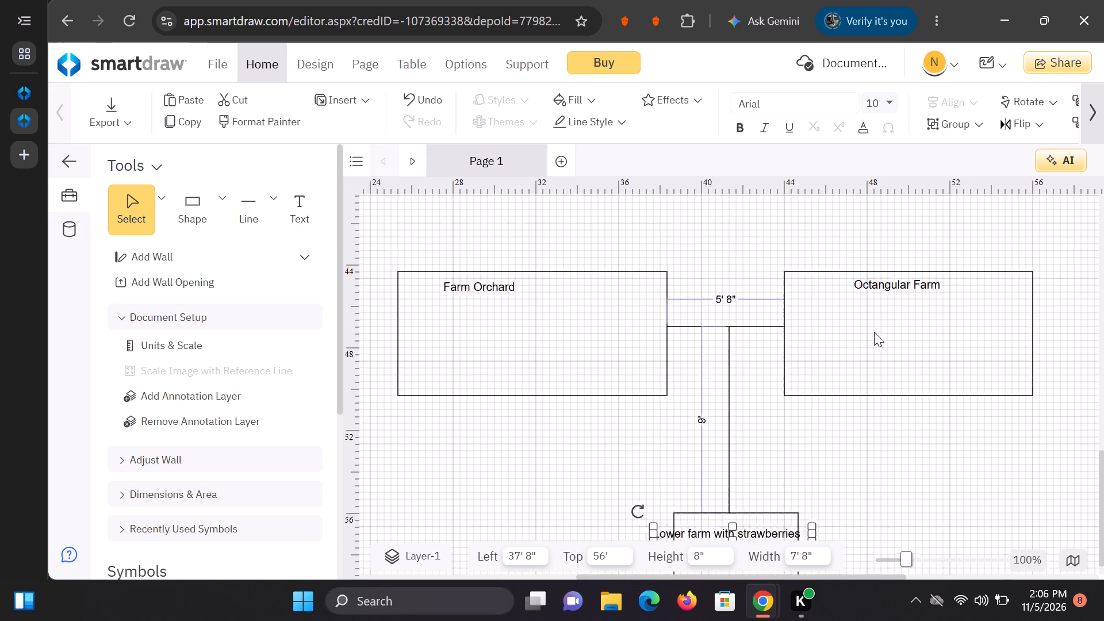
pyautogui.scroll(2, 874, 332)
pyautogui.scroll(-4, 860, 348)
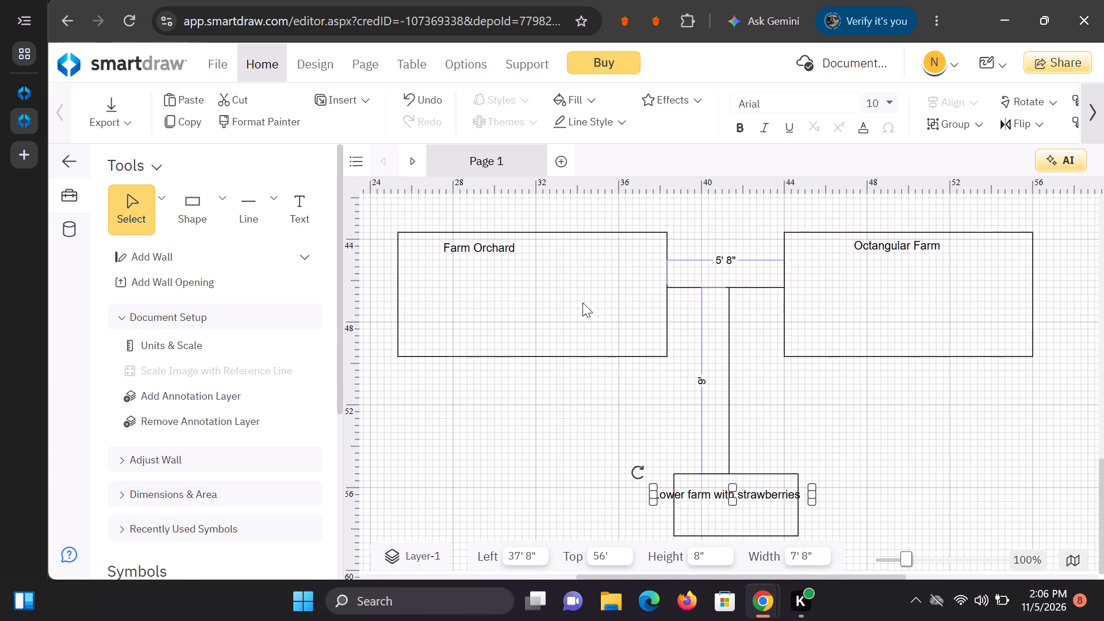
pyautogui.scroll(7, 454, 331)
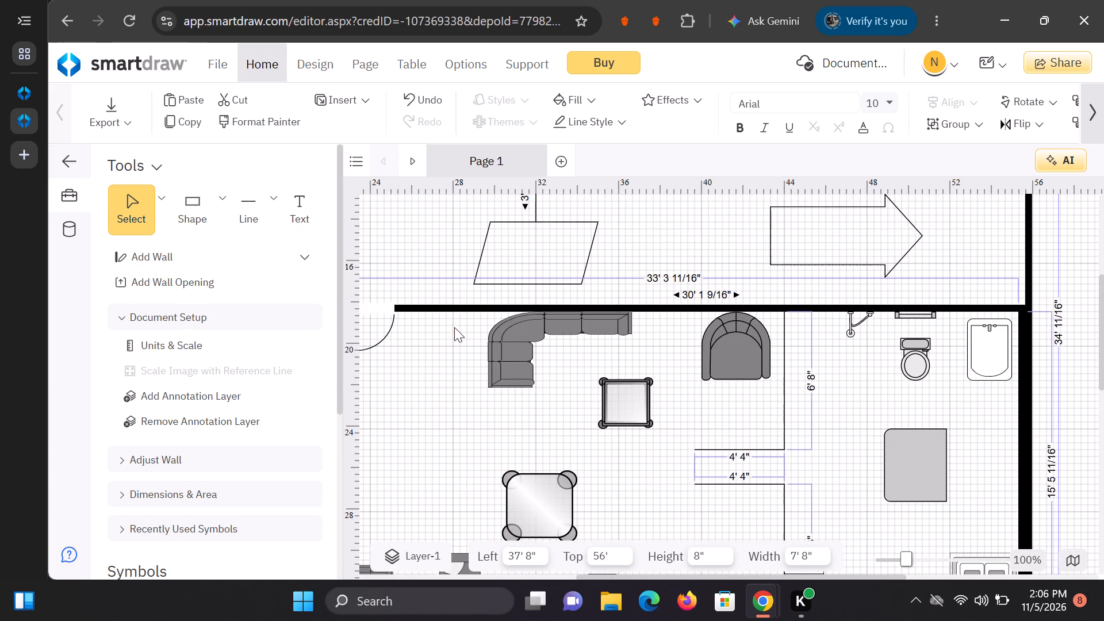
pyautogui.scroll(-16, 459, 323)
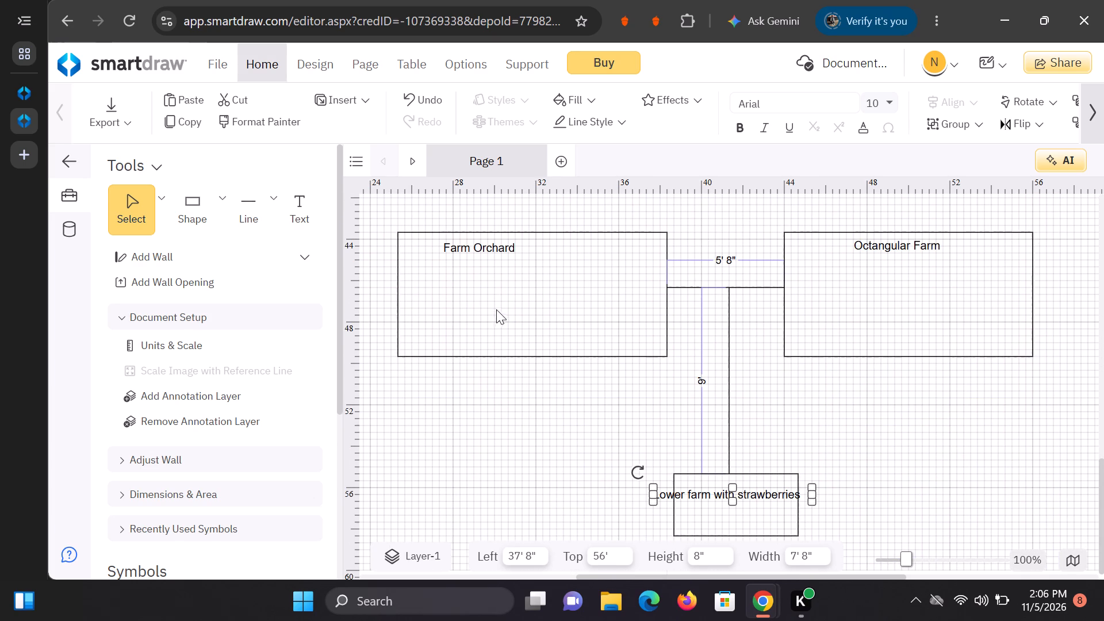
# Review the farm diagram and the furnished rooms in the floor plan above it.
pyautogui.scroll(-6, 505, 305)
pyautogui.scroll(3, 488, 402)
pyautogui.scroll(2, 753, 172)
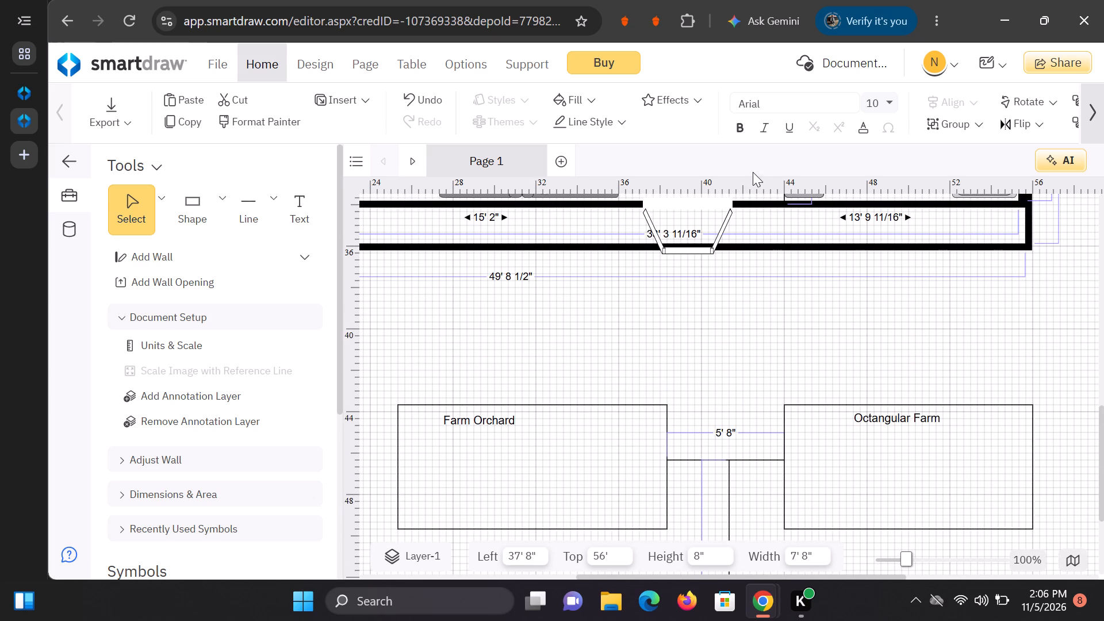
pyautogui.scroll(2, 699, 301)
pyautogui.scroll(1, 773, 290)
pyautogui.scroll(-2, 694, 456)
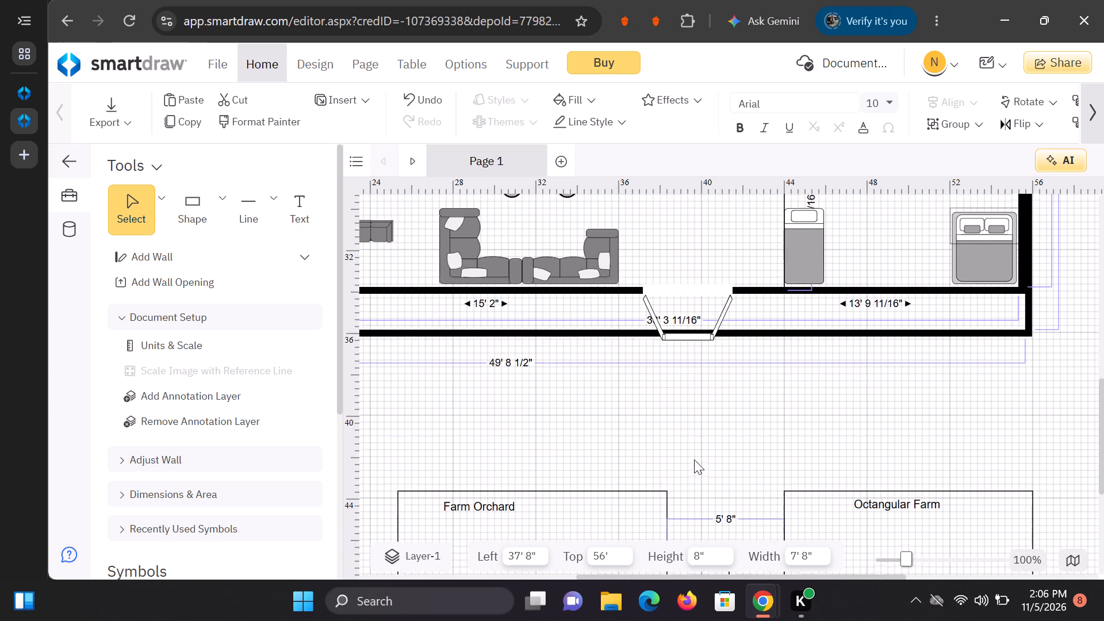
pyautogui.scroll(3, 694, 459)
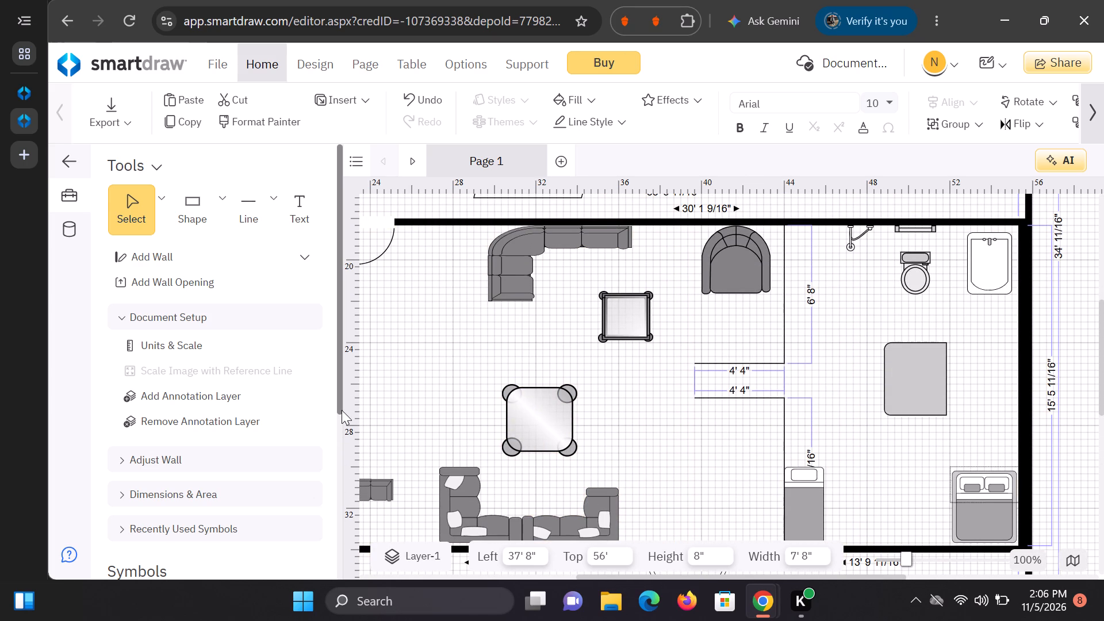
pyautogui.moveTo(342, 410); pyautogui.dragTo(345, 497)
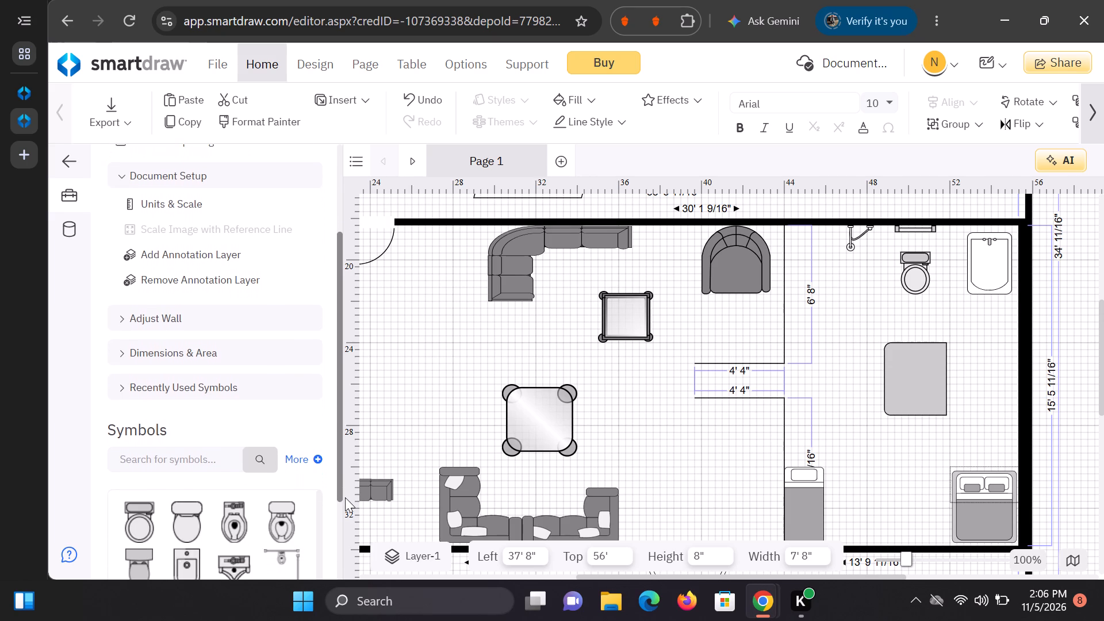
pyautogui.moveTo(345, 497); pyautogui.dragTo(343, 515)
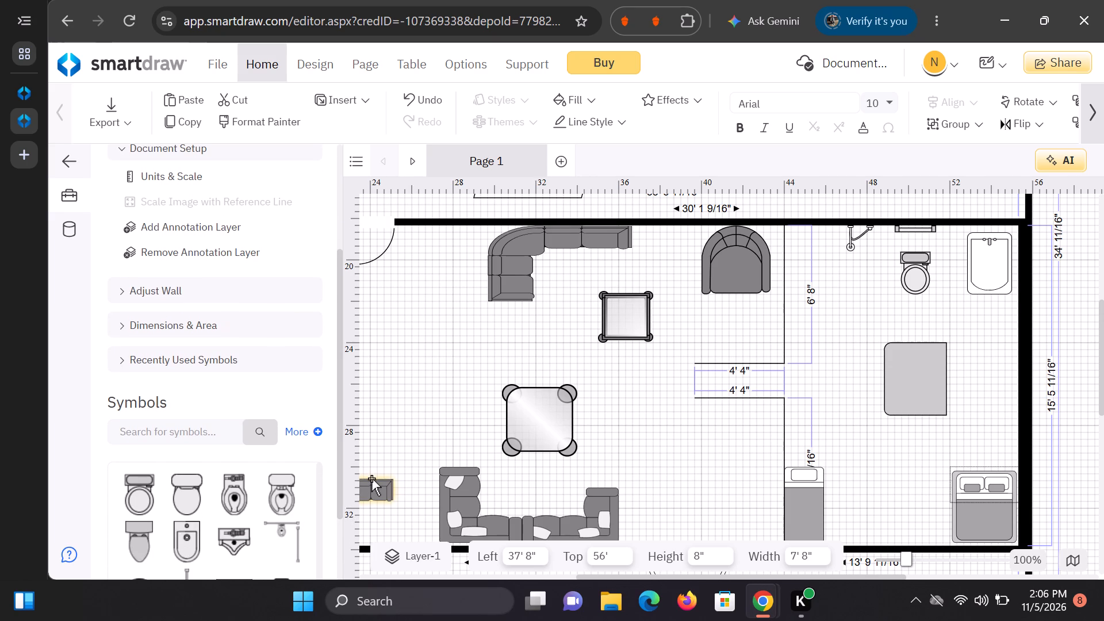
pyautogui.click(844, 324)
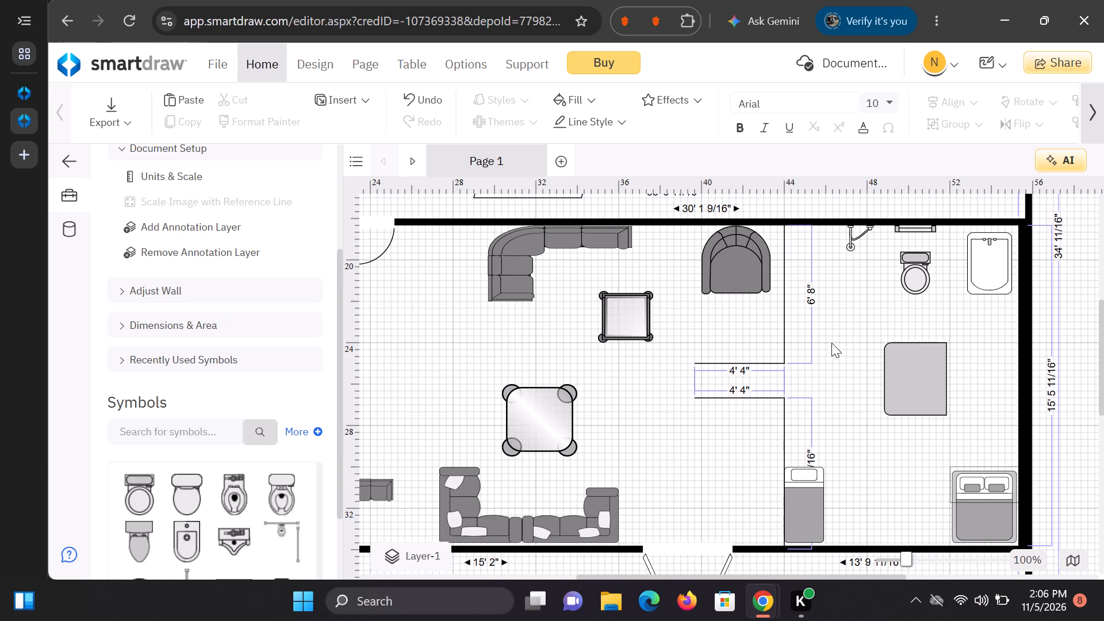
pyautogui.click(500, 342)
# Move the "Farm Orchard" label further inside its rectangle, to 29' 4" left and 45' top.
pyautogui.scroll(-3, 634, 371)
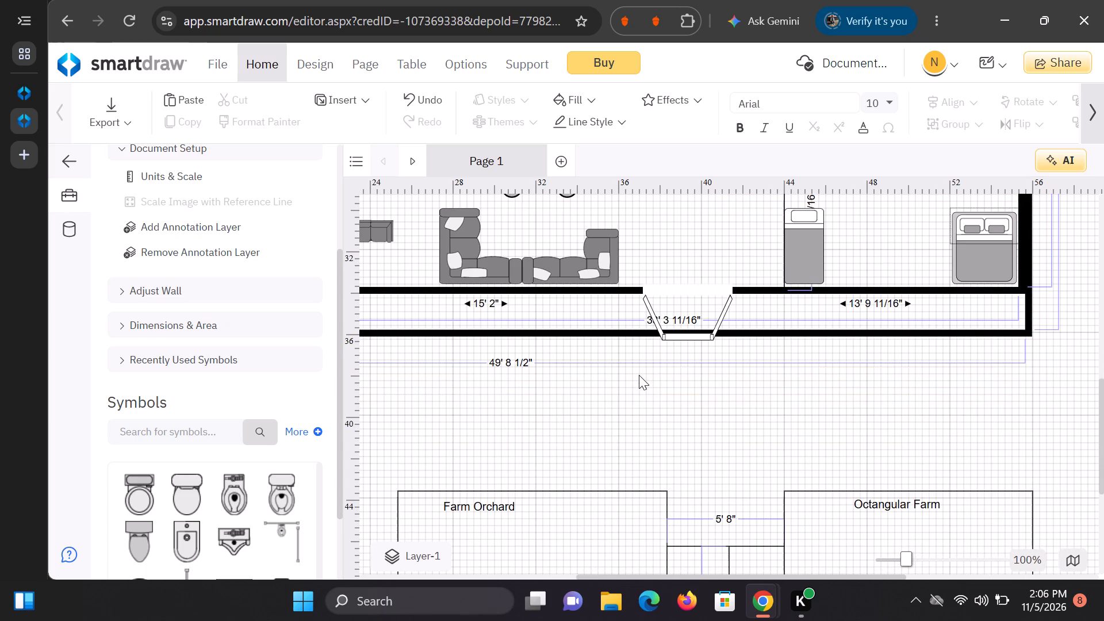
pyautogui.scroll(-5, 639, 375)
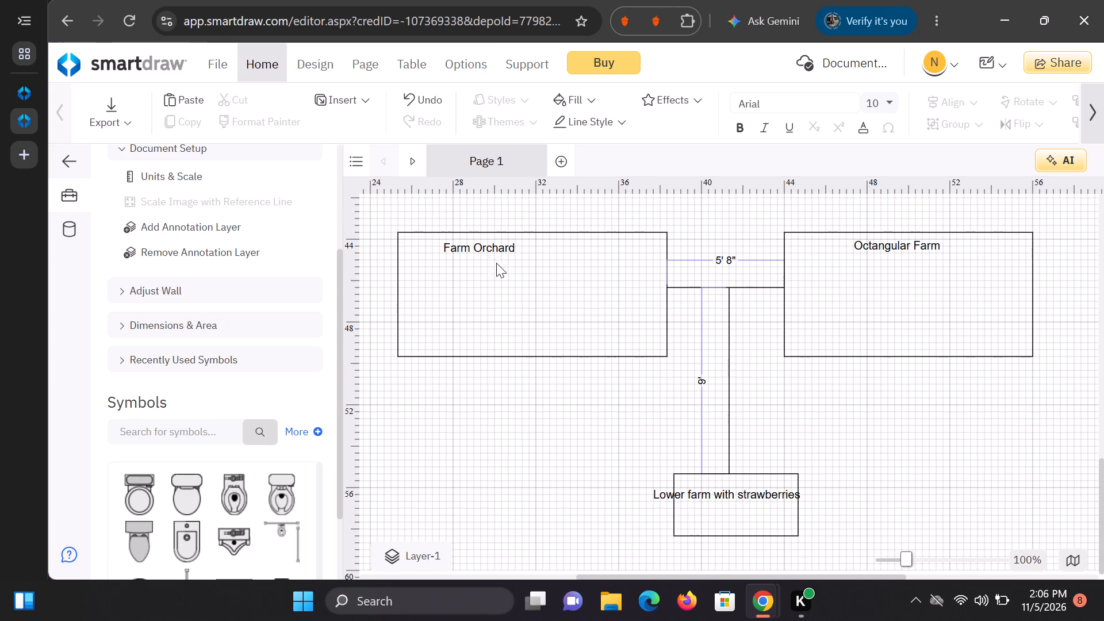
pyautogui.moveTo(486, 246); pyautogui.dragTo(520, 264)
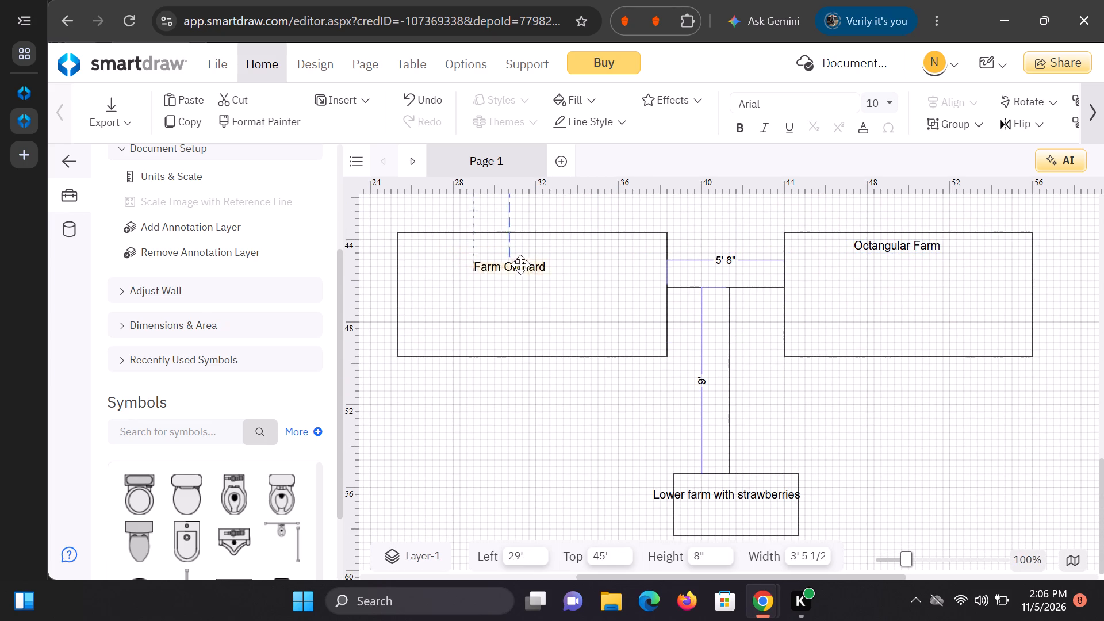
pyautogui.moveTo(520, 264); pyautogui.dragTo(525, 265)
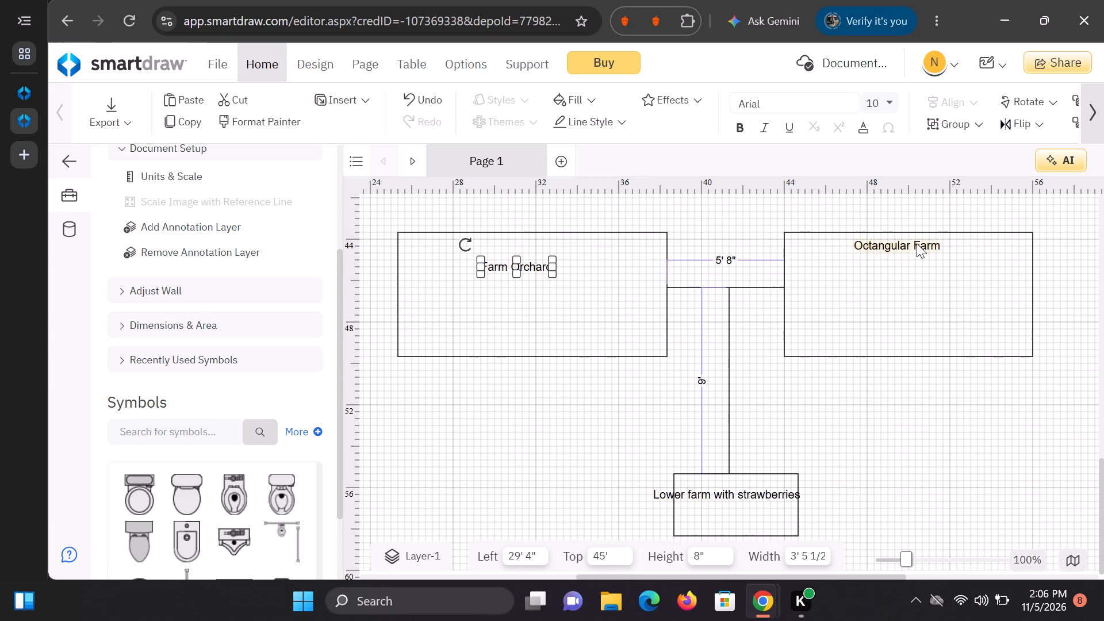
# Move the "Octangular Farm" label further inside its rectangle, to 48' 3" left and 45' top.
pyautogui.click(896, 244)
pyautogui.moveTo(896, 244); pyautogui.dragTo(902, 263)
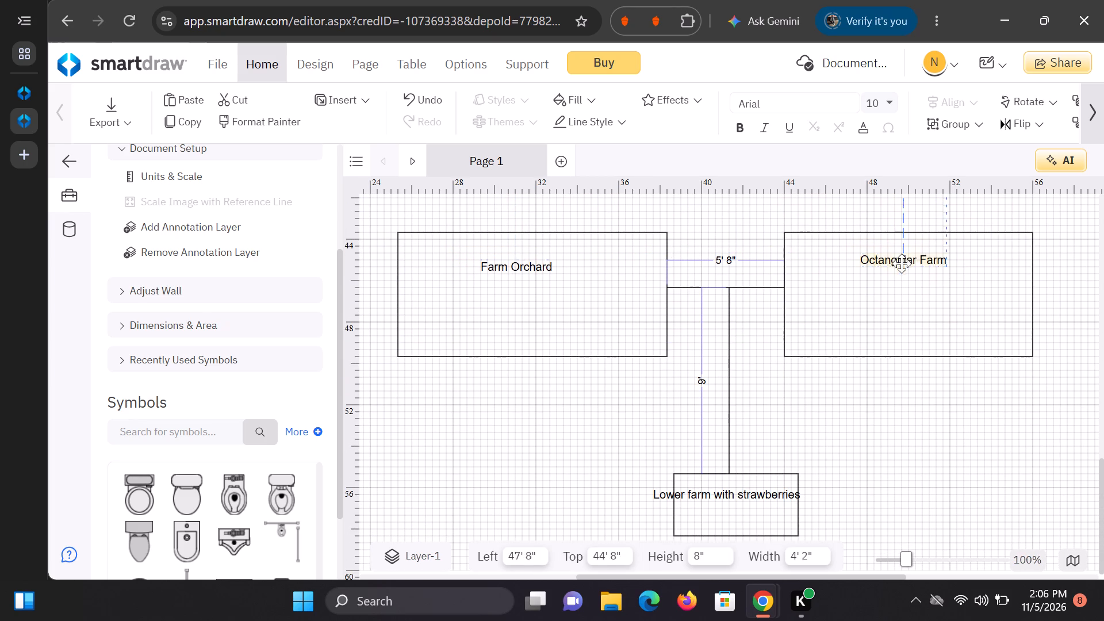
pyautogui.moveTo(902, 263); pyautogui.dragTo(914, 267)
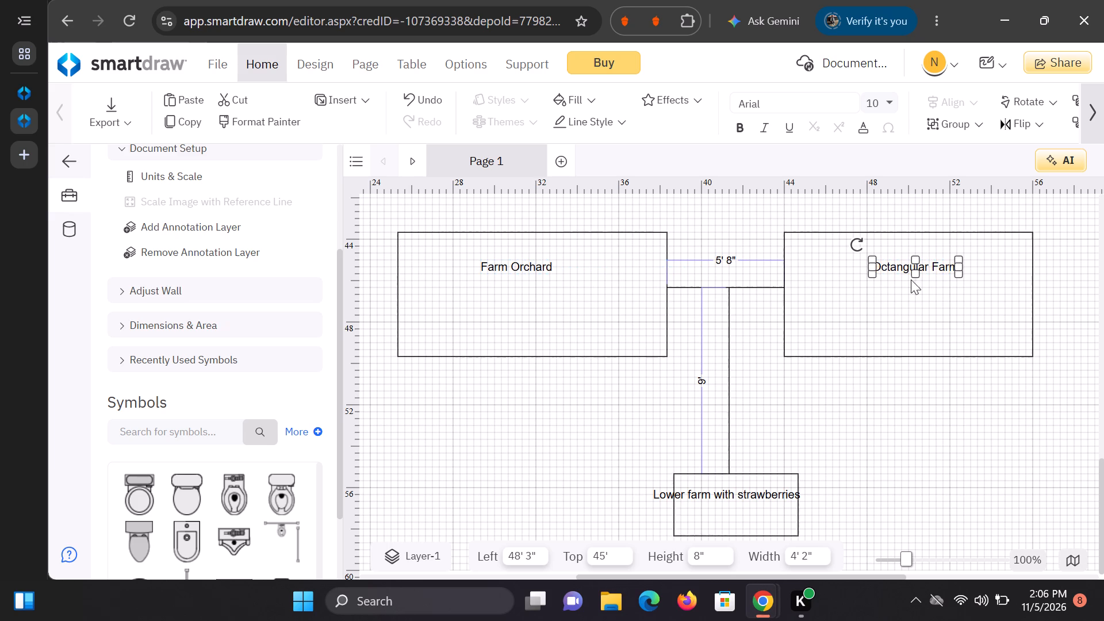
pyautogui.click(922, 299)
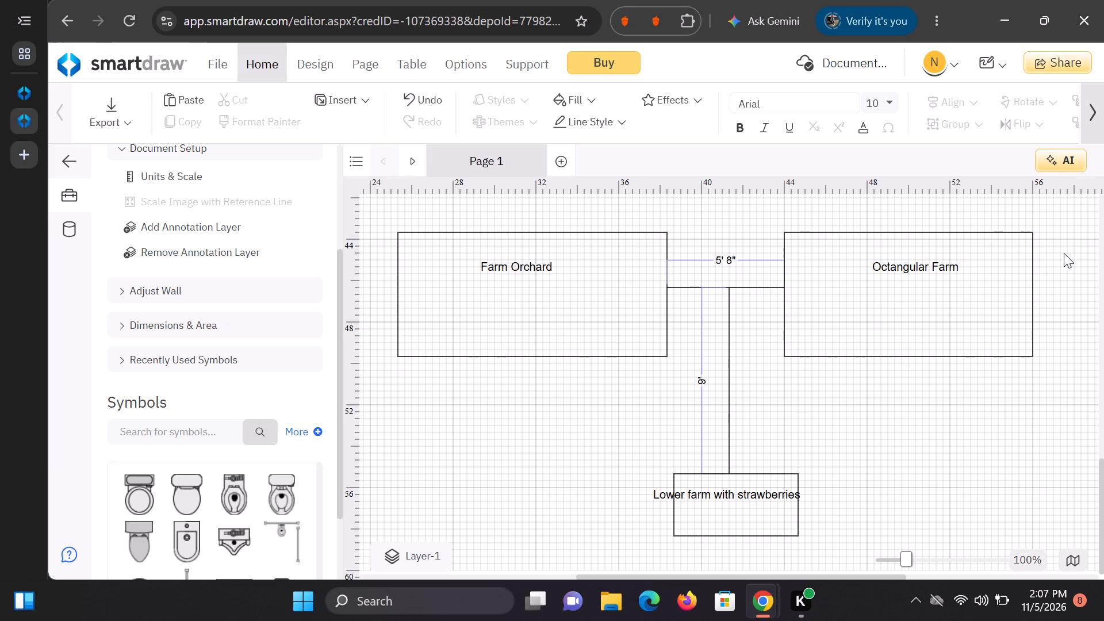
# Add a 6' by 3' rectangle above the curved-sided shape in the plan's upper room, at about 43' 7" left and 3' 4" top.
pyautogui.scroll(-2, 950, 270)
pyautogui.scroll(-1, 975, 370)
pyautogui.scroll(4, 883, 440)
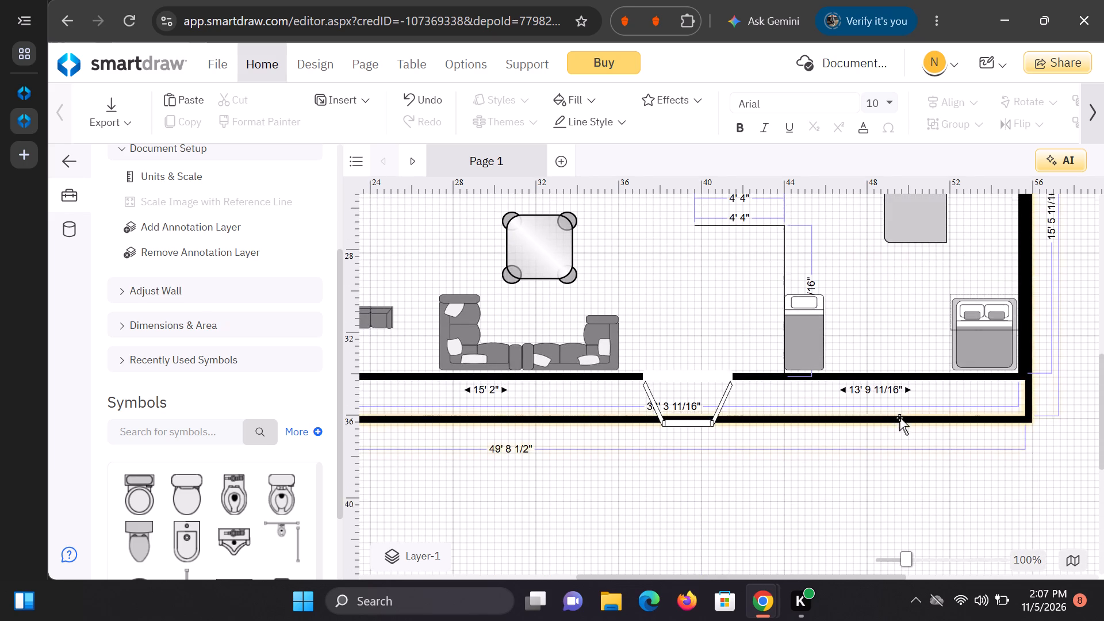
pyautogui.scroll(1, 906, 408)
pyautogui.scroll(6, 645, 459)
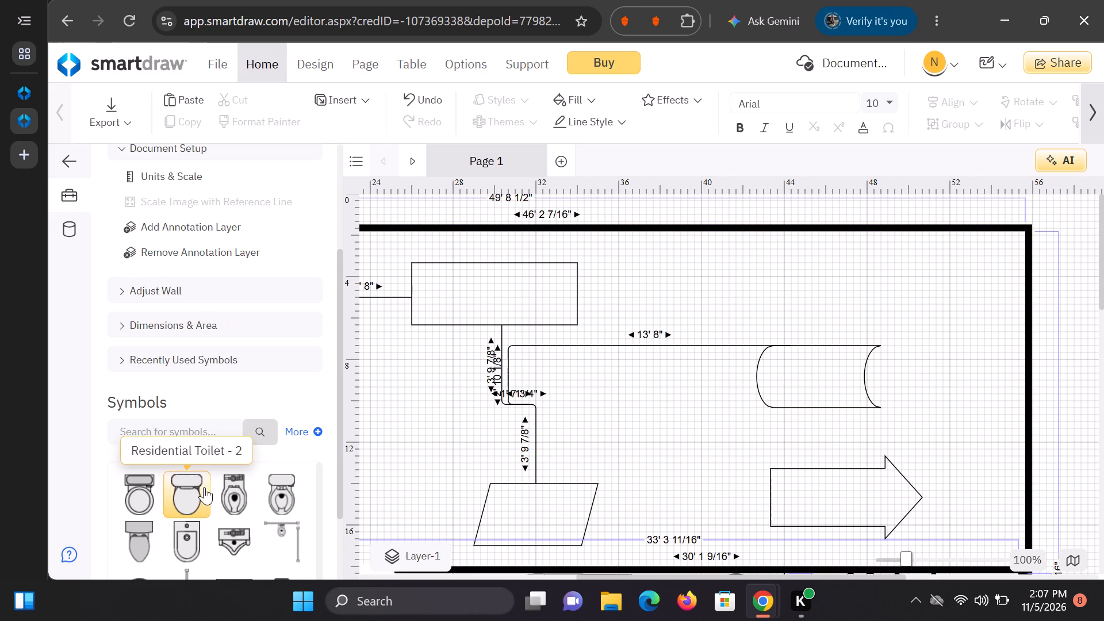
pyautogui.scroll(2, 247, 243)
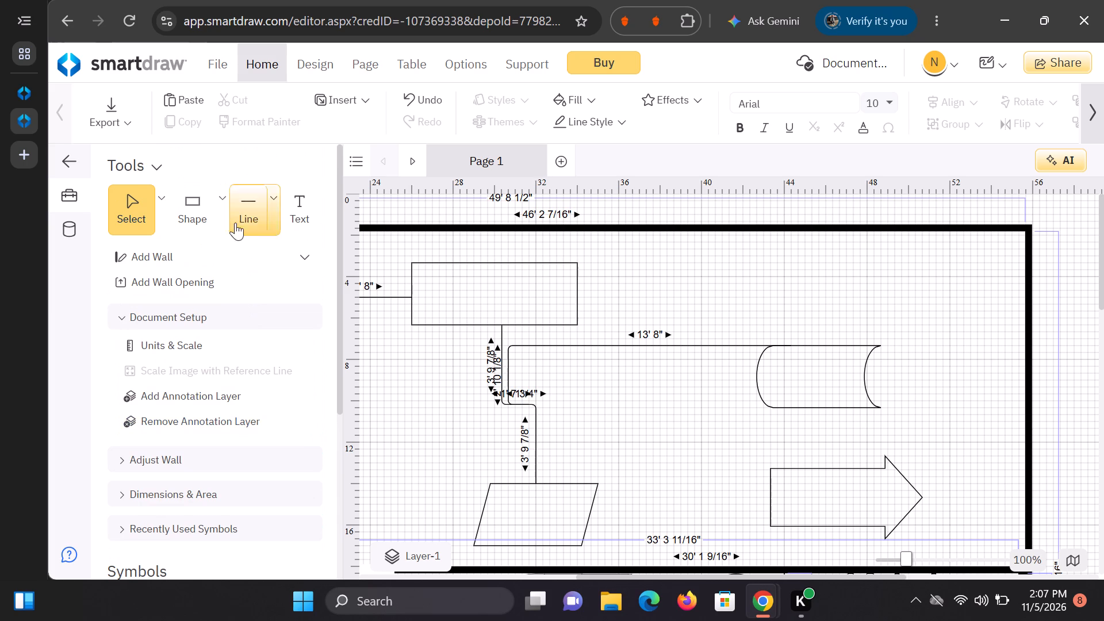
pyautogui.click(219, 207)
pyautogui.click(250, 277)
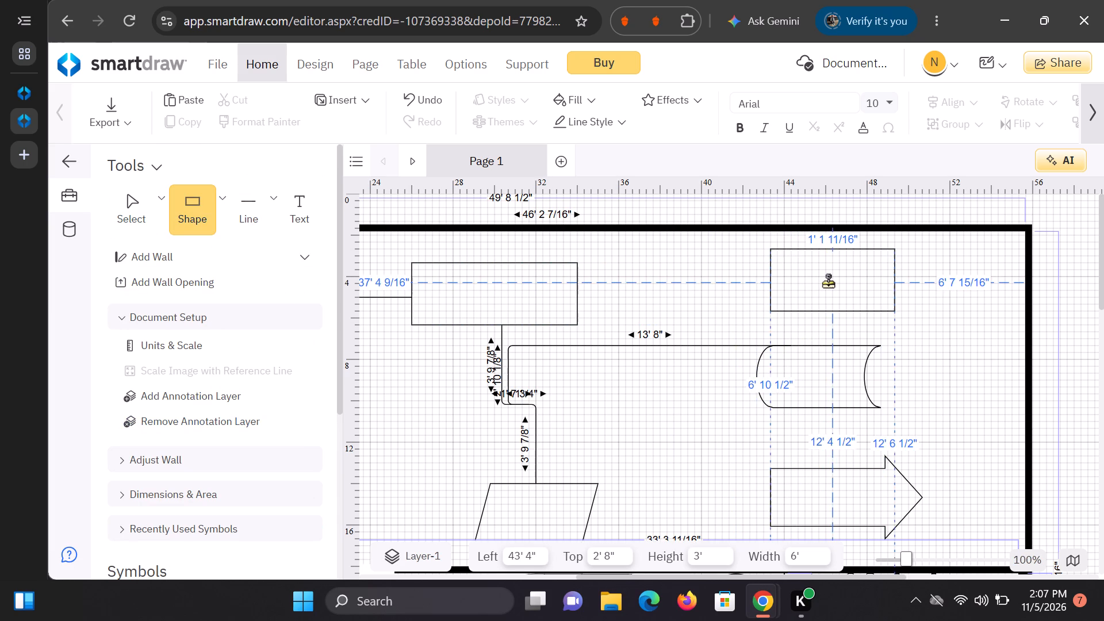
pyautogui.click(841, 292)
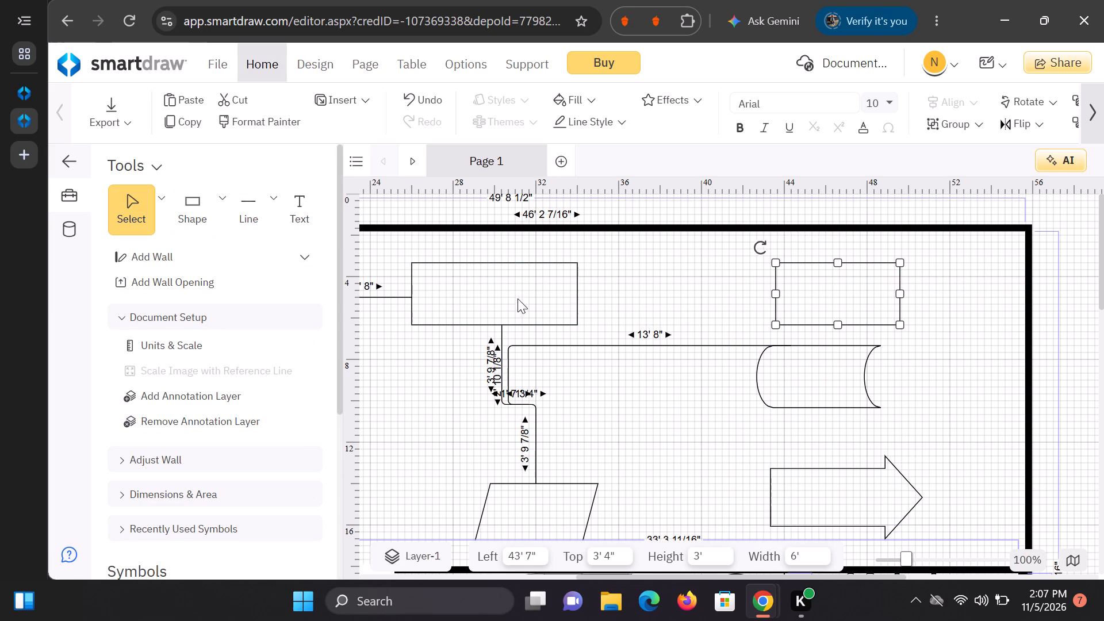
# Draw a straight horizontal line about 9' 8" long connecting the upper room's existing rectangle to the new 6' by 3' one.
pyautogui.click(270, 211)
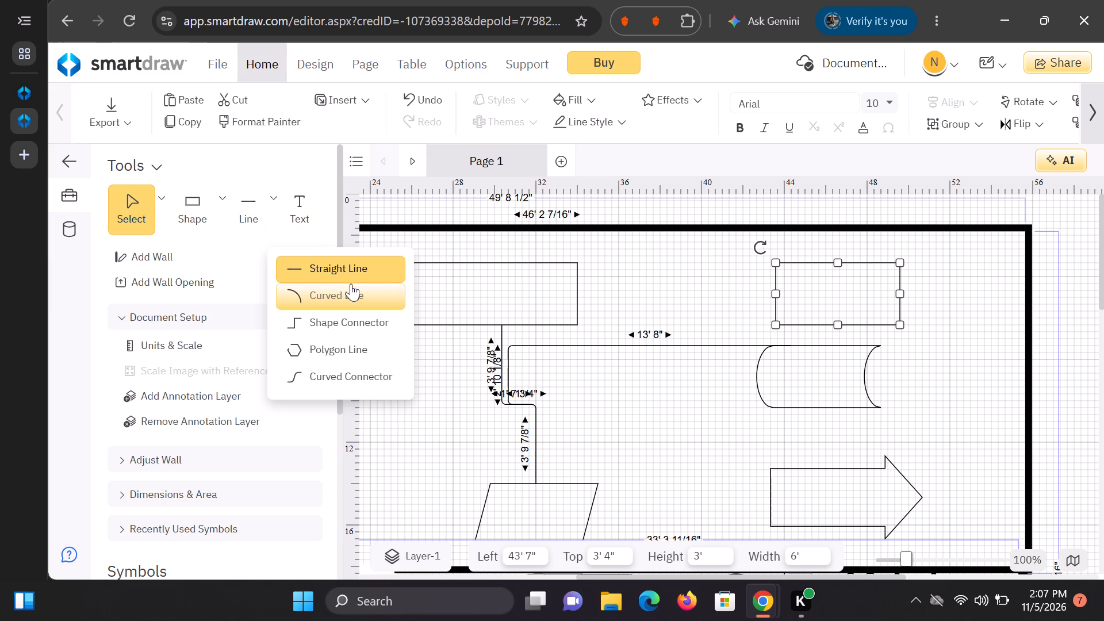
pyautogui.click(343, 260)
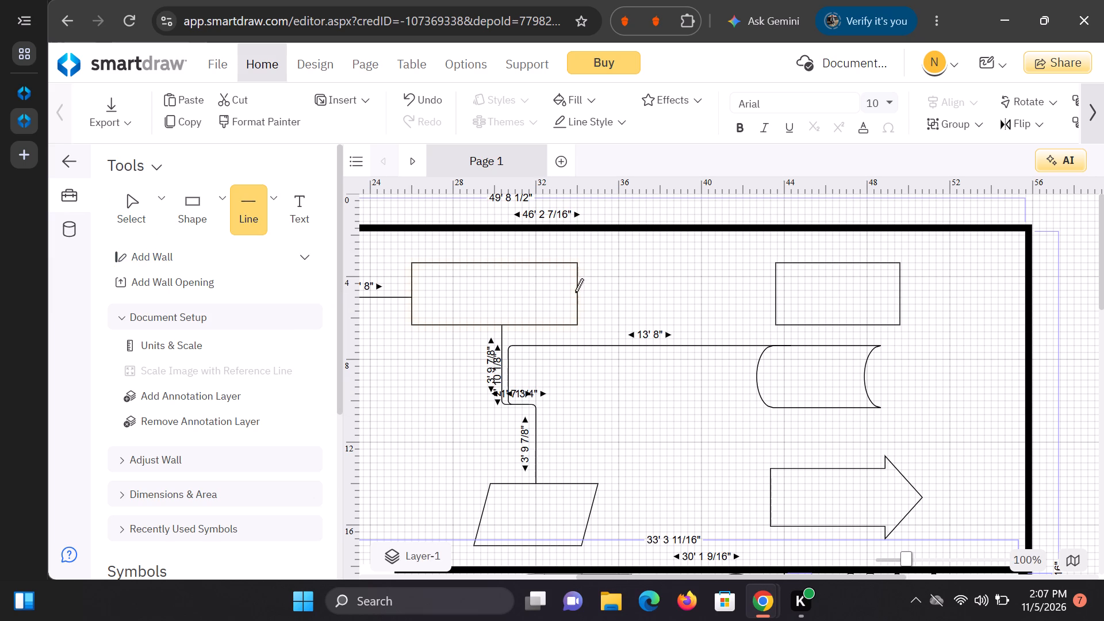
pyautogui.moveTo(575, 292); pyautogui.dragTo(716, 287)
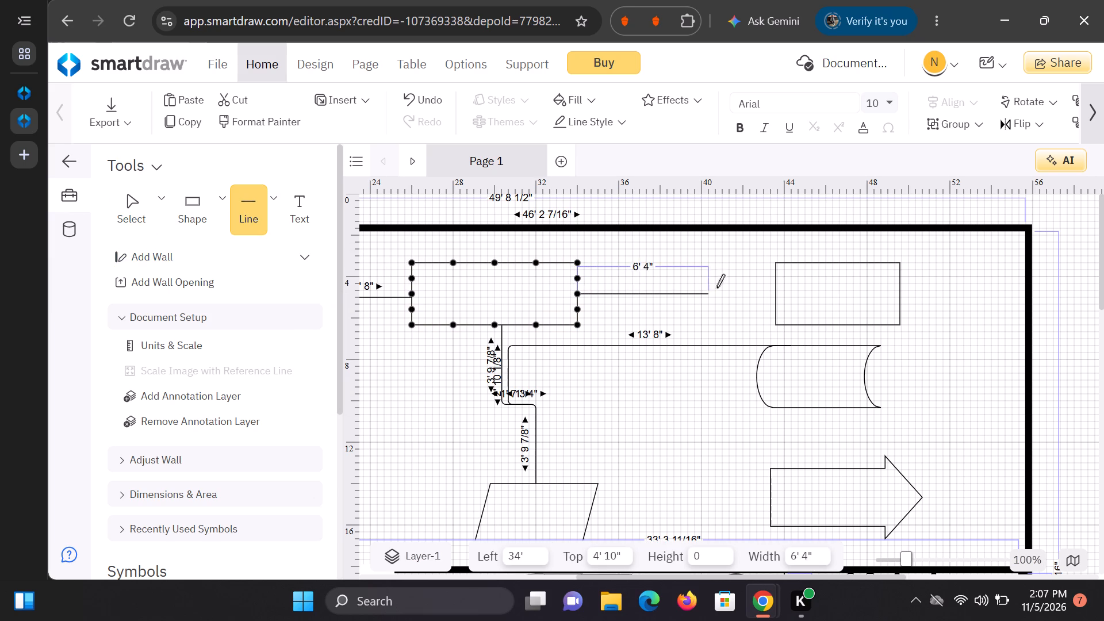
pyautogui.moveTo(716, 287); pyautogui.dragTo(775, 292)
pyautogui.click(981, 299)
# Review the whole page, from the farm diagram up through the furnished rooms to the upper room's shapes.
pyautogui.scroll(-3, 977, 293)
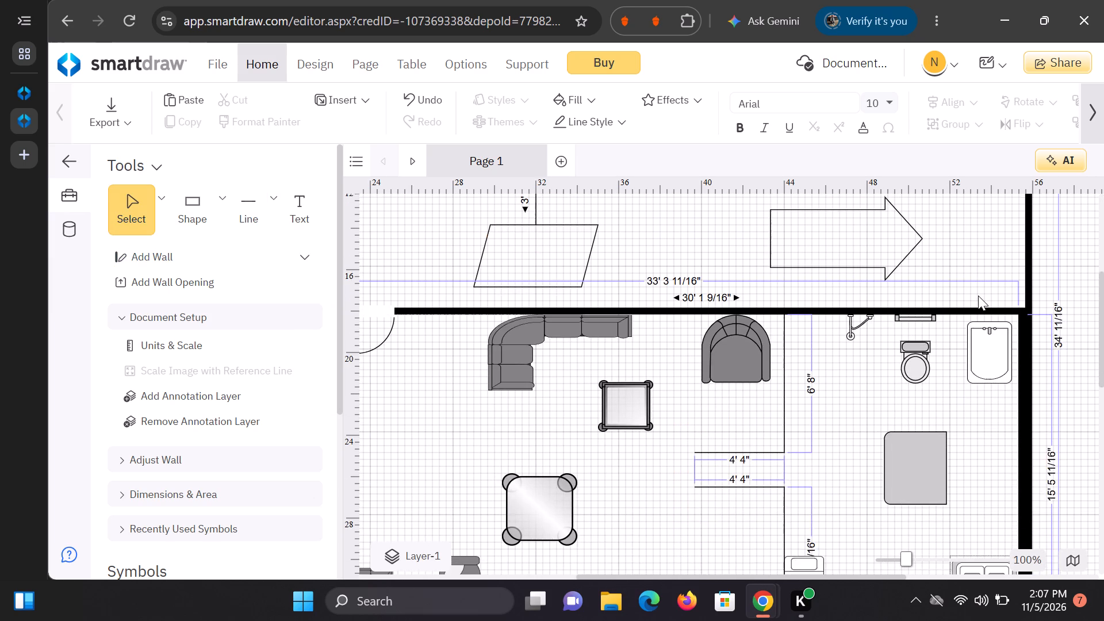
pyautogui.scroll(-8, 978, 297)
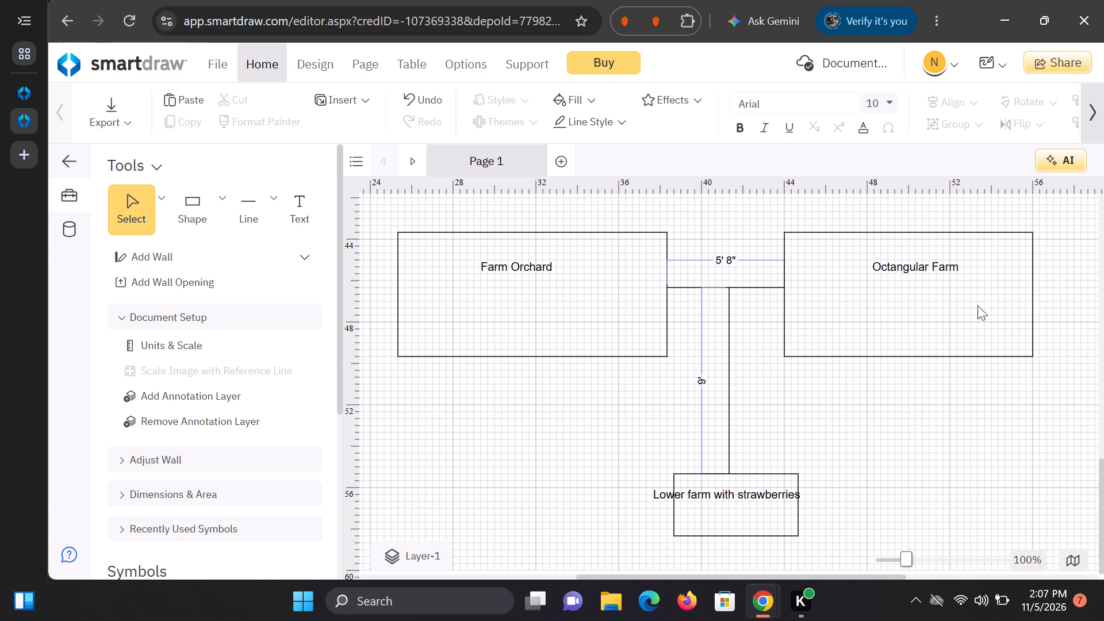
pyautogui.scroll(-4, 977, 305)
pyautogui.scroll(6, 975, 308)
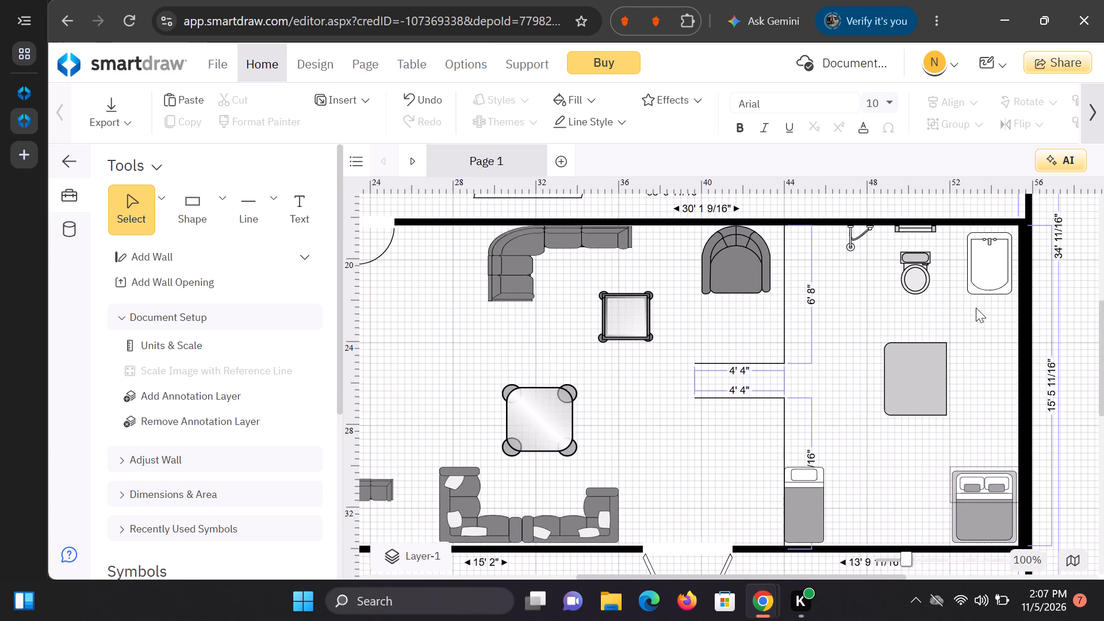
pyautogui.scroll(5, 976, 308)
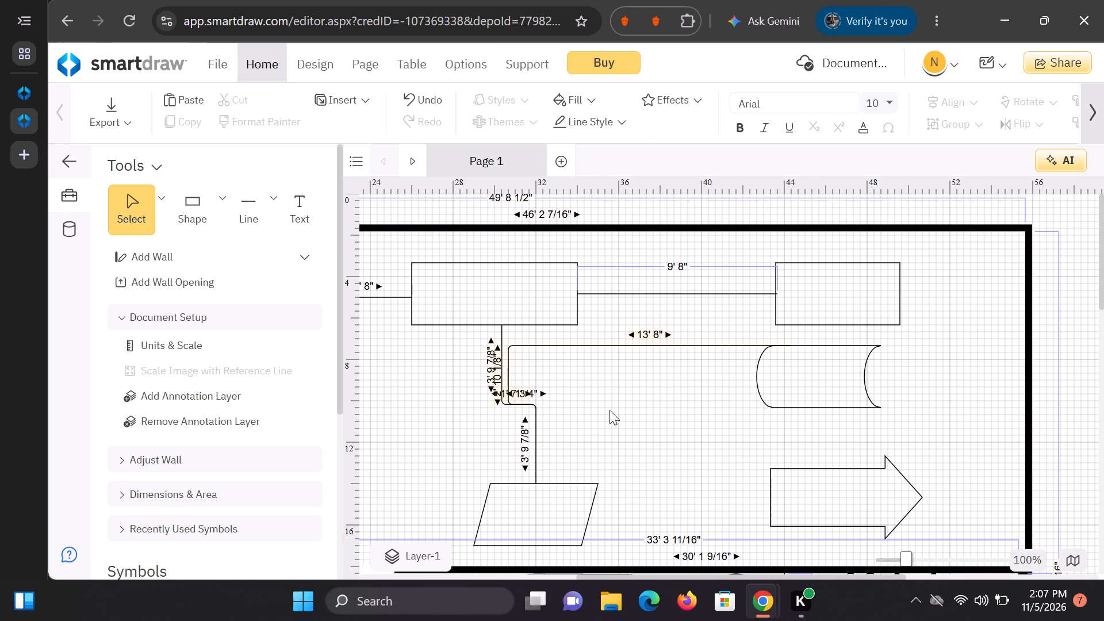
# Draw a straight slanted line about 14' 6" long from the parallelogram's upper-right corner to the curved-sided shape's lower-right corner.
pyautogui.scroll(-1, 609, 410)
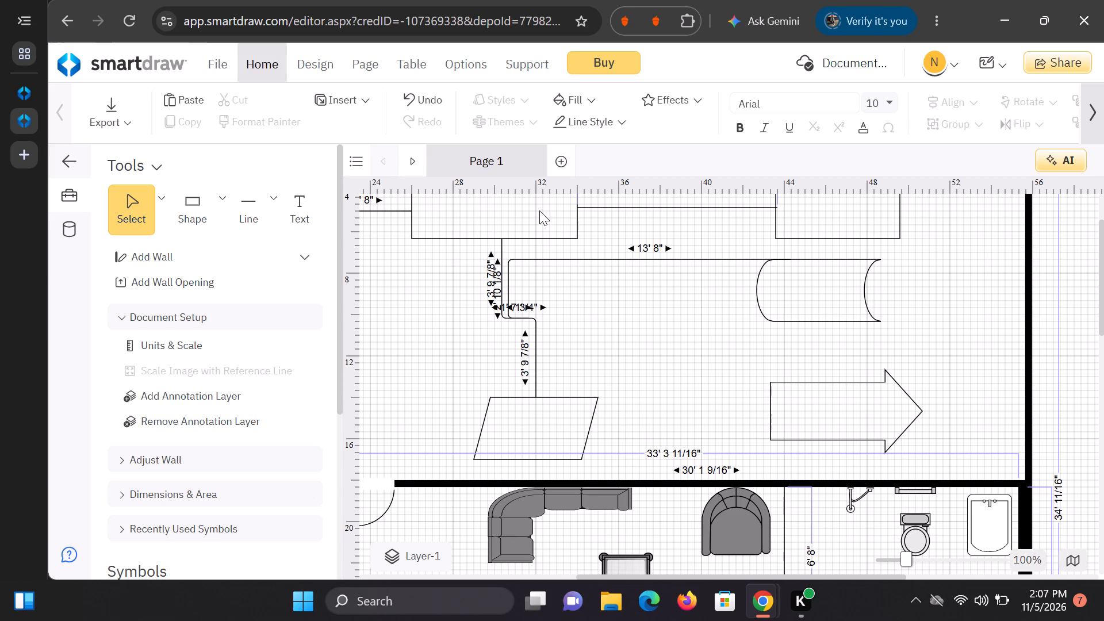
pyautogui.click(278, 204)
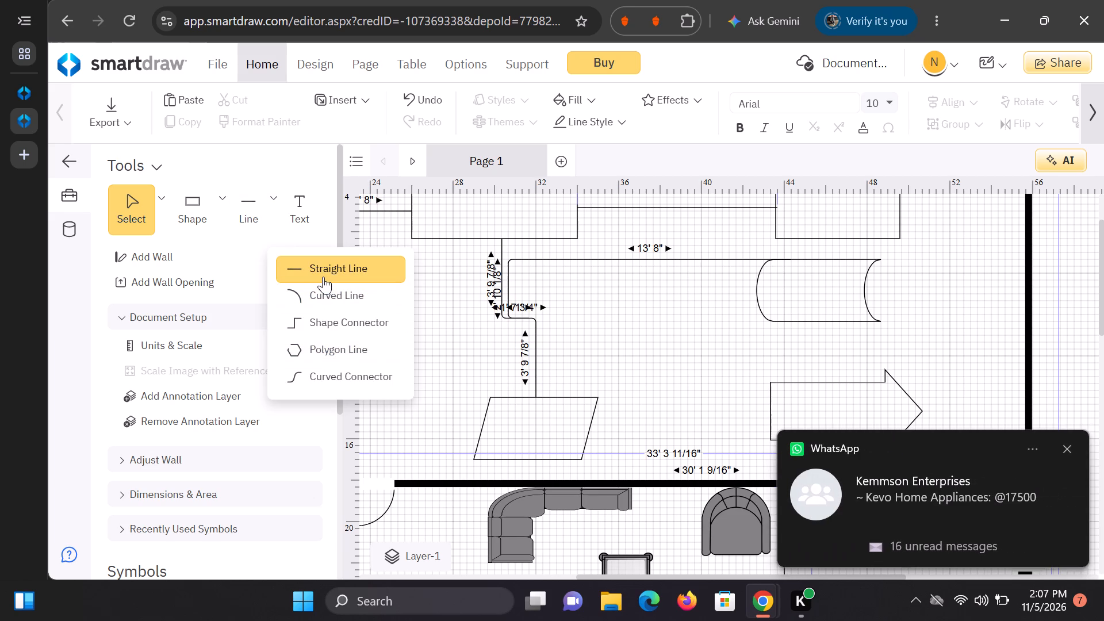
pyautogui.click(323, 262)
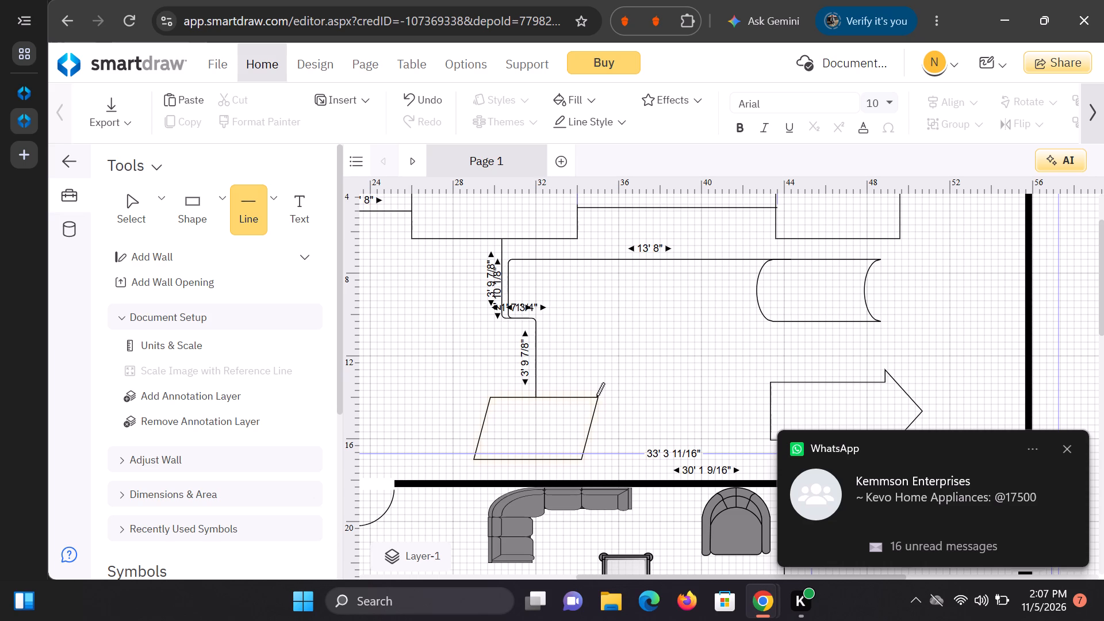
pyautogui.moveTo(596, 396); pyautogui.dragTo(742, 297)
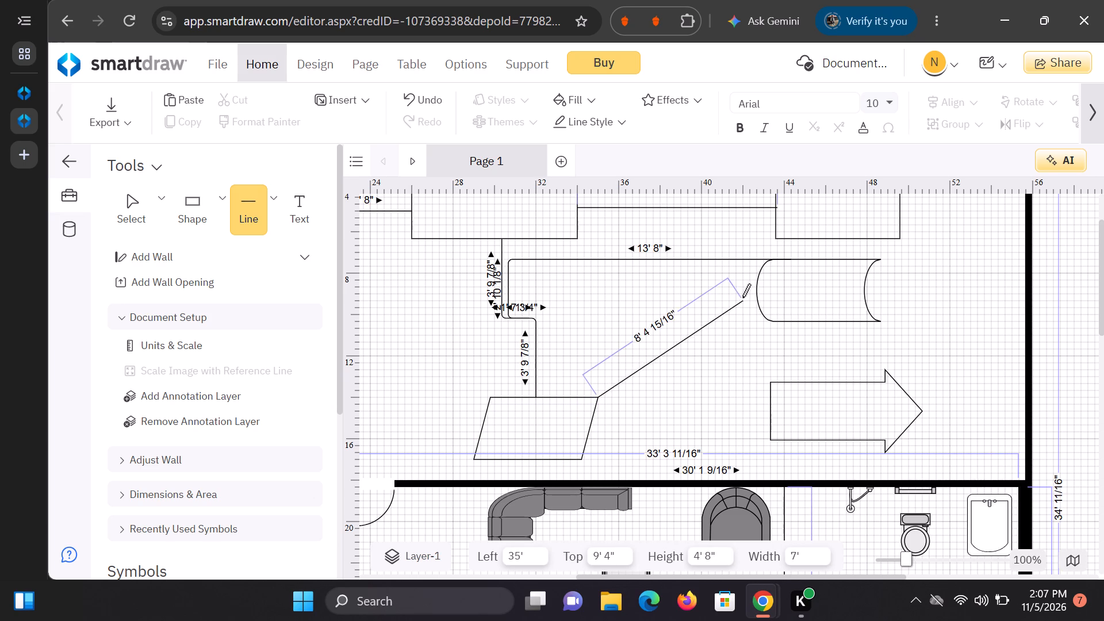
pyautogui.moveTo(742, 297); pyautogui.dragTo(839, 332)
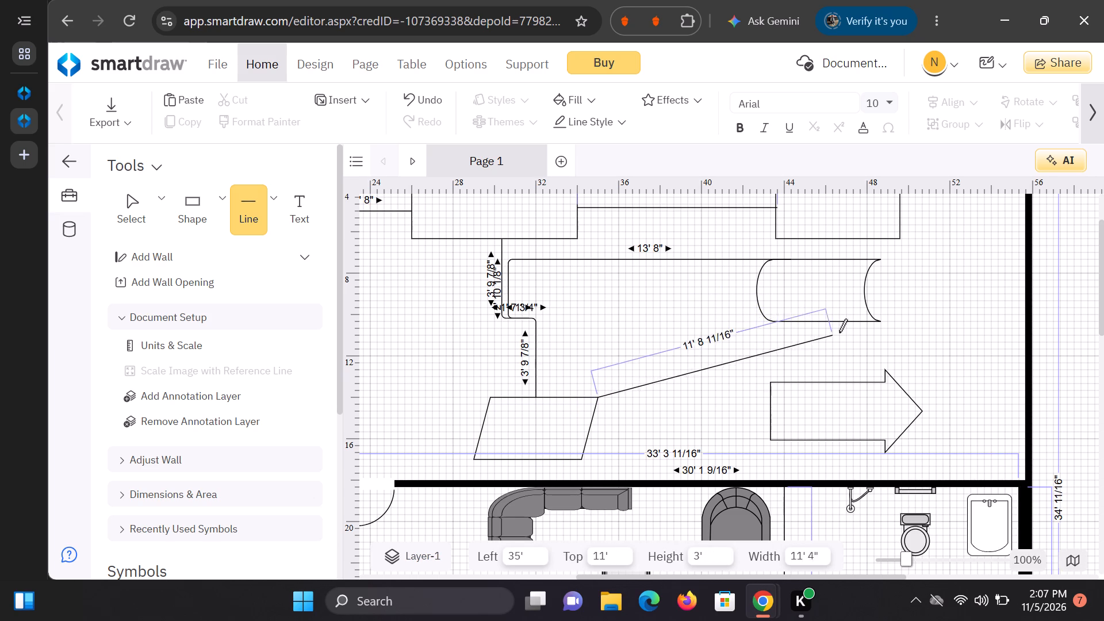
pyautogui.moveTo(839, 332); pyautogui.dragTo(882, 321)
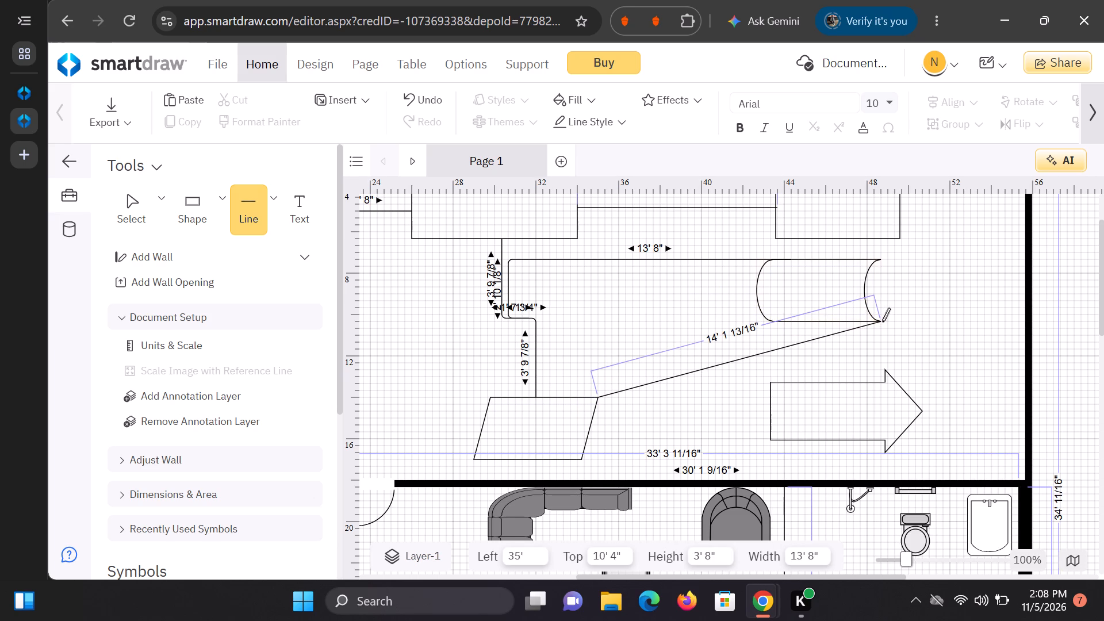
pyautogui.moveTo(882, 321); pyautogui.dragTo(884, 321)
pyautogui.click(934, 279)
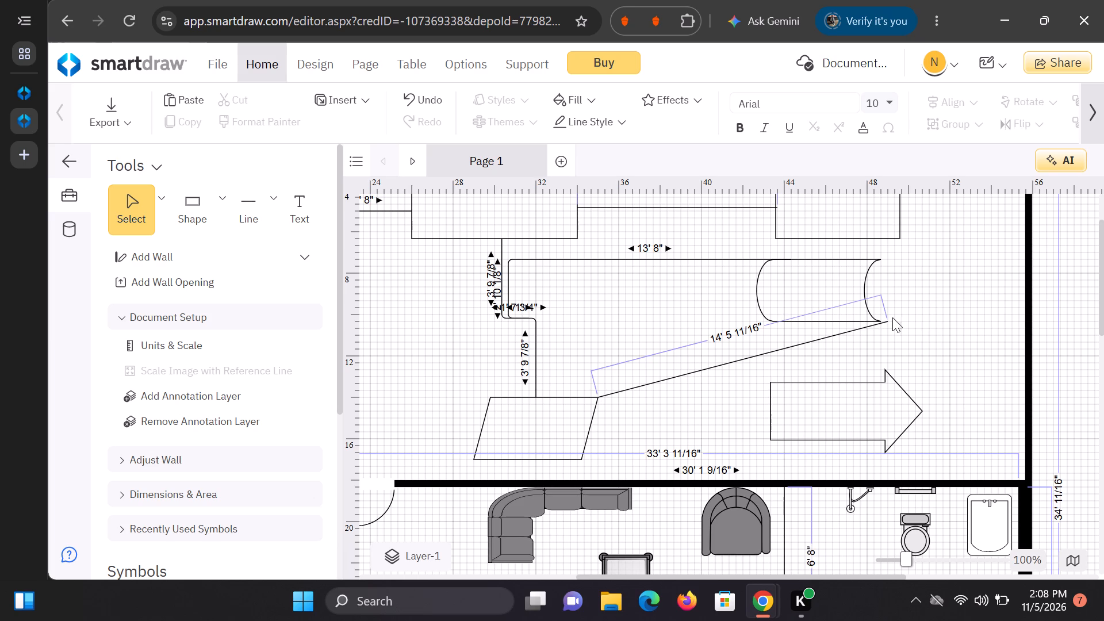
# Shift the slanted line from the parallelogram slightly so its far end meets the curved-sided shape's lower-right corner.
pyautogui.moveTo(885, 319); pyautogui.dragTo(872, 313)
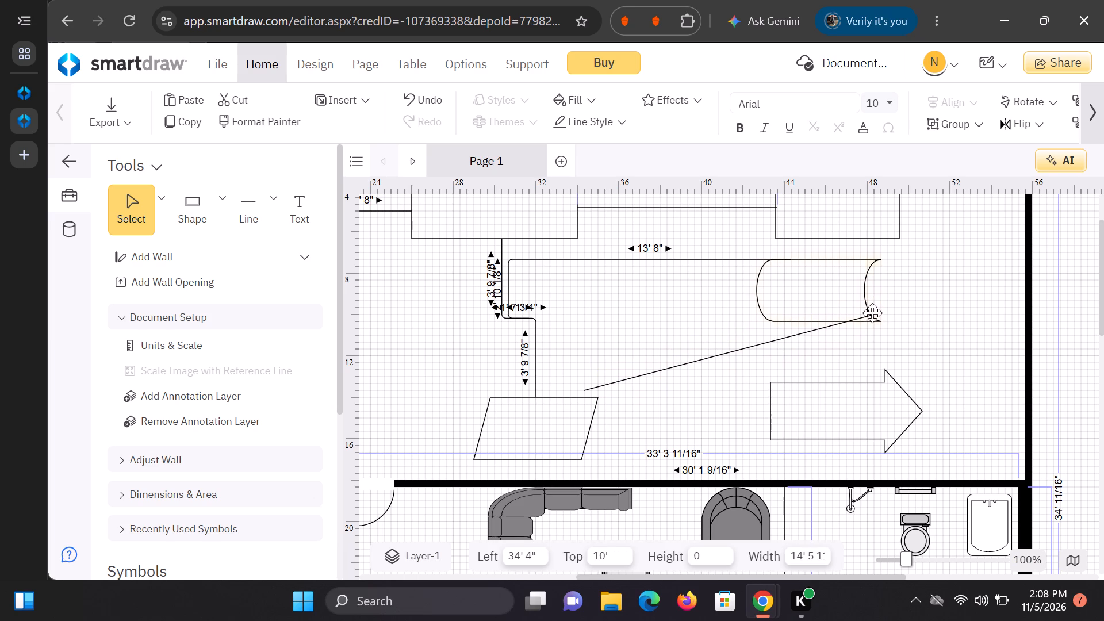
pyautogui.moveTo(872, 313); pyautogui.dragTo(878, 316)
pyautogui.click(938, 258)
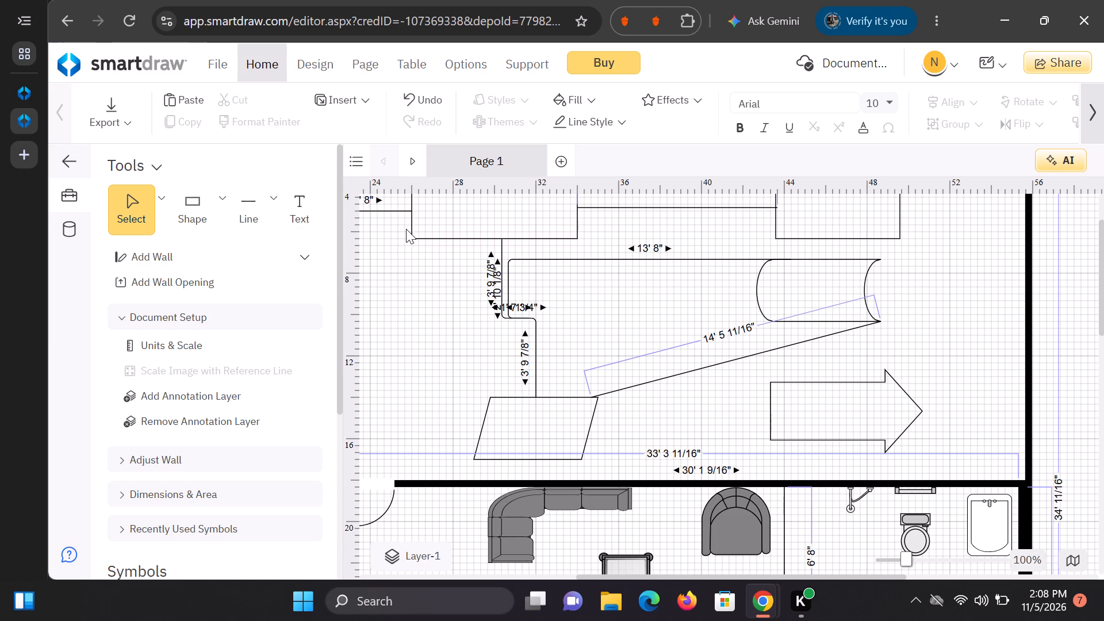
# Draw a straight line about 9' 5" long from the parallelogram's lower-right corner to the block arrow's lower-left corner.
pyautogui.click(272, 210)
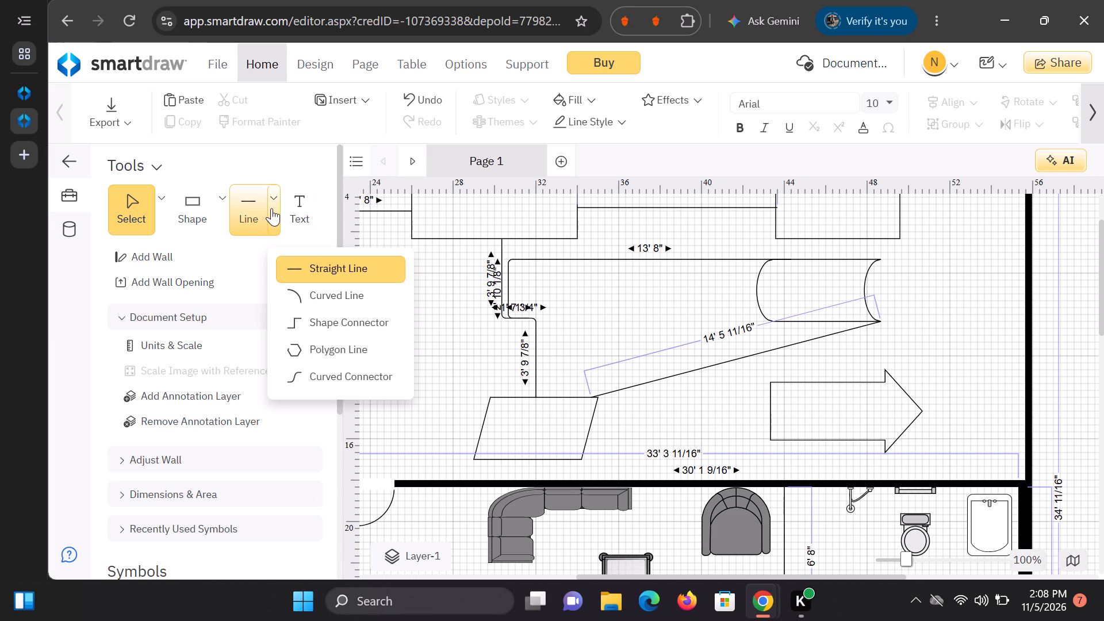
pyautogui.click(286, 267)
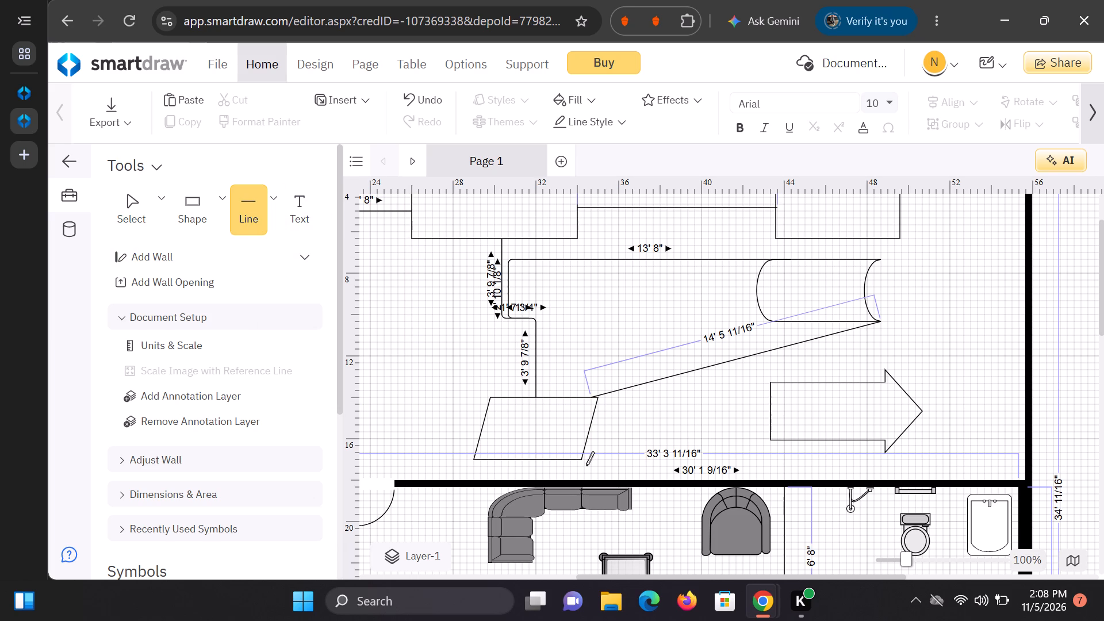
pyautogui.moveTo(580, 461); pyautogui.dragTo(754, 454)
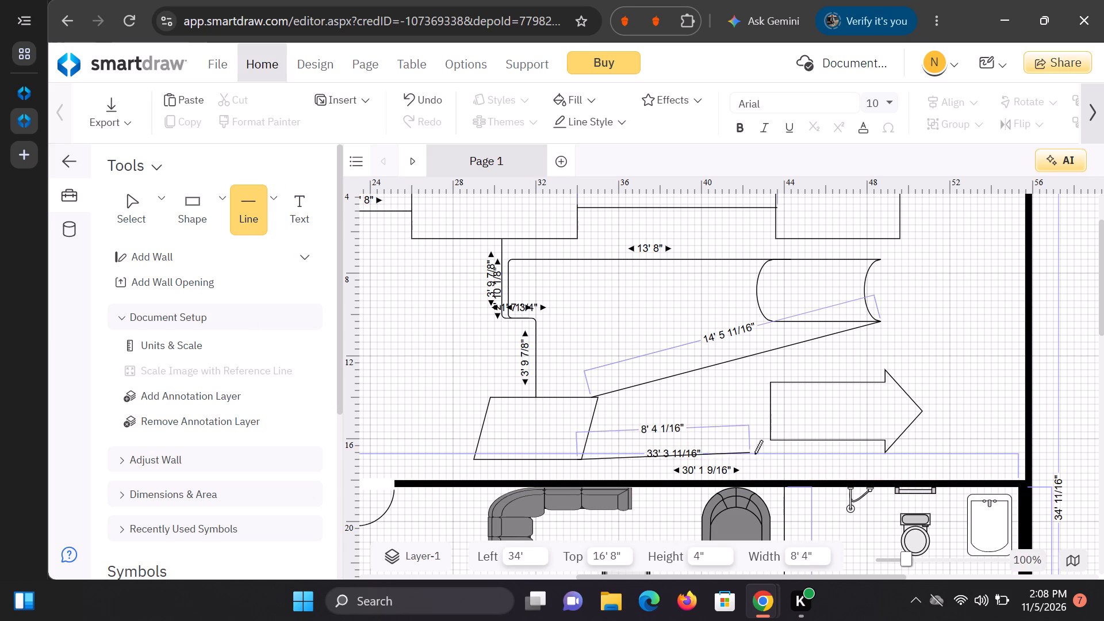
pyautogui.moveTo(754, 454); pyautogui.dragTo(882, 453)
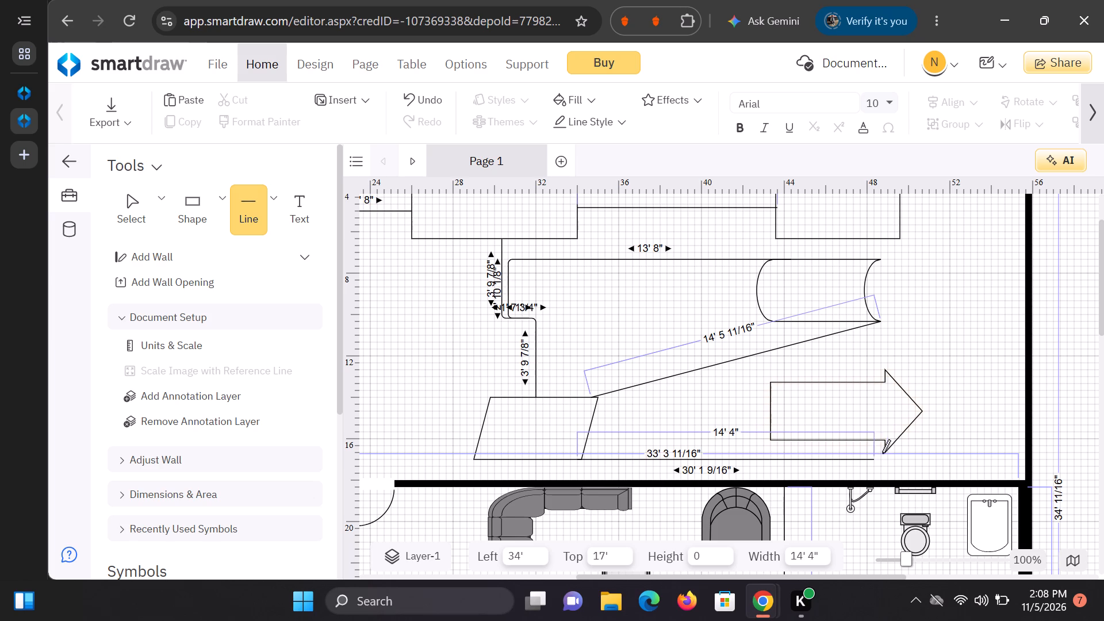
pyautogui.moveTo(882, 453); pyautogui.dragTo(890, 449)
pyautogui.moveTo(890, 449); pyautogui.dragTo(870, 438)
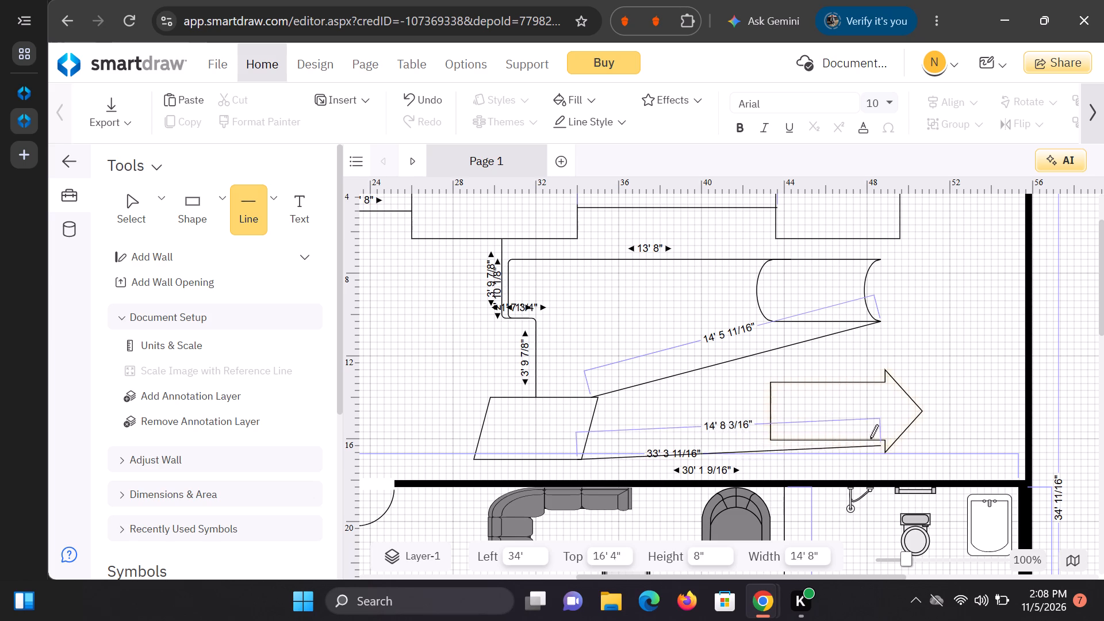
pyautogui.moveTo(870, 438); pyautogui.dragTo(768, 440)
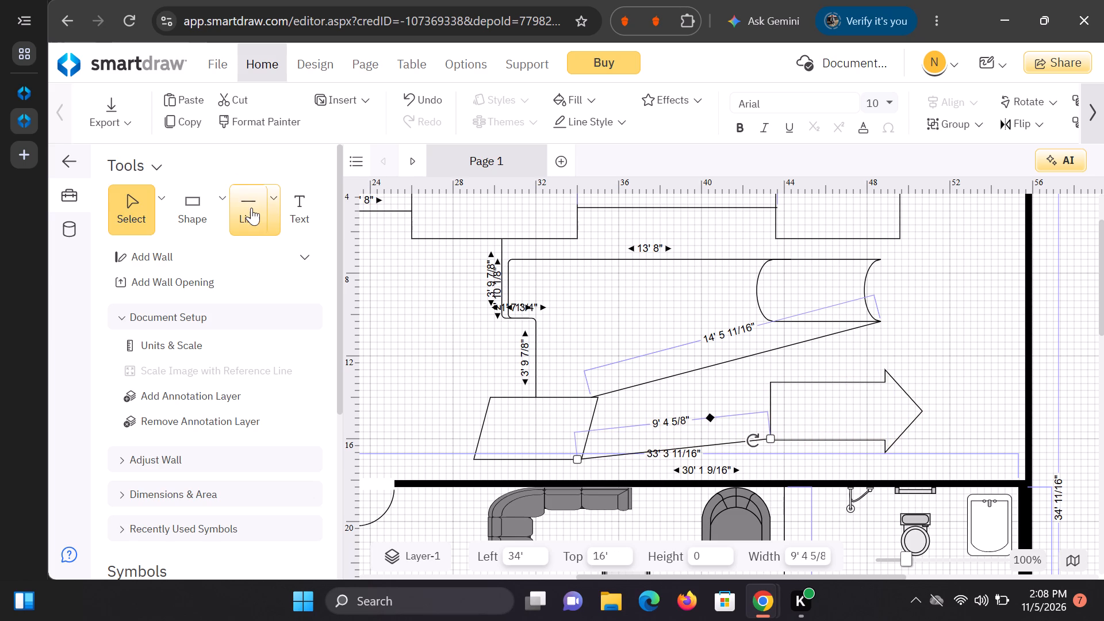
# Draw a straight slanted line about 11' 1" long from the upper-left rectangle's lower-left corner to the parallelogram's lower-left corner.
pyautogui.click(269, 208)
pyautogui.click(340, 270)
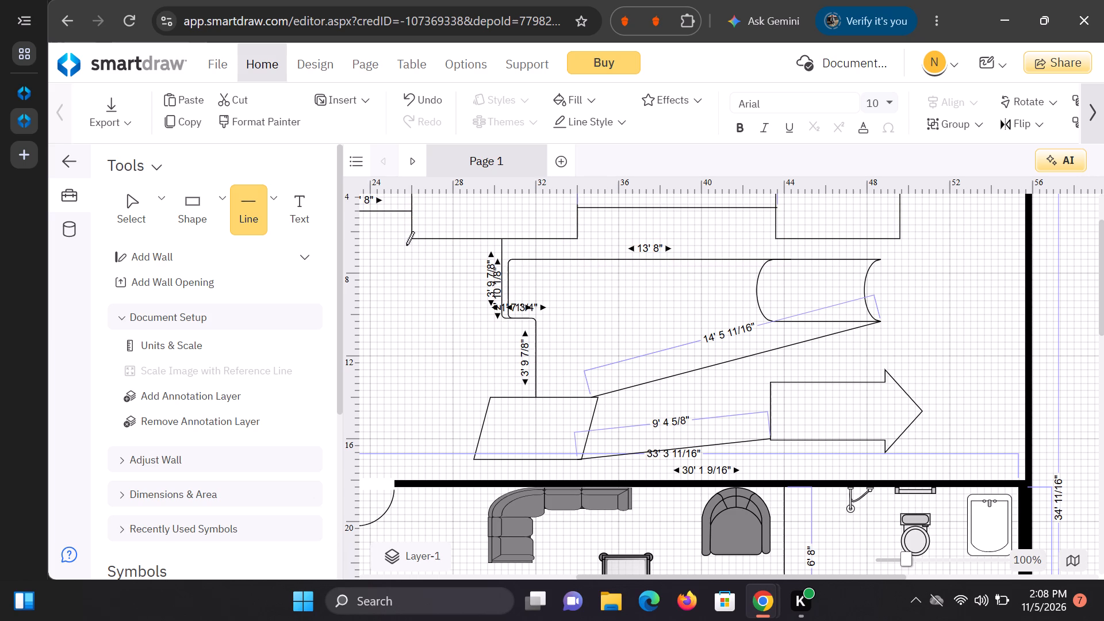
pyautogui.moveTo(413, 240); pyautogui.dragTo(414, 252)
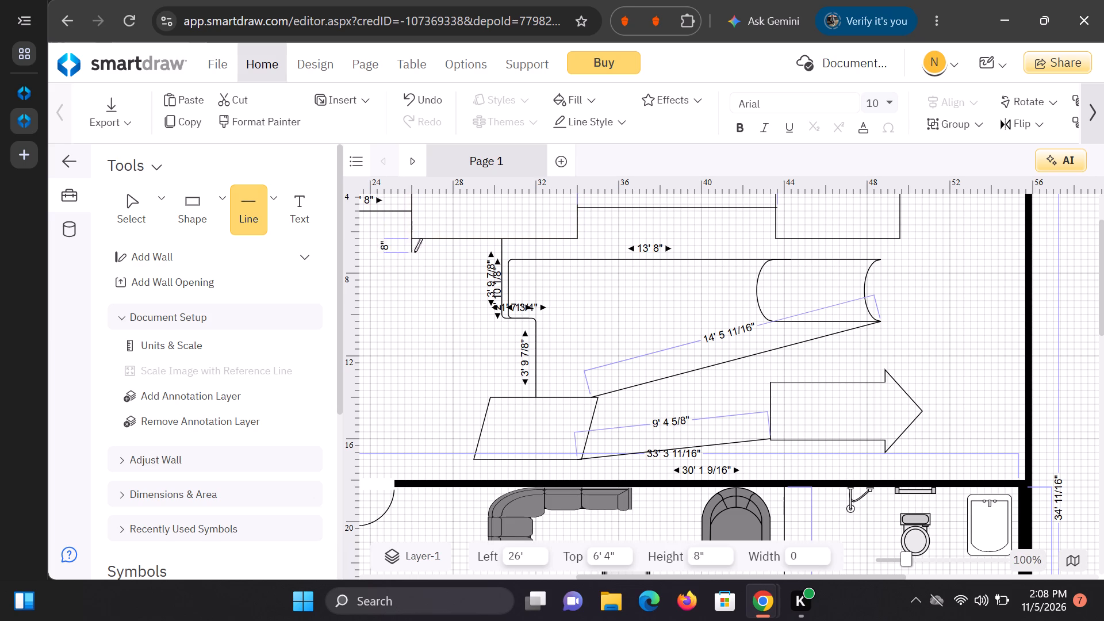
pyautogui.moveTo(414, 252); pyautogui.dragTo(486, 396)
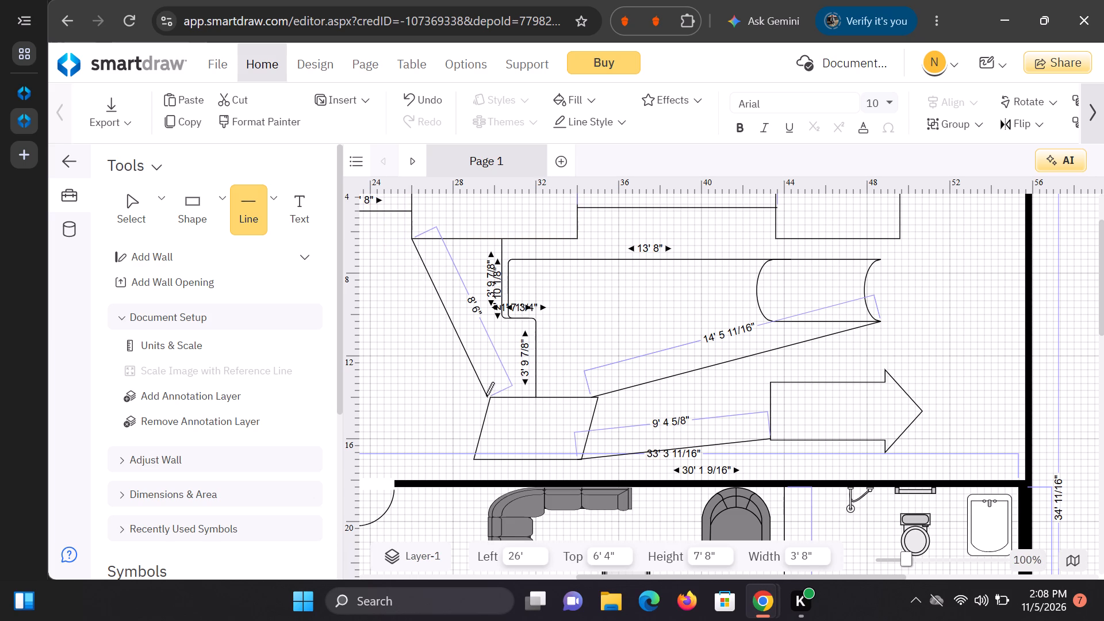
pyautogui.moveTo(486, 396); pyautogui.dragTo(490, 401)
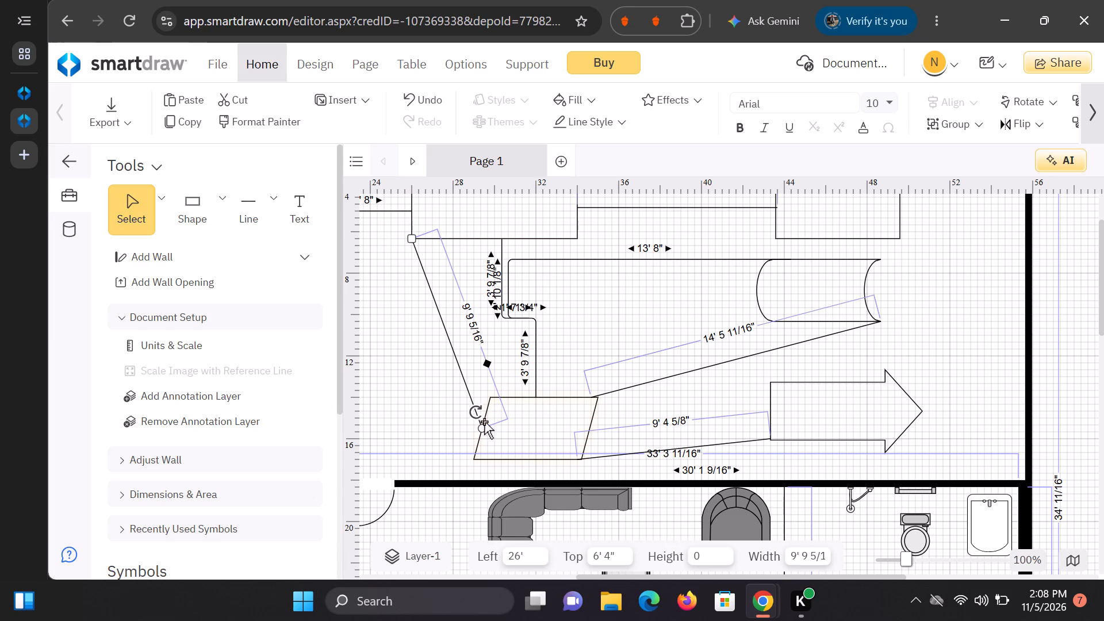
pyautogui.moveTo(482, 429); pyautogui.dragTo(478, 440)
pyautogui.moveTo(479, 427); pyautogui.dragTo(478, 424)
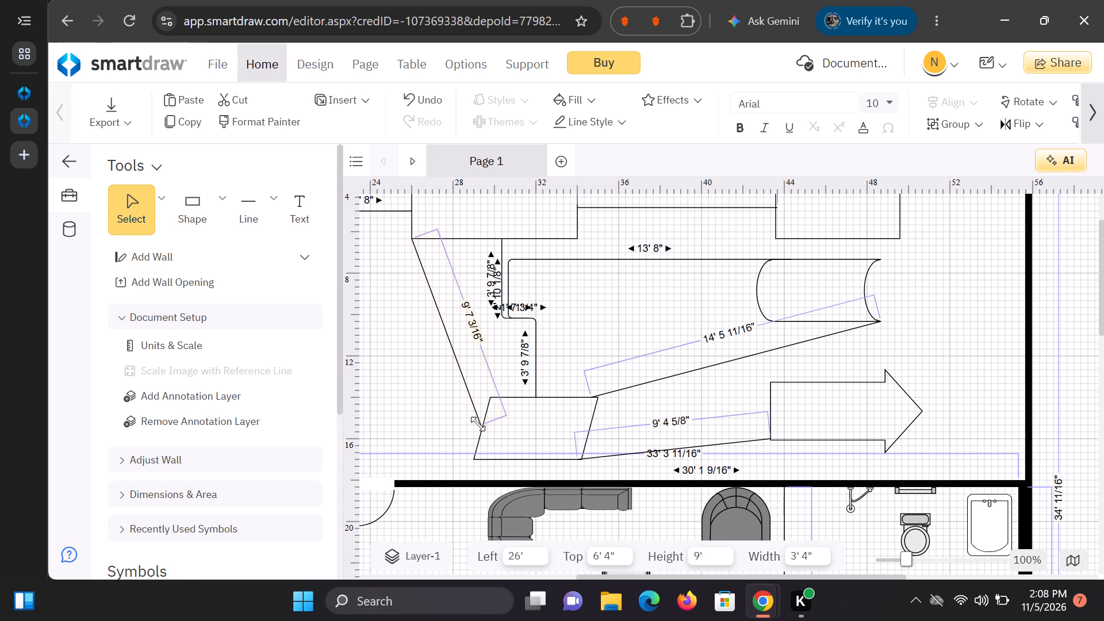
pyautogui.moveTo(478, 424); pyautogui.dragTo(471, 457)
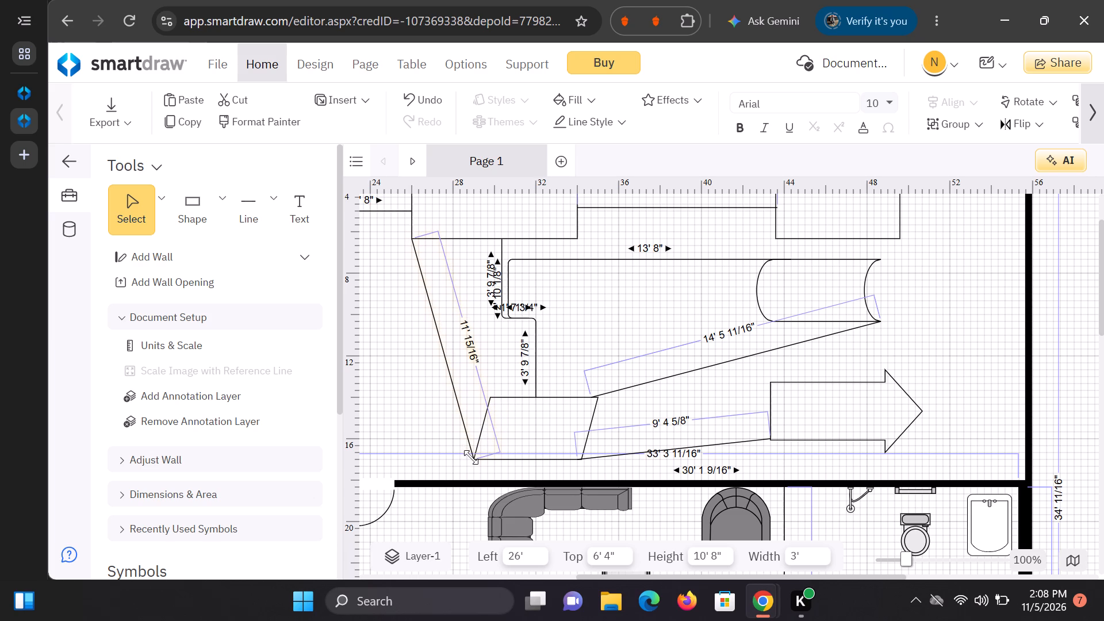
pyautogui.moveTo(471, 457); pyautogui.dragTo(471, 458)
pyautogui.click(949, 310)
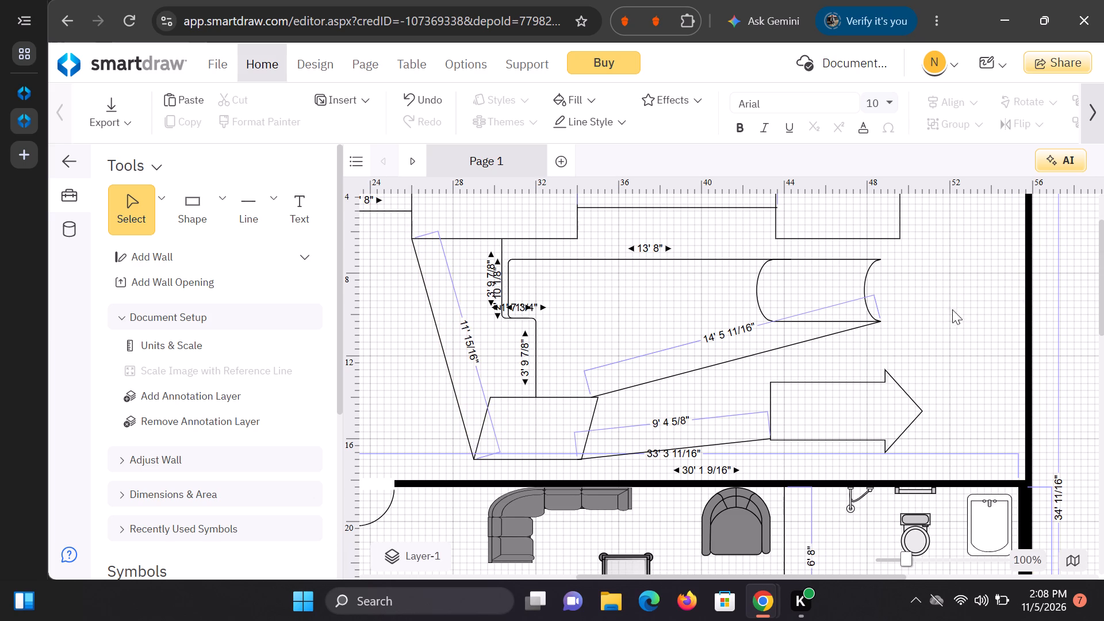
# Add a new blank page to the document.
pyautogui.scroll(-1, 1005, 270)
pyautogui.scroll(2, 1005, 280)
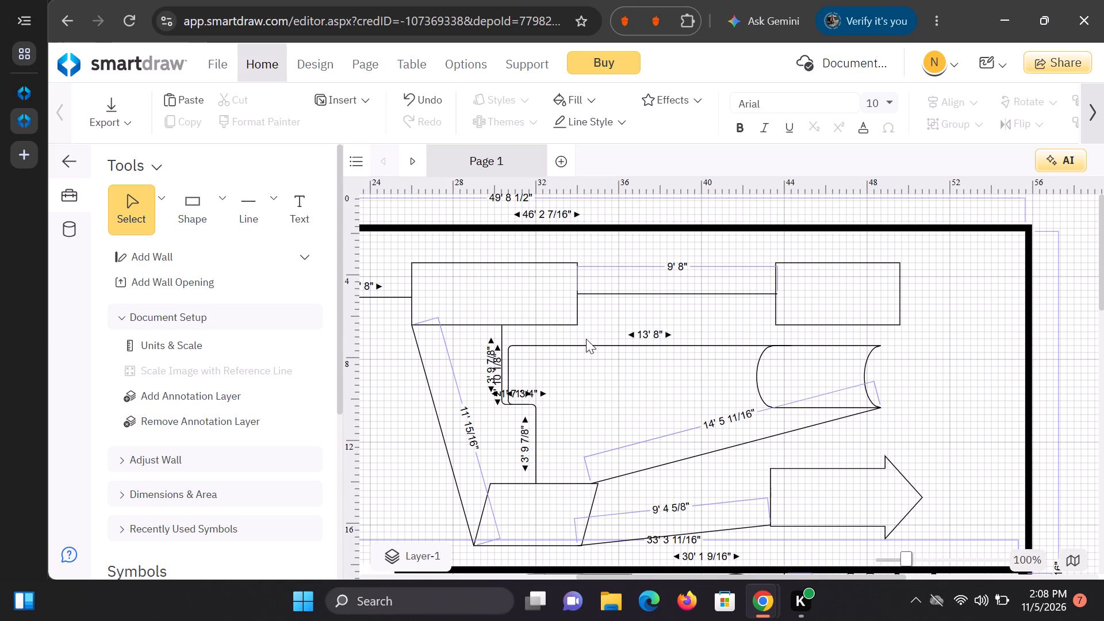
pyautogui.scroll(3, 581, 338)
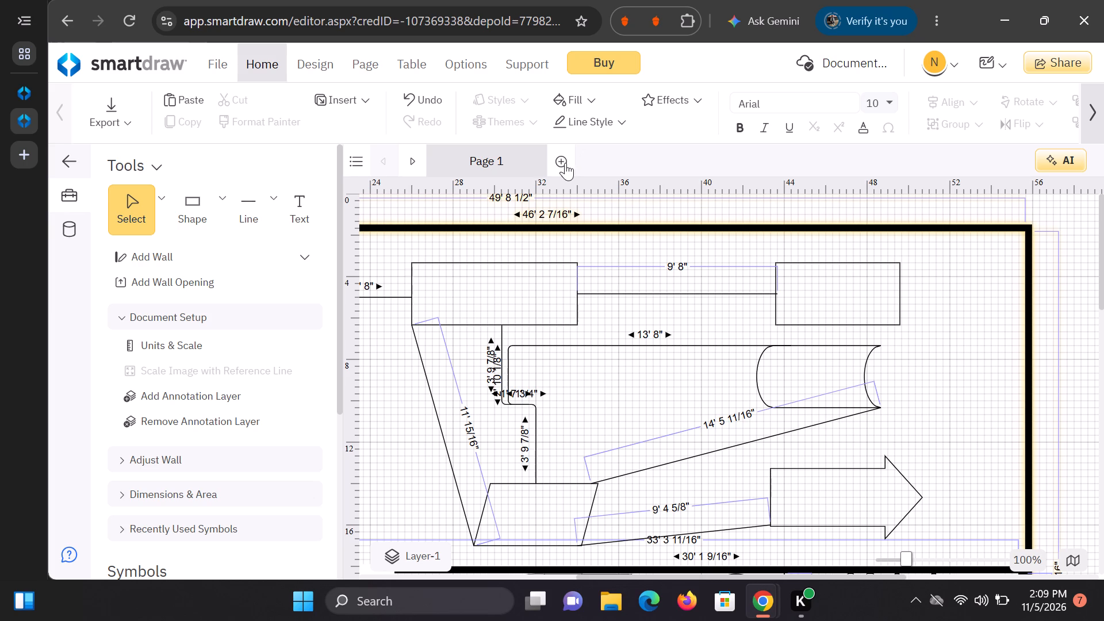
pyautogui.click(565, 163)
pyautogui.click(581, 207)
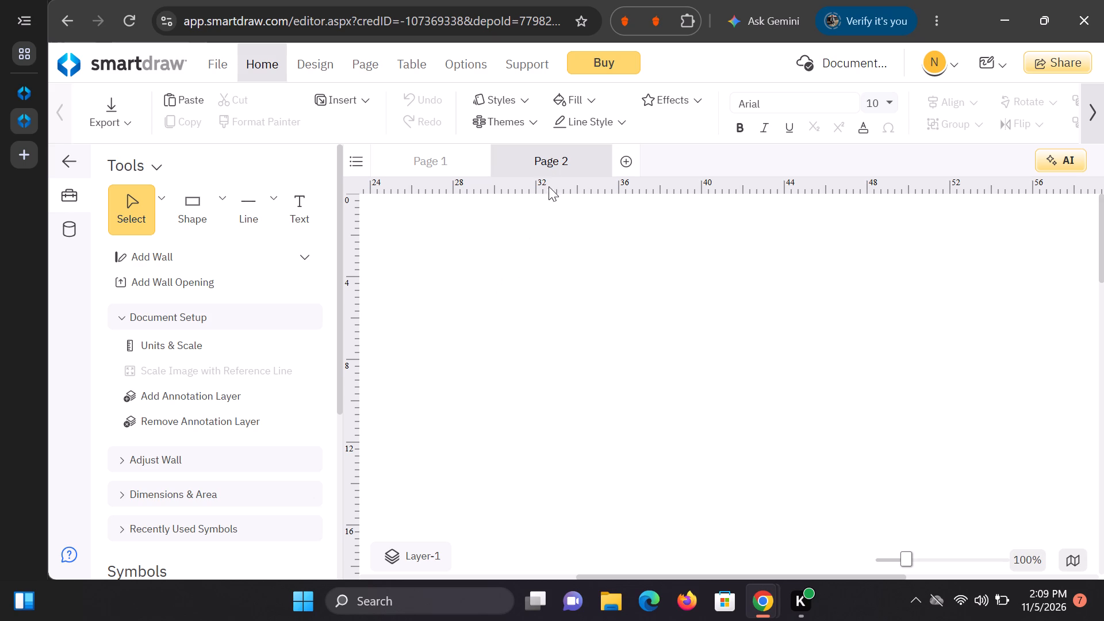
# Add a 6' by 3' rectangle on the new page, at about 21' 8" left and 4' top.
pyautogui.scroll(-1, 439, 343)
pyautogui.scroll(1, 425, 339)
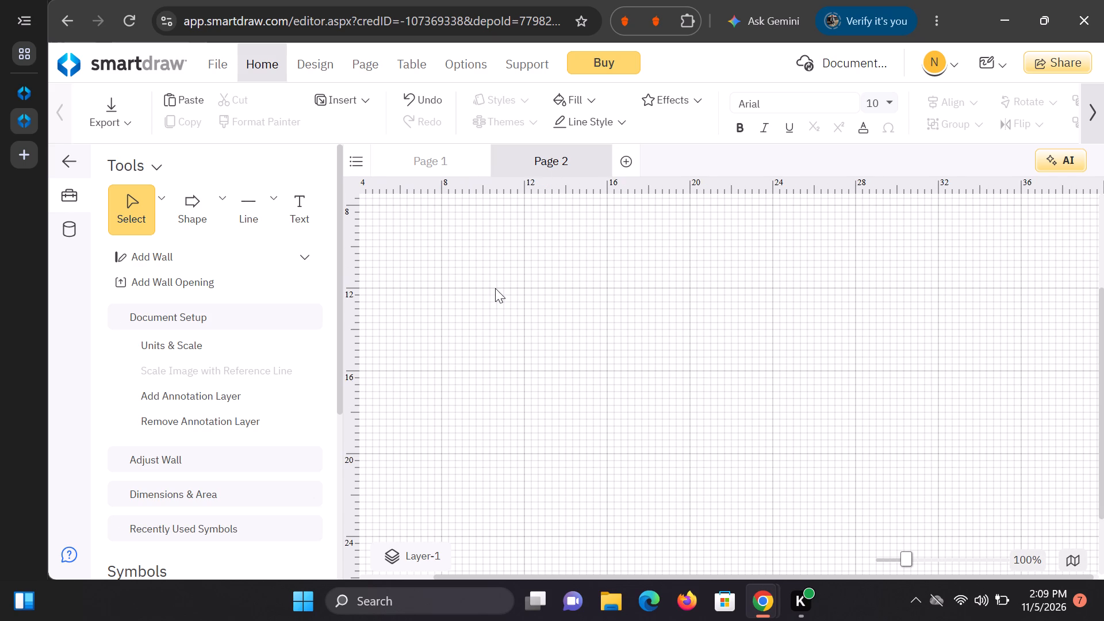
pyautogui.scroll(2, 496, 288)
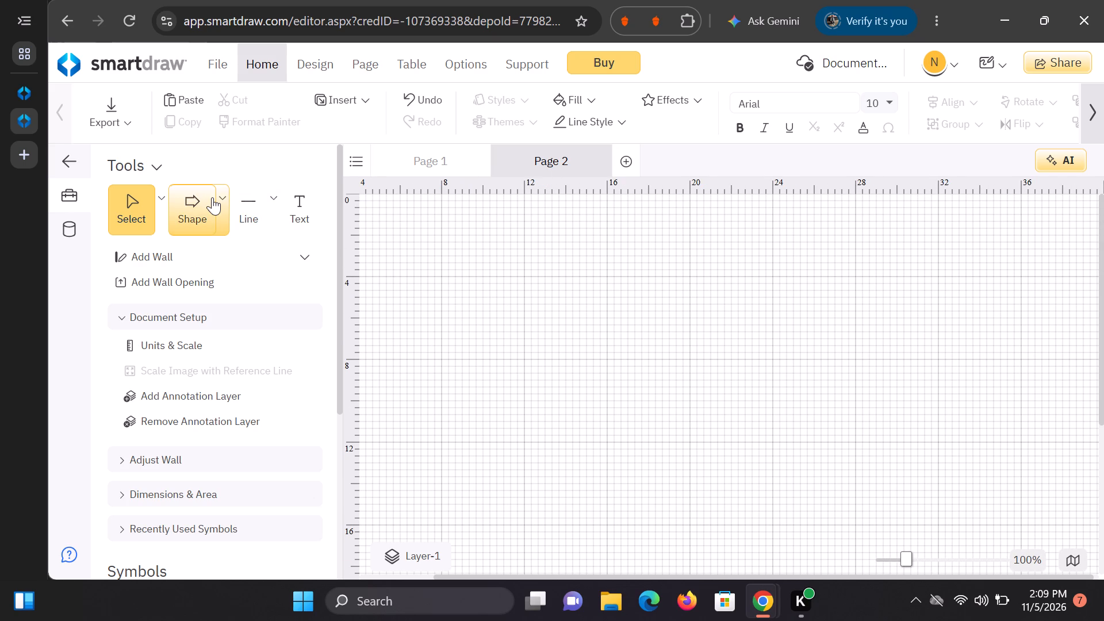
pyautogui.click(219, 220)
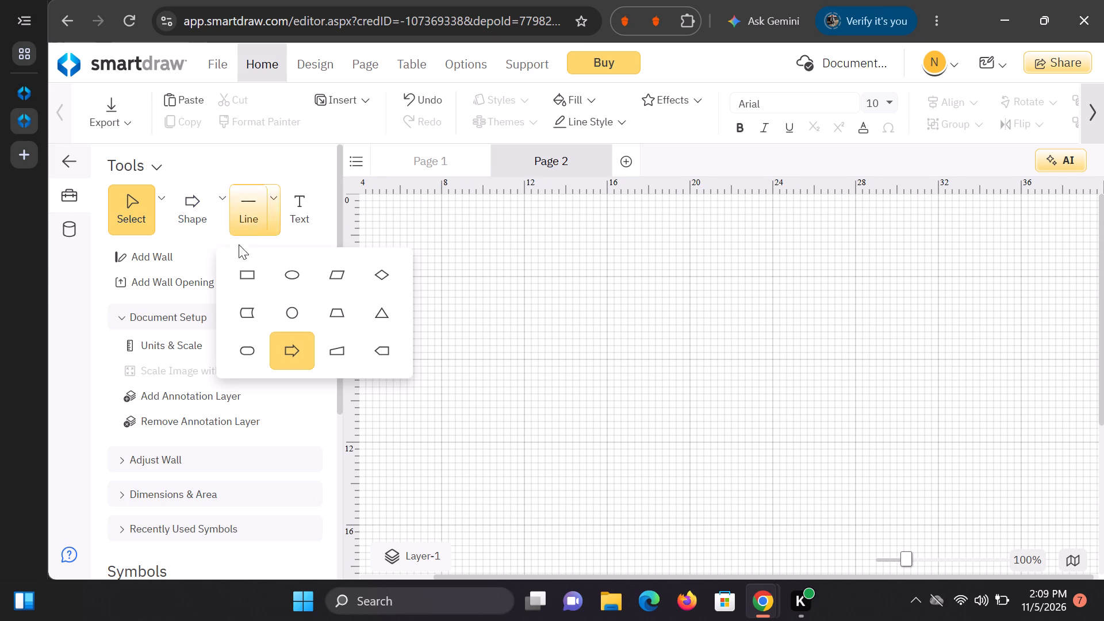
pyautogui.click(256, 277)
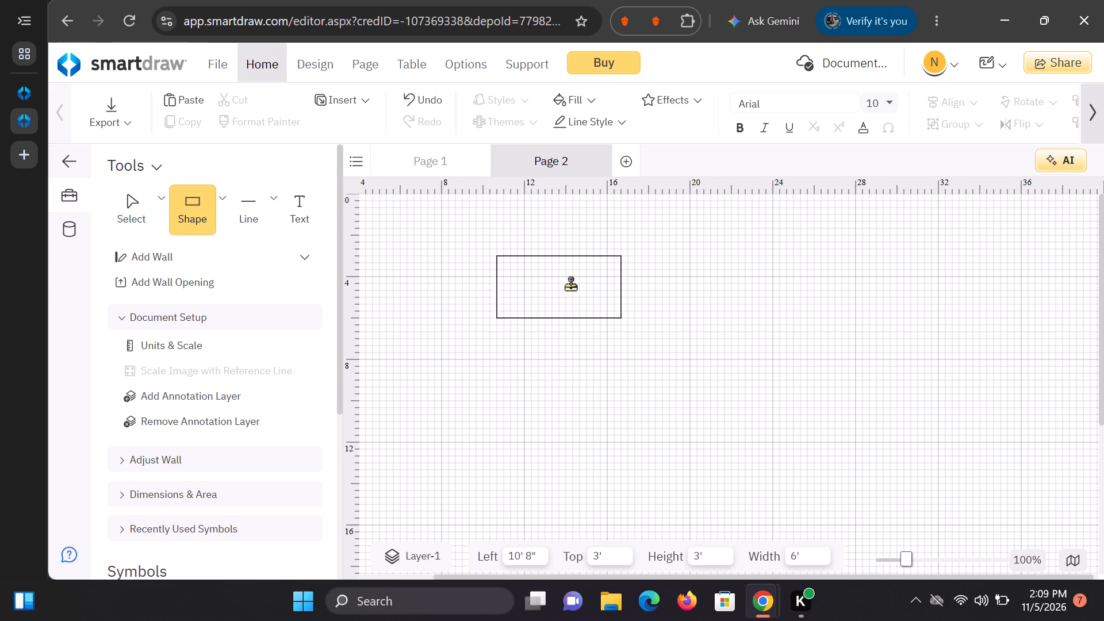
pyautogui.click(789, 310)
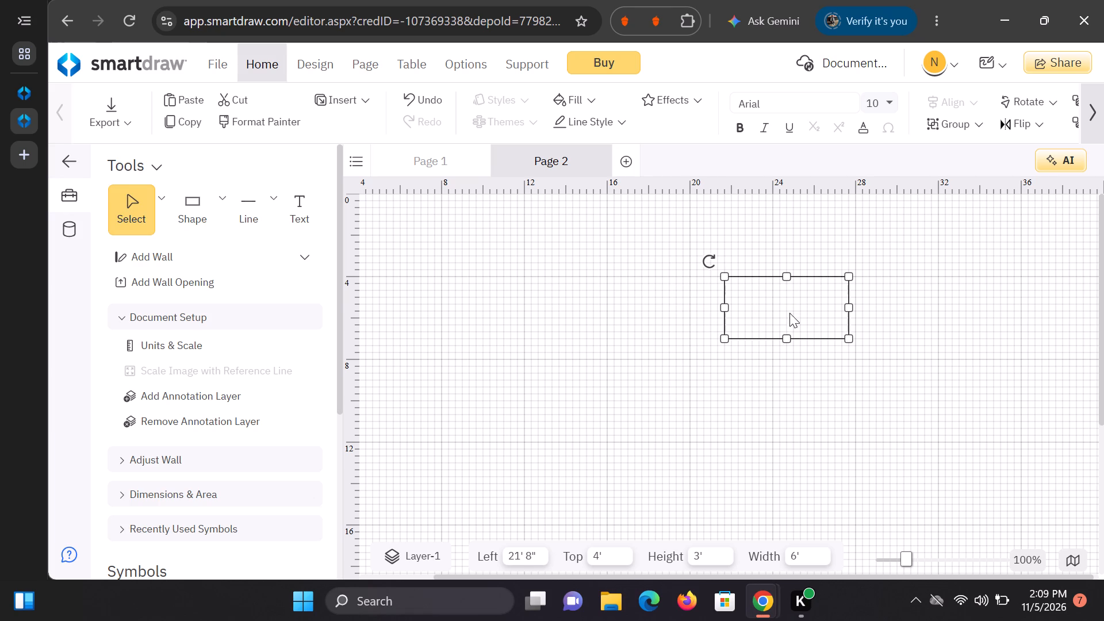
# Stretch the new page's rectangle downward to a height of about 80' 8", keeping its 6' width.
pyautogui.moveTo(787, 339); pyautogui.dragTo(780, 431)
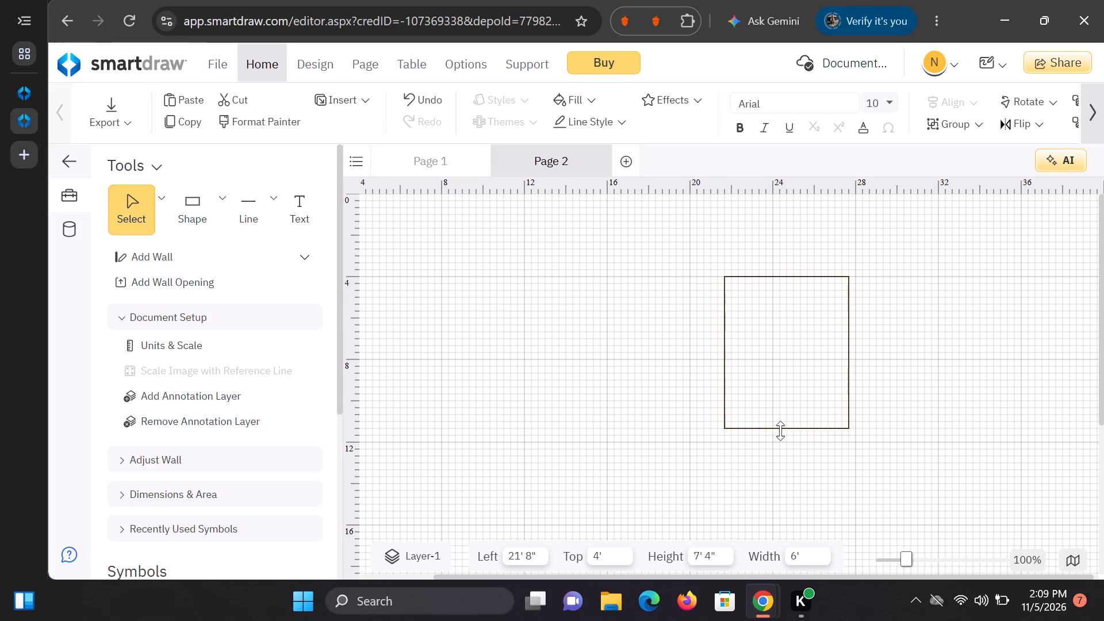
pyautogui.moveTo(780, 431); pyautogui.dragTo(782, 589)
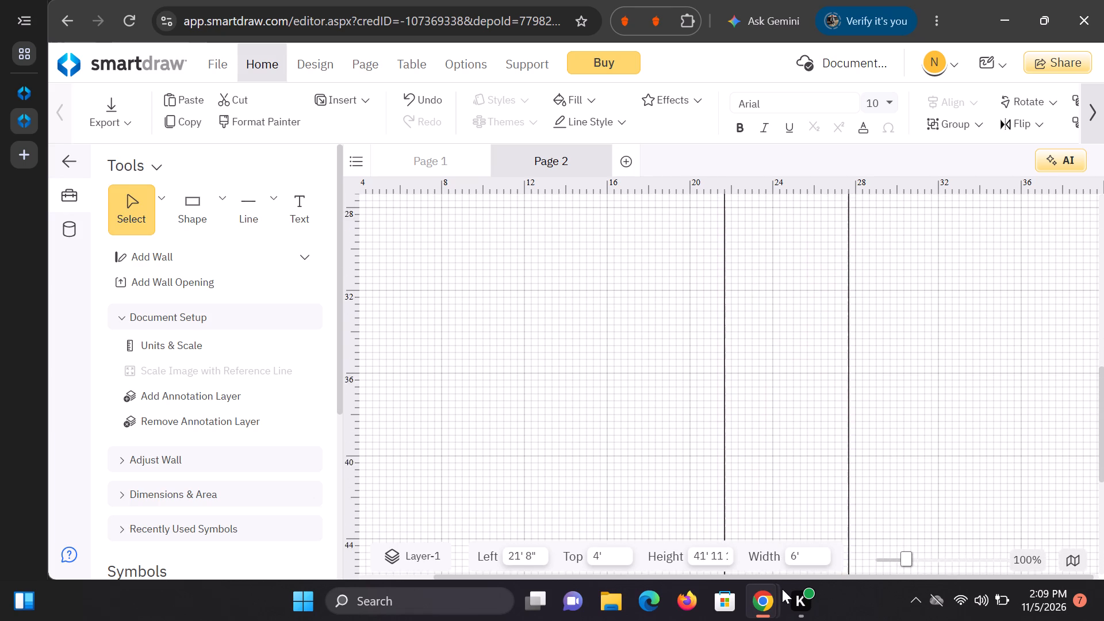
pyautogui.moveTo(782, 589); pyautogui.dragTo(783, 589)
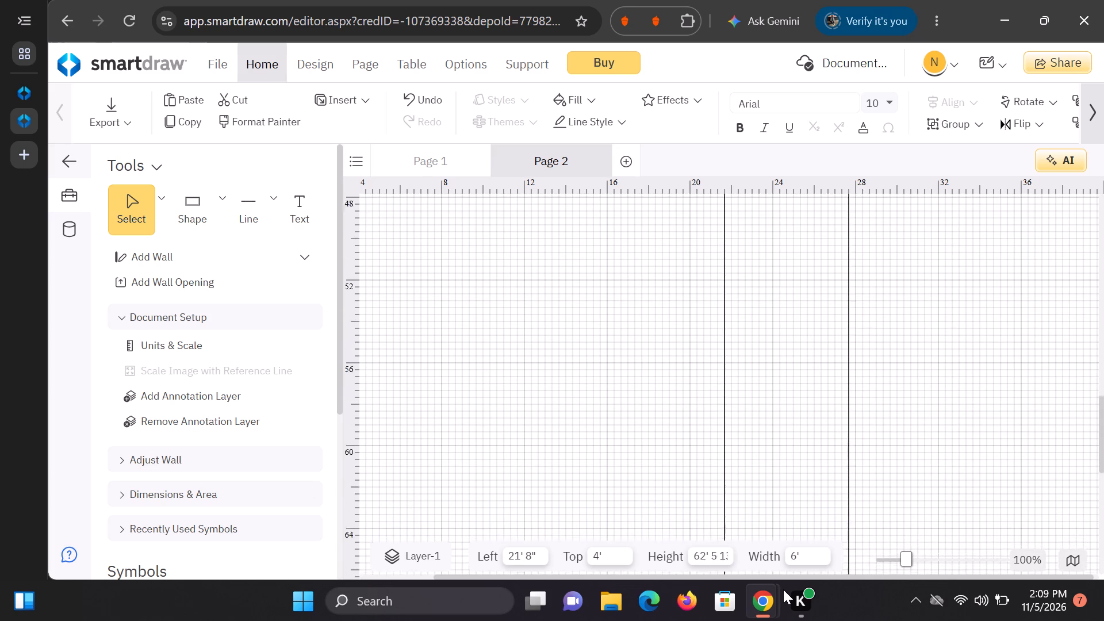
pyautogui.moveTo(783, 589); pyautogui.dragTo(783, 589)
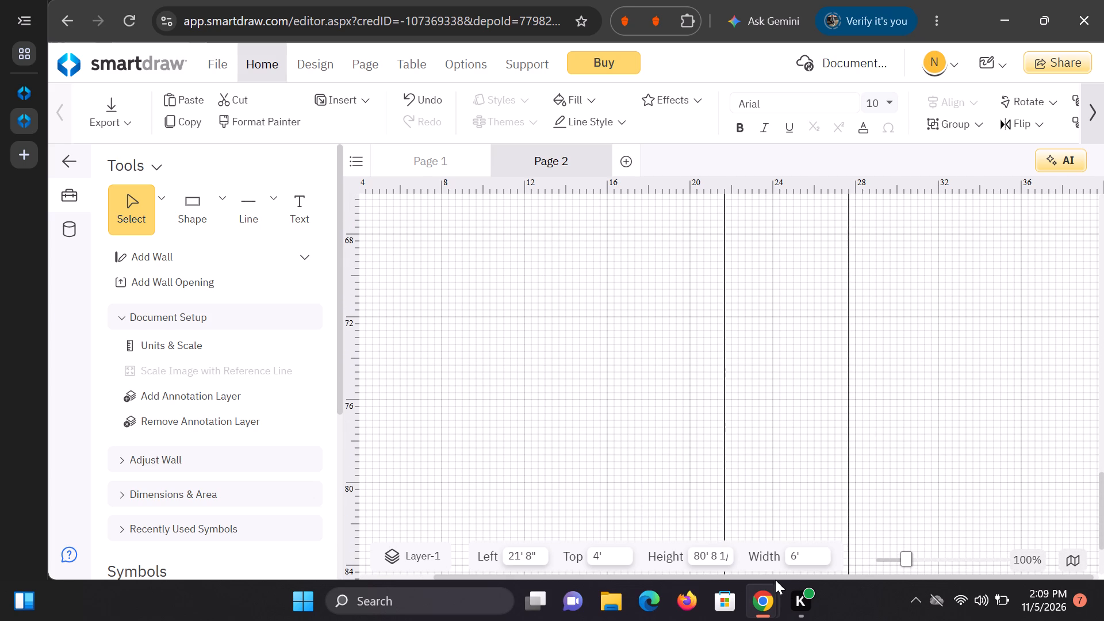
pyautogui.click(722, 375)
pyautogui.click(720, 346)
pyautogui.click(852, 343)
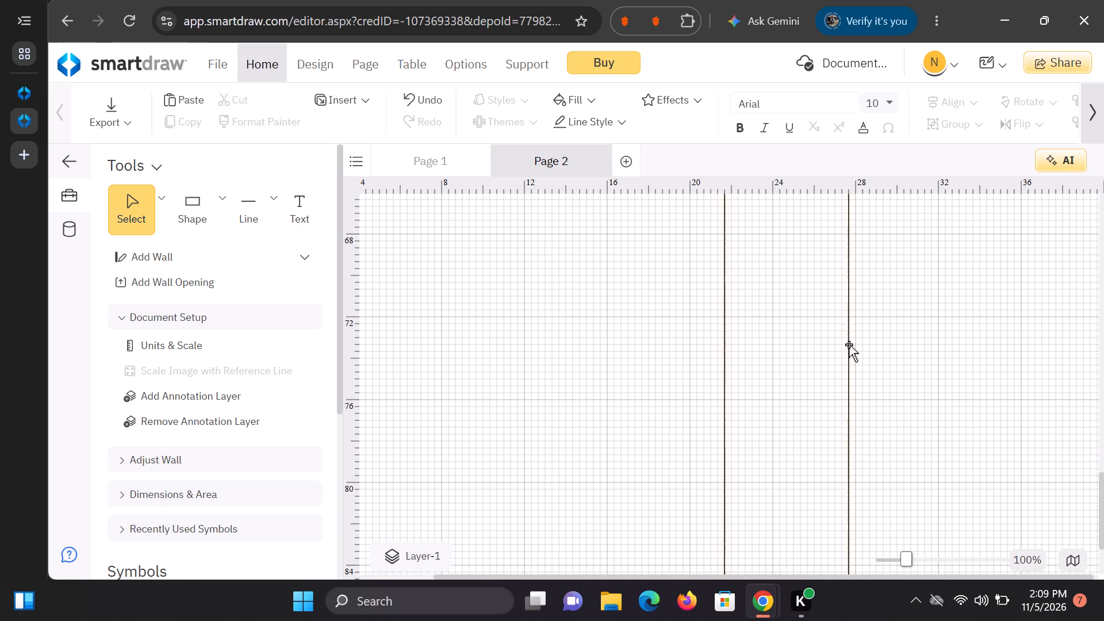
pyautogui.click(845, 345)
pyautogui.click(845, 346)
pyautogui.click(844, 313)
# Move the tall rectangle up so its top edge sits at 1', keeping it at 21' 8" left.
pyautogui.scroll(2, 864, 286)
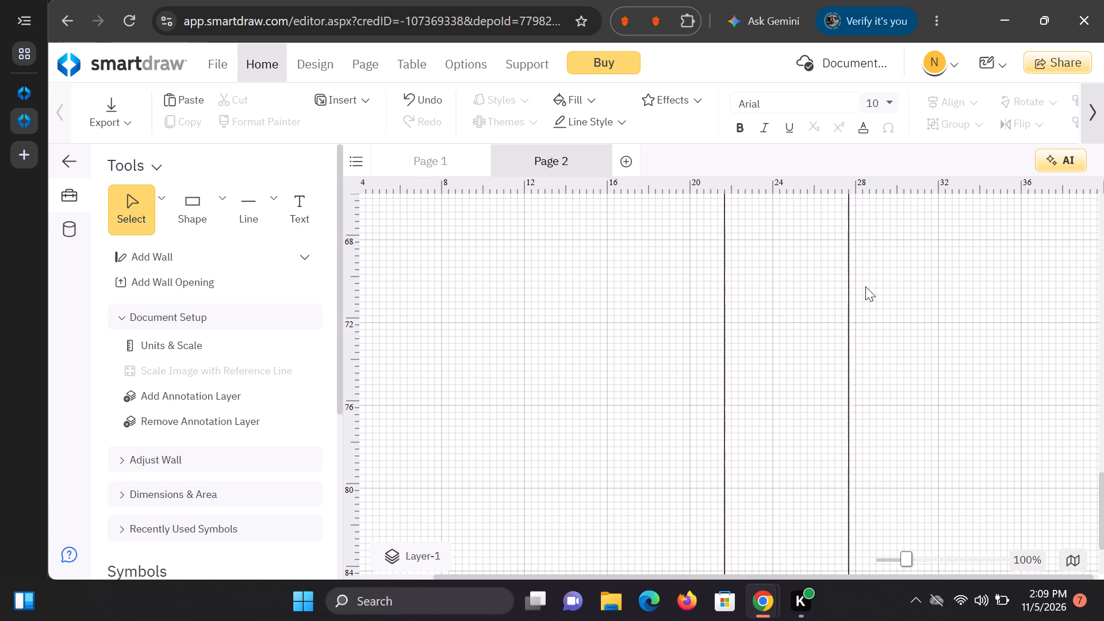
pyautogui.scroll(19, 865, 286)
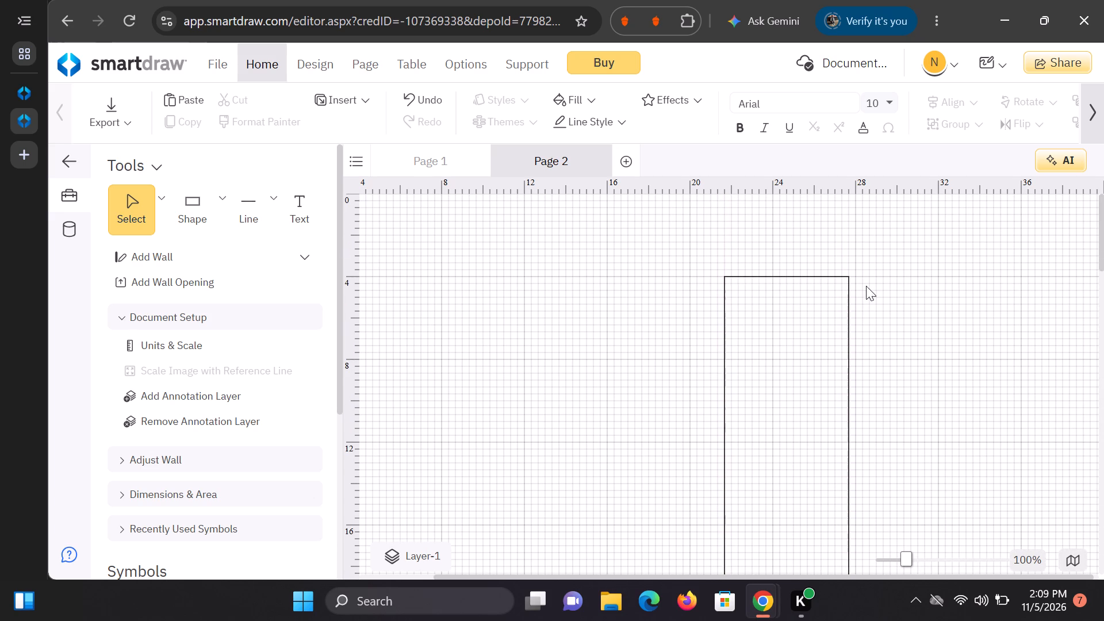
pyautogui.moveTo(794, 277); pyautogui.dragTo(793, 262)
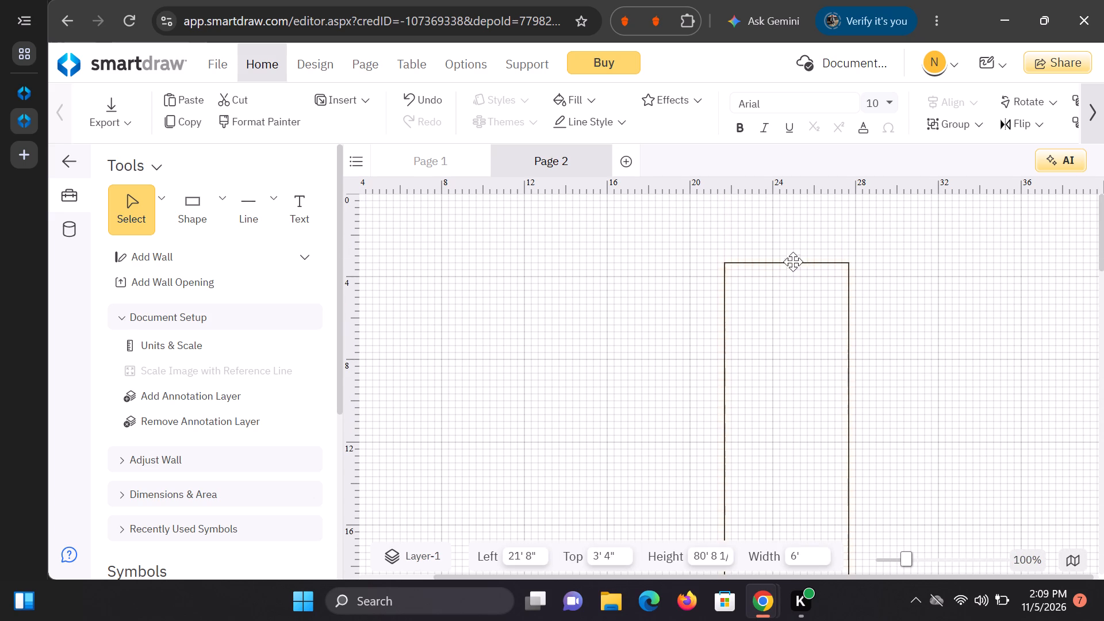
pyautogui.moveTo(793, 262); pyautogui.dragTo(797, 214)
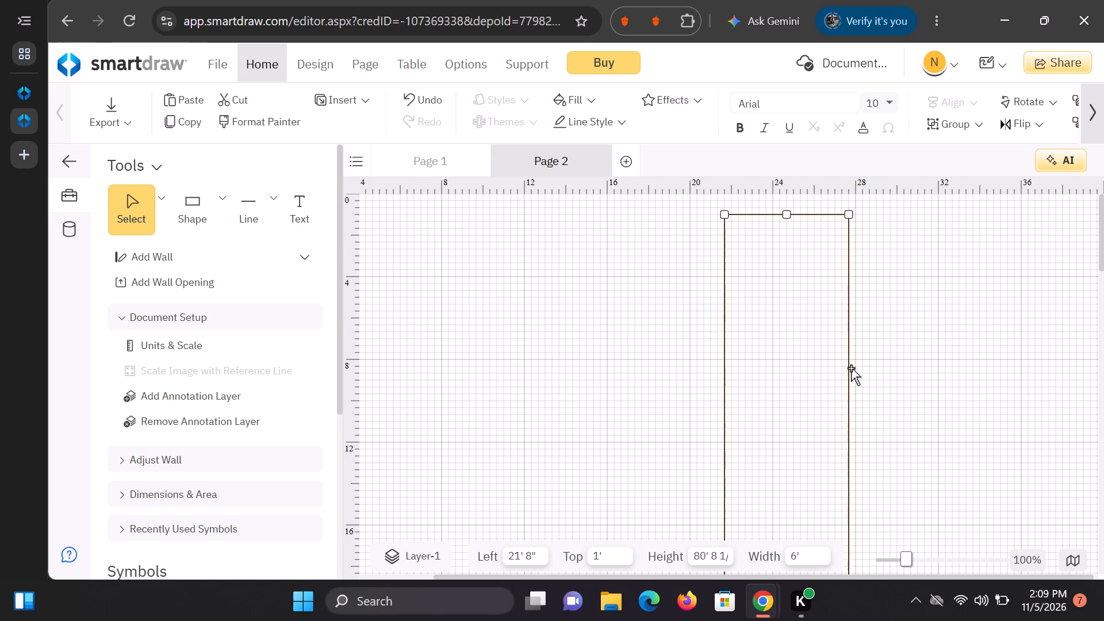
# Widen the tall outer rectangle on both sides to about 37' 5" wide, with its left edge at 2 3/8".
pyautogui.click(851, 368)
pyautogui.scroll(-9, 852, 364)
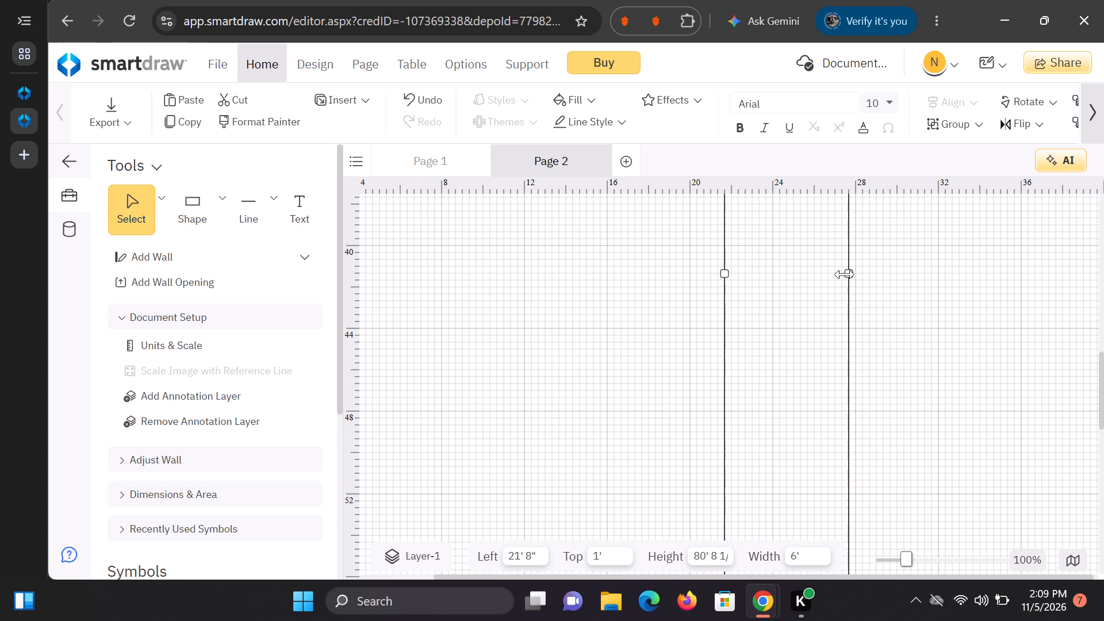
pyautogui.moveTo(845, 275); pyautogui.dragTo(1057, 272)
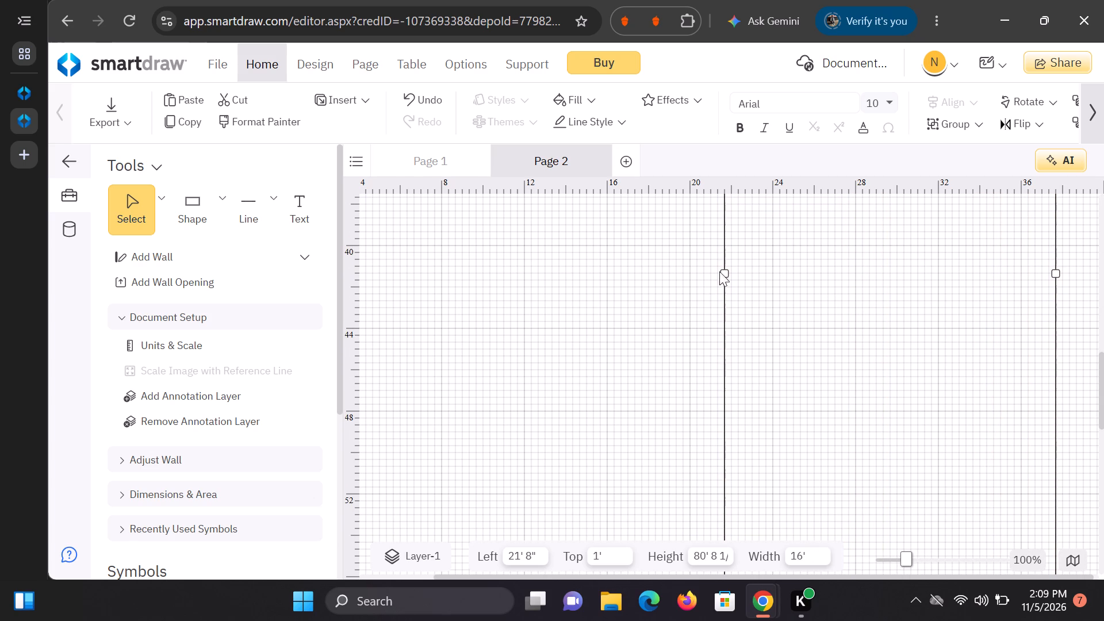
pyautogui.moveTo(722, 271); pyautogui.dragTo(357, 287)
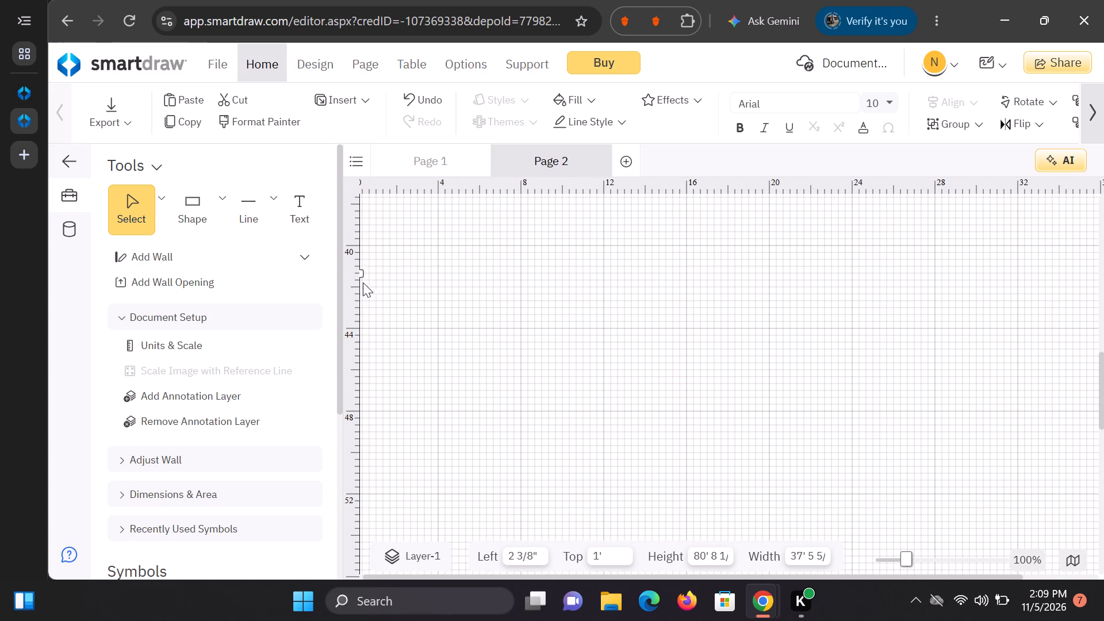
# Add a rectangle inside the outer rectangle's upper-left corner, stretched to 11' 4" by 4' 4" at 8" left and 2' top.
pyautogui.scroll(1, 635, 299)
pyautogui.scroll(-3, 641, 309)
pyautogui.scroll(17, 642, 316)
pyautogui.scroll(-3, 647, 313)
pyautogui.scroll(3, 647, 313)
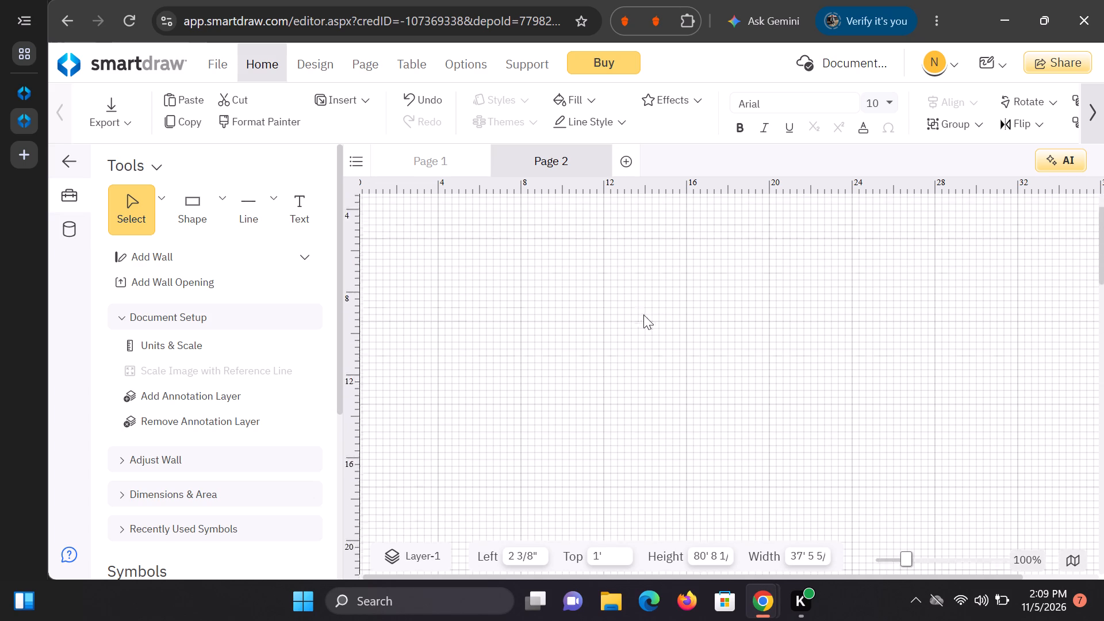
pyautogui.click(218, 205)
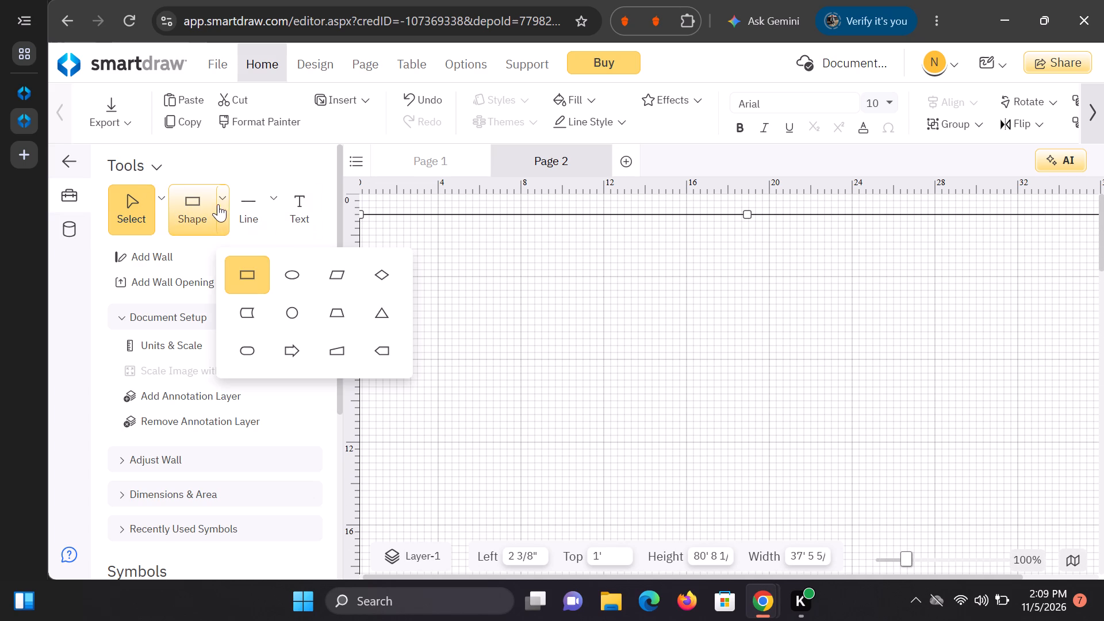
pyautogui.click(251, 274)
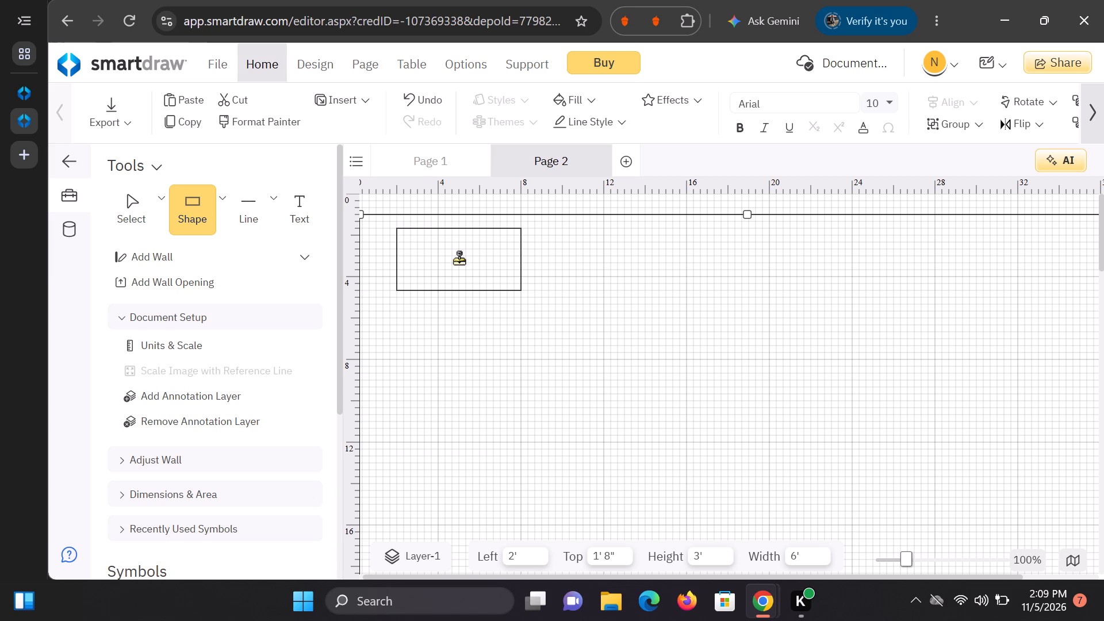
pyautogui.click(458, 263)
pyautogui.moveTo(517, 262); pyautogui.dragTo(518, 263)
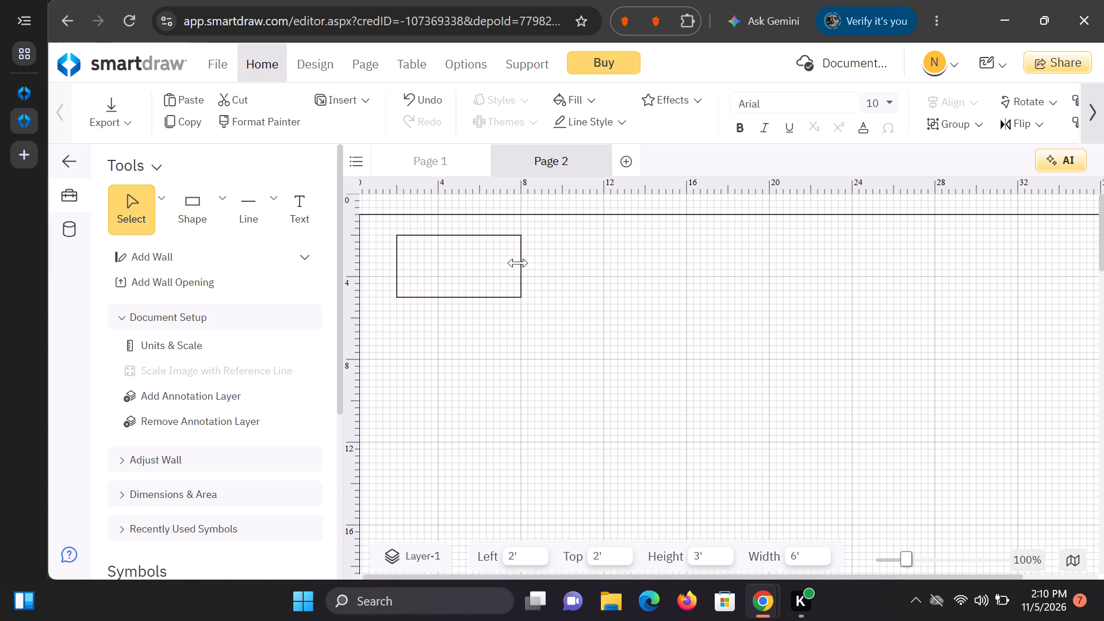
pyautogui.moveTo(518, 263); pyautogui.dragTo(602, 271)
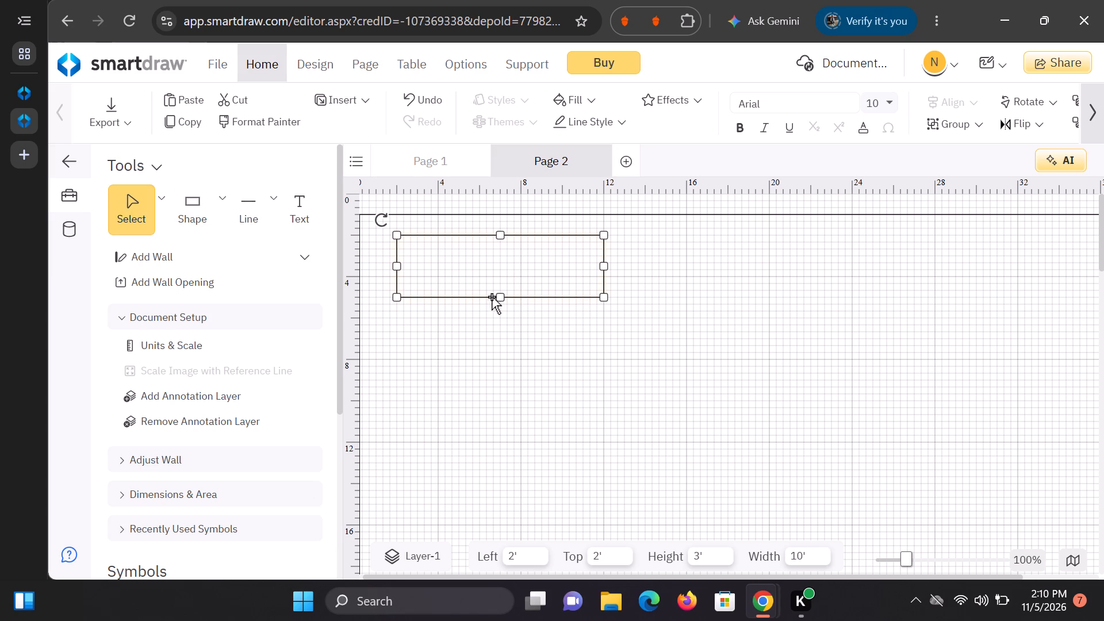
pyautogui.moveTo(503, 293); pyautogui.dragTo(500, 323)
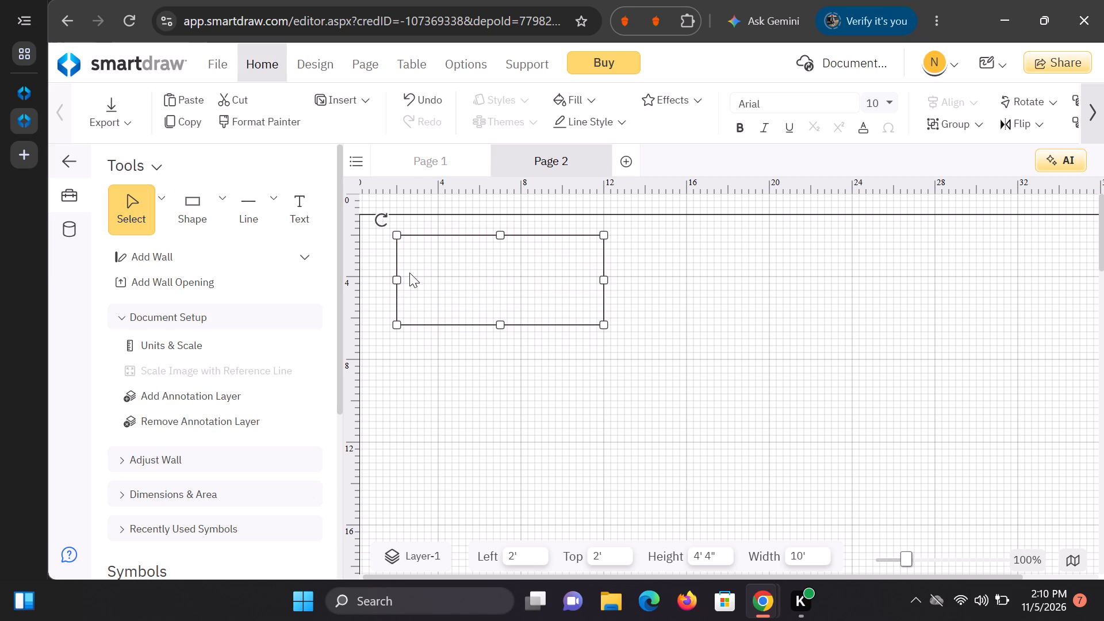
pyautogui.moveTo(397, 276); pyautogui.dragTo(369, 275)
# Draw a horizontal straight line 4' 4" long outward from the inner rectangle's right edge, at 4' top.
pyautogui.click(270, 210)
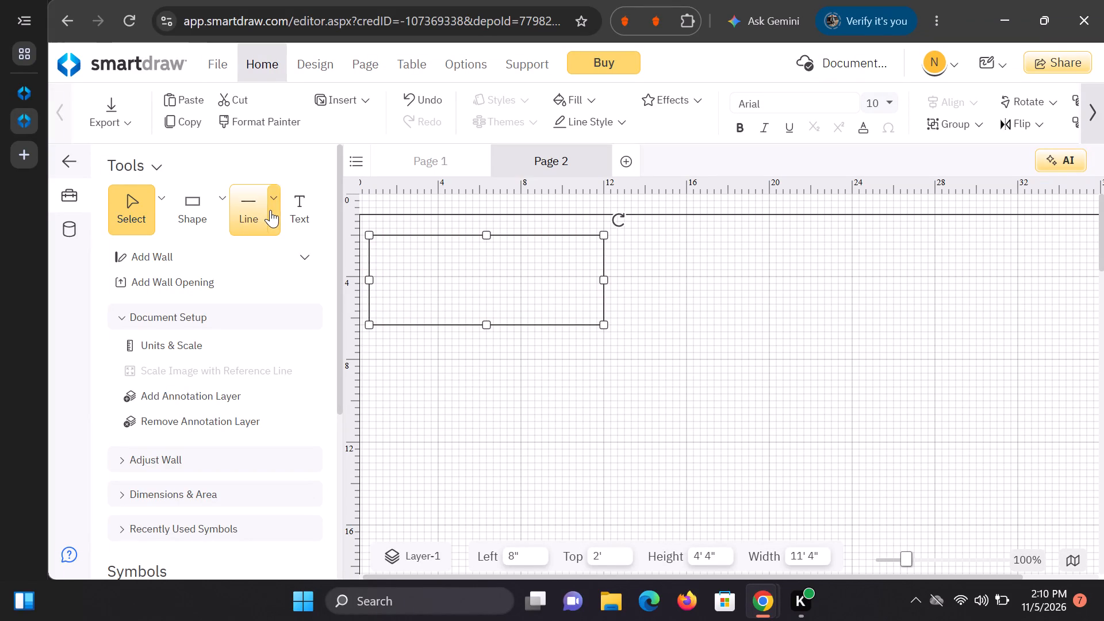
pyautogui.click(299, 267)
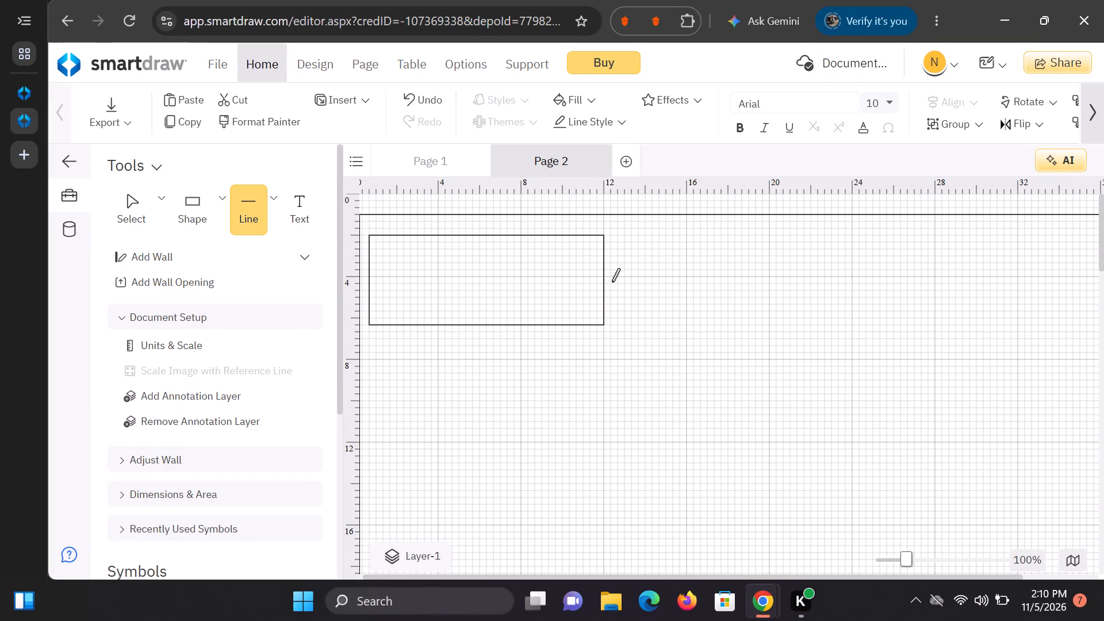
pyautogui.moveTo(605, 276); pyautogui.dragTo(650, 274)
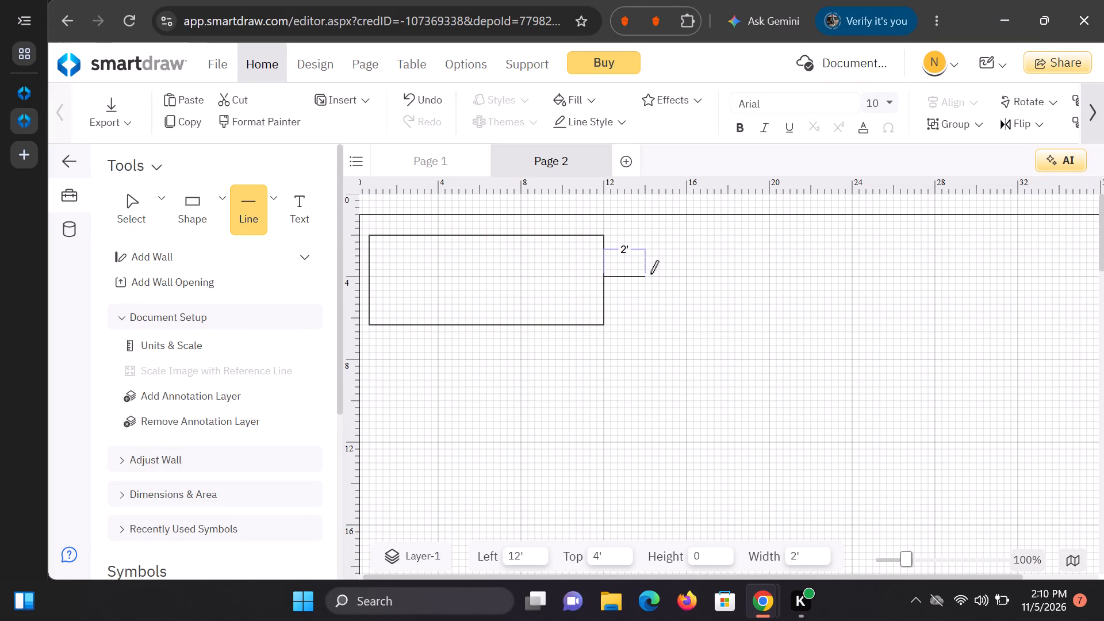
pyautogui.moveTo(650, 274); pyautogui.dragTo(690, 273)
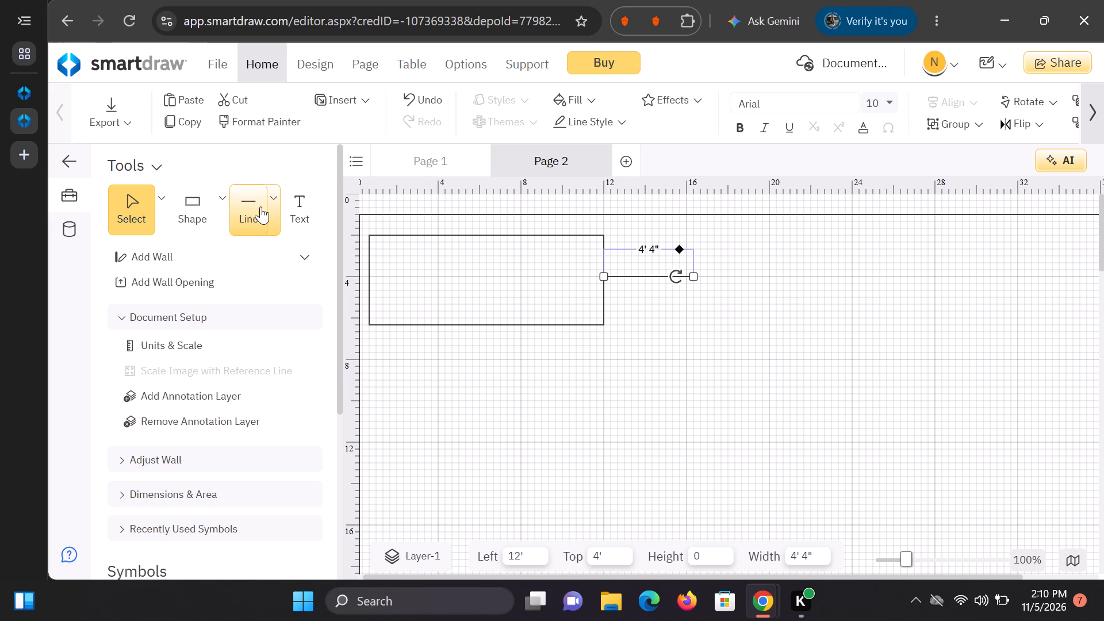
# Add a second rectangle at the line's free end, sized 10' 4" by 4' 4" at 16' 4" left and 2' top.
pyautogui.click(269, 210)
pyautogui.click(225, 212)
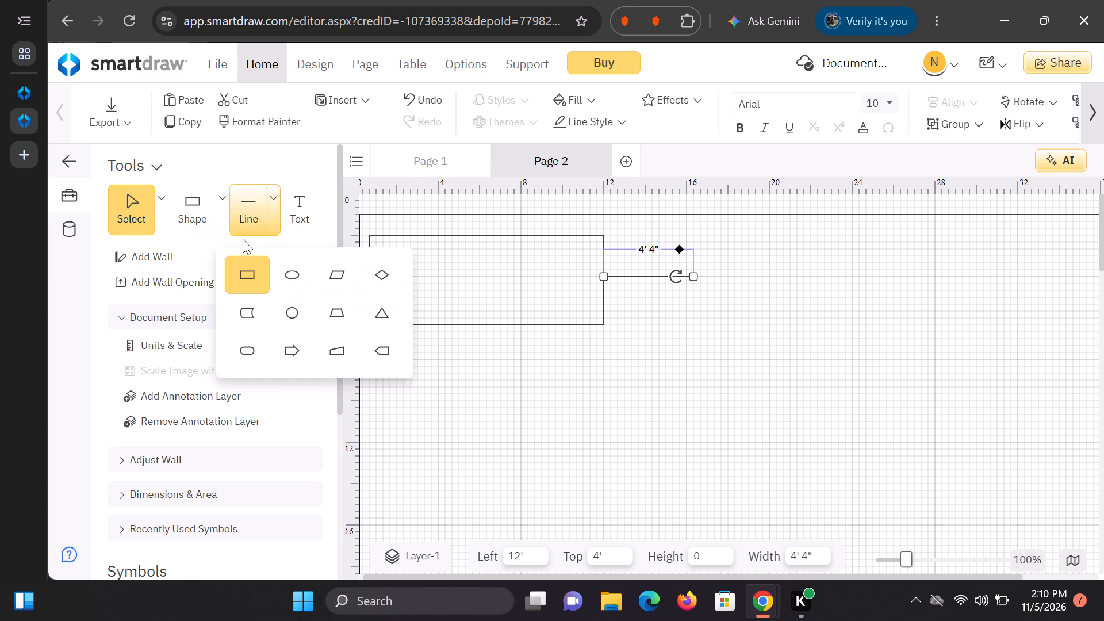
pyautogui.click(246, 267)
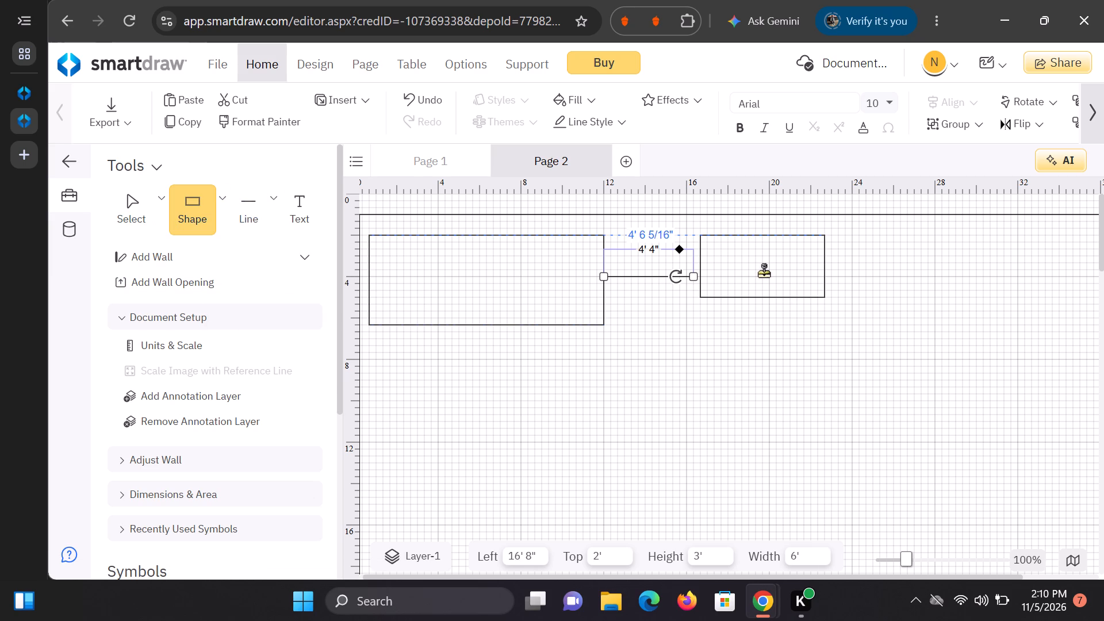
pyautogui.click(760, 277)
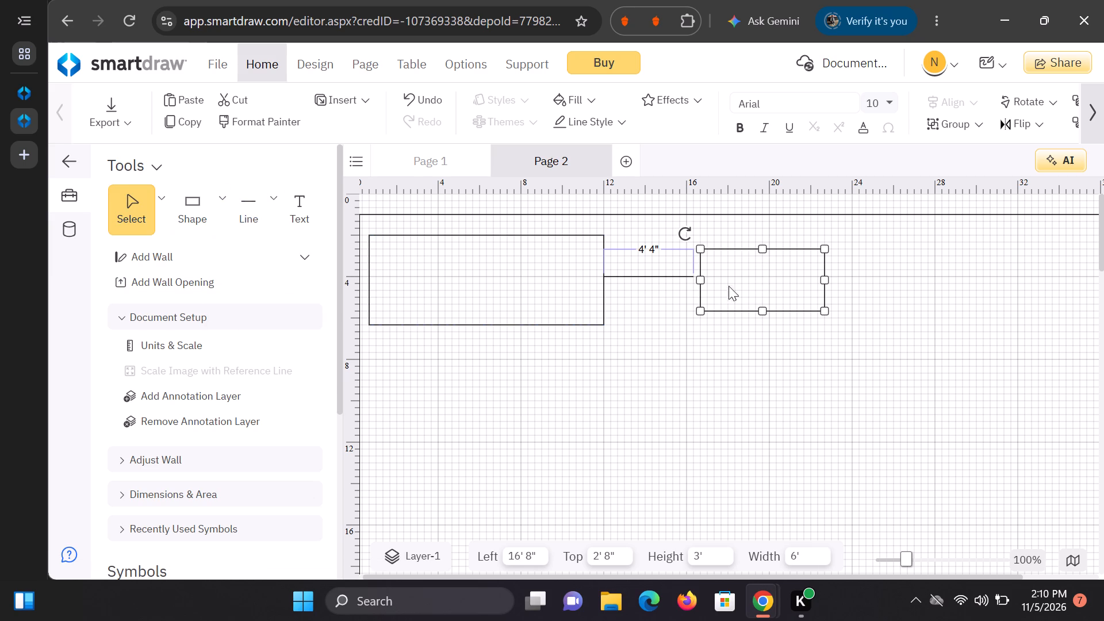
pyautogui.moveTo(704, 309); pyautogui.dragTo(704, 322)
pyautogui.moveTo(705, 251); pyautogui.dragTo(705, 244)
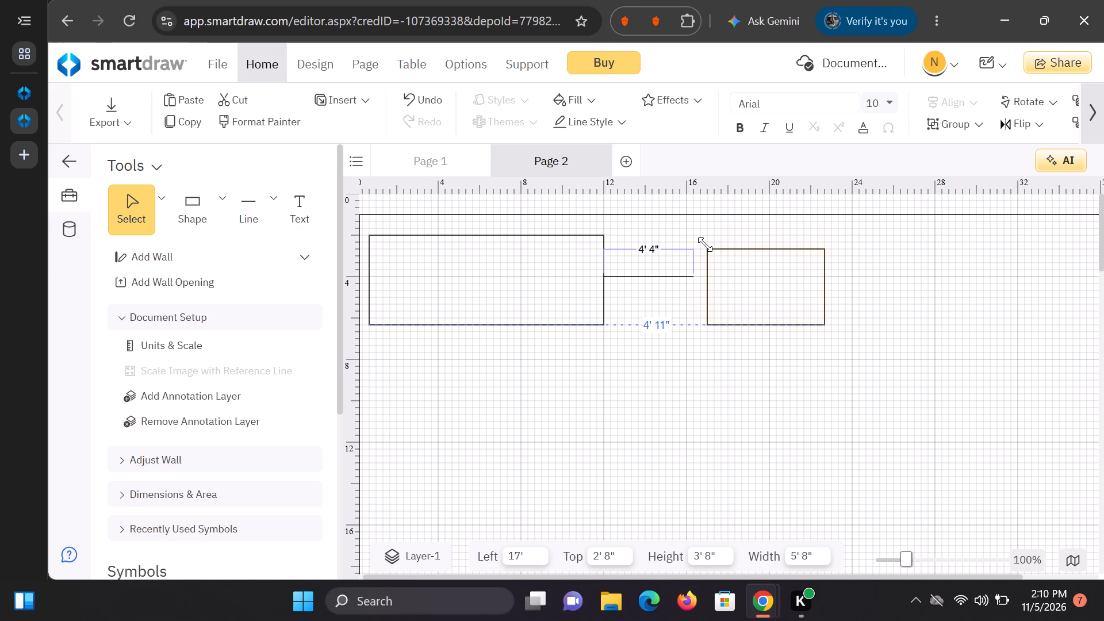
pyautogui.moveTo(705, 244); pyautogui.dragTo(703, 237)
pyautogui.moveTo(708, 280); pyautogui.dragTo(704, 281)
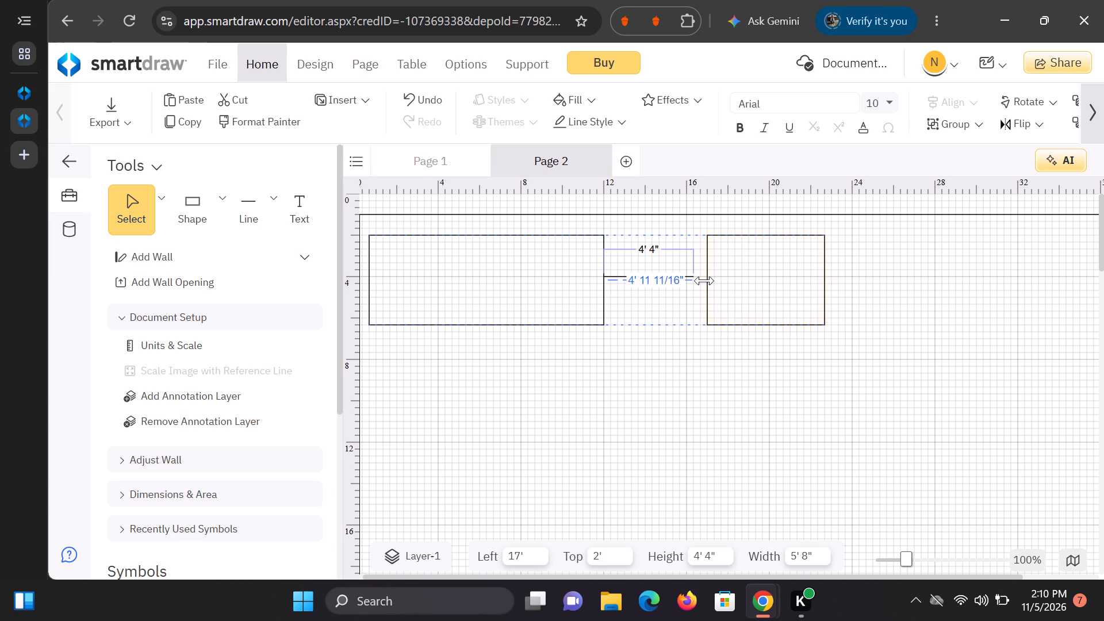
pyautogui.moveTo(704, 281); pyautogui.dragTo(693, 282)
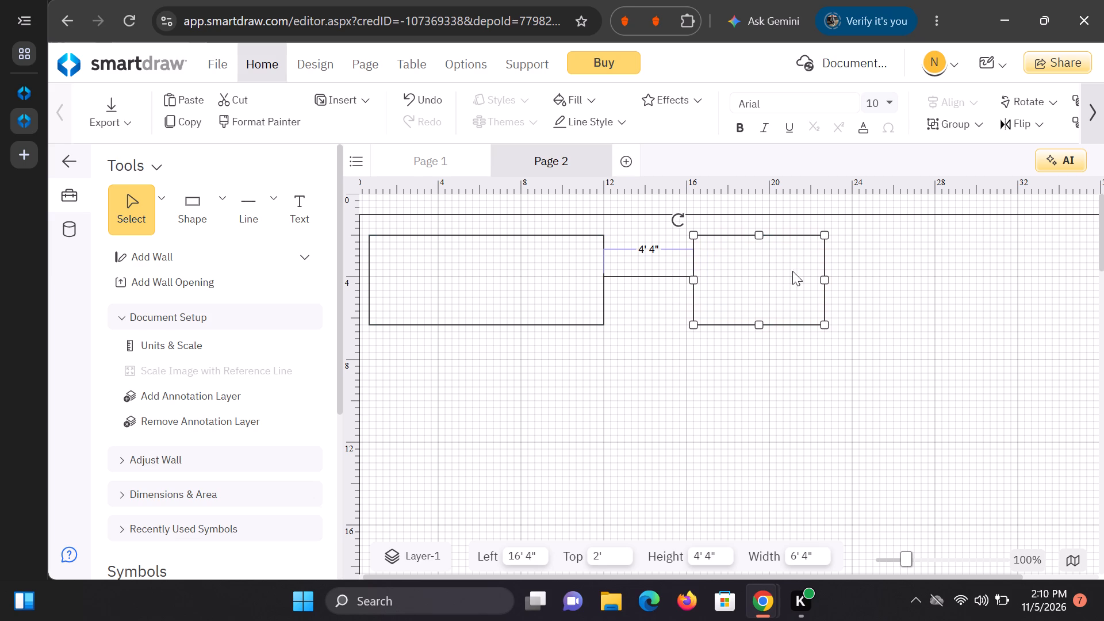
pyautogui.moveTo(826, 278); pyautogui.dragTo(865, 275)
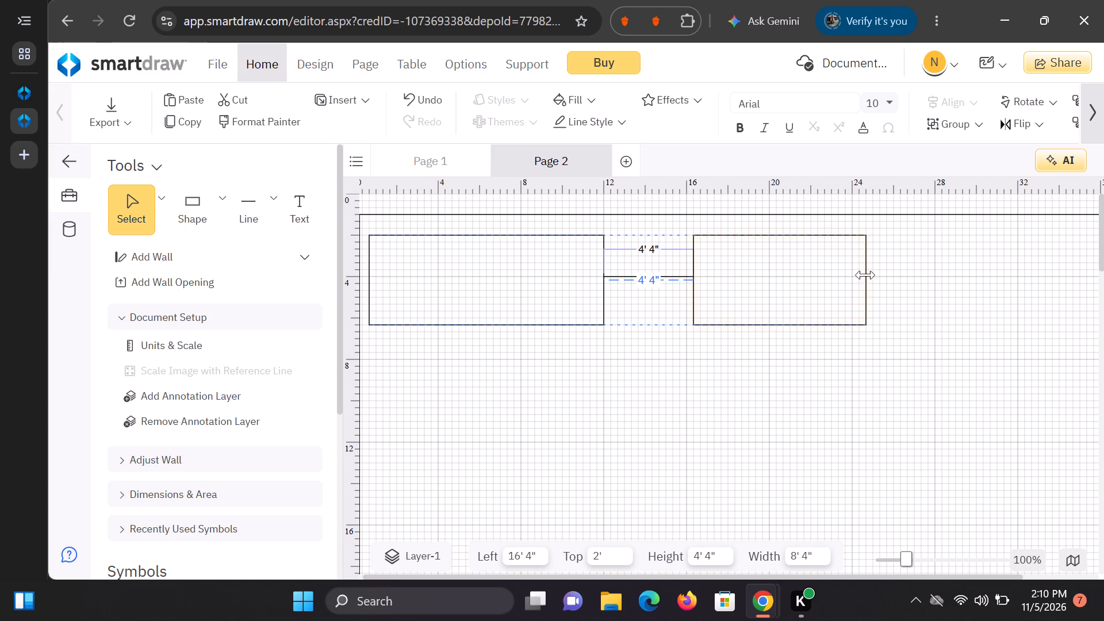
pyautogui.moveTo(865, 275); pyautogui.dragTo(883, 274)
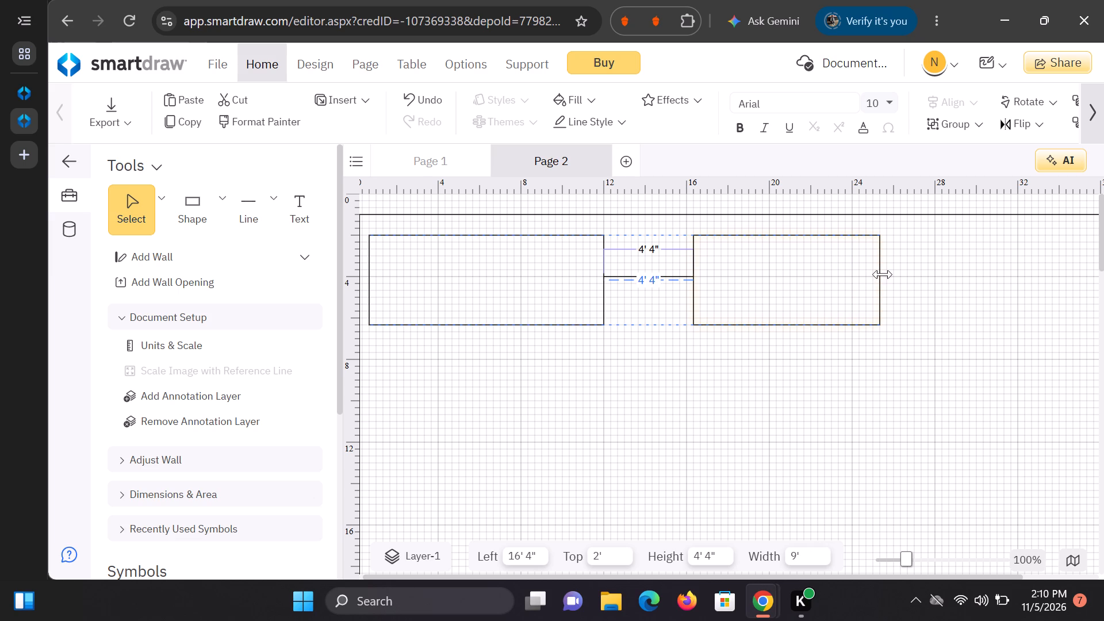
pyautogui.moveTo(883, 274); pyautogui.dragTo(908, 281)
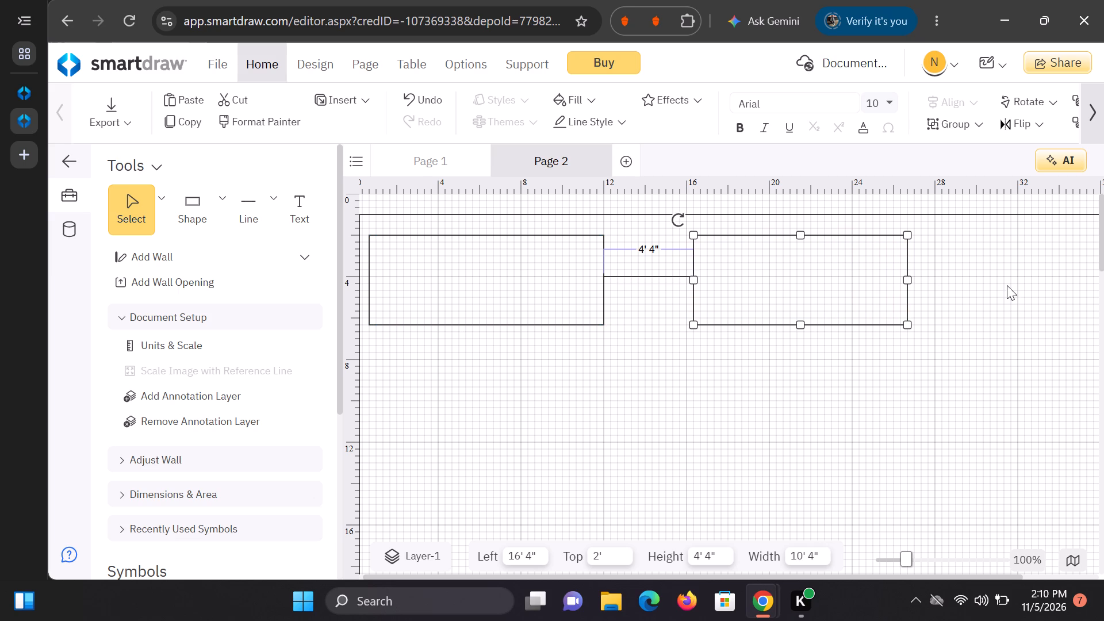
# Draw a horizontal straight line 5' 4" long from the second rectangle's right edge, at 4' top.
pyautogui.scroll(-1, 1007, 285)
pyautogui.scroll(1, 1004, 284)
pyautogui.click(276, 221)
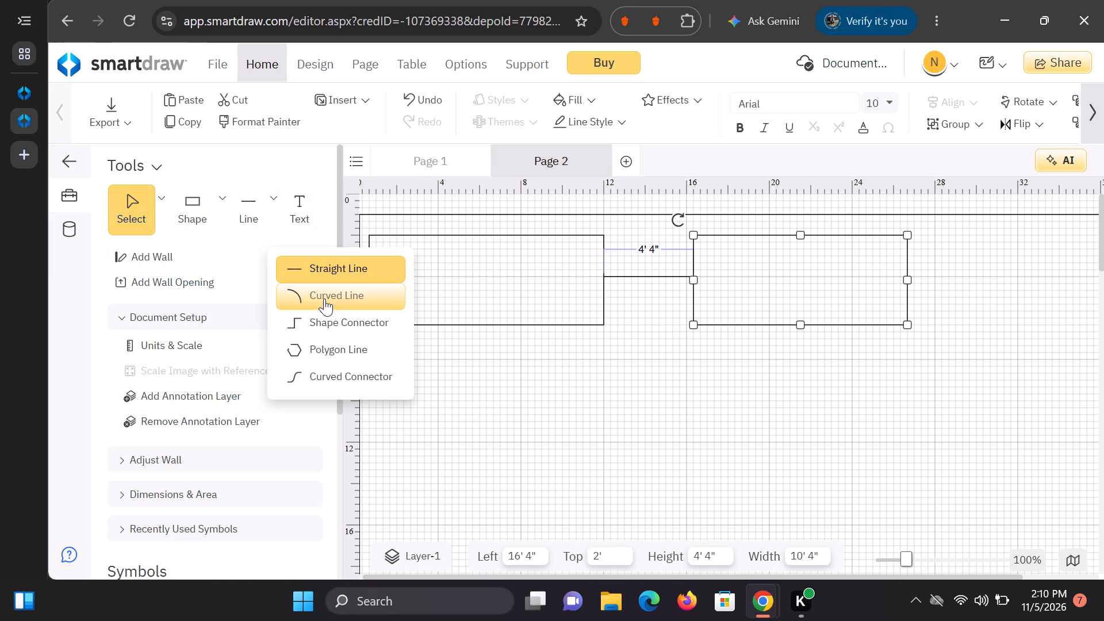
pyautogui.click(320, 269)
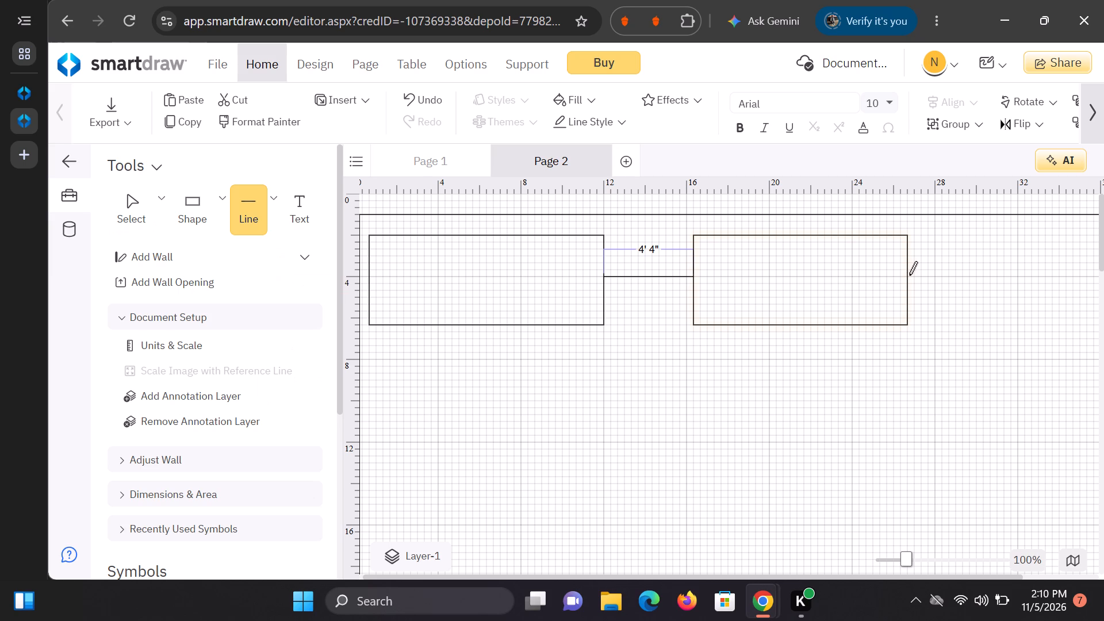
pyautogui.moveTo(909, 275); pyautogui.dragTo(988, 277)
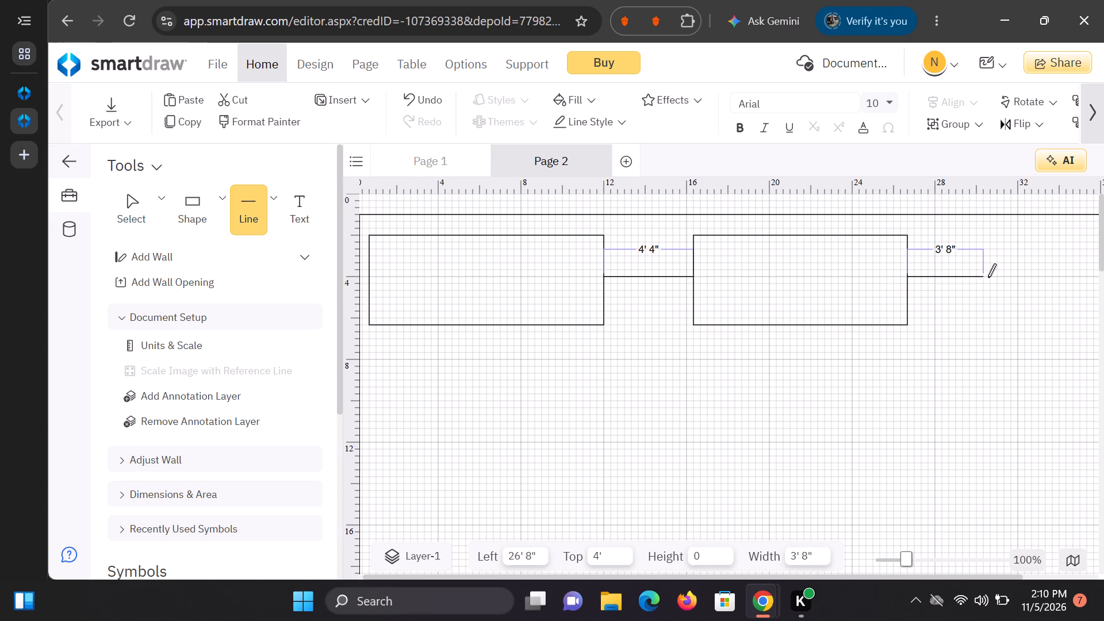
pyautogui.moveTo(988, 277); pyautogui.dragTo(1010, 279)
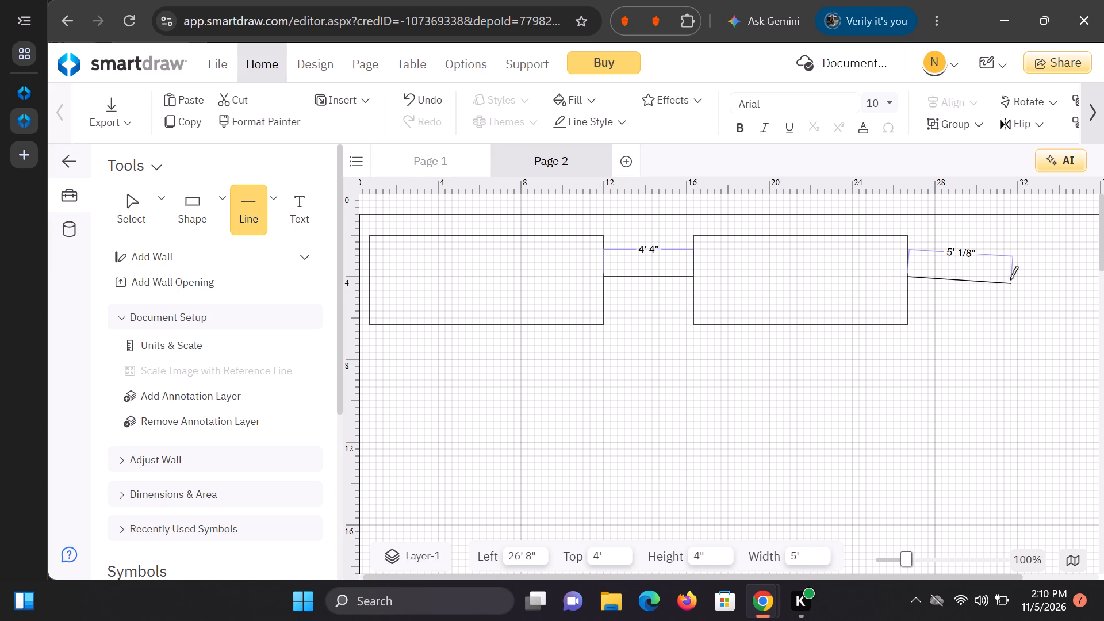
pyautogui.moveTo(1010, 279); pyautogui.dragTo(1015, 273)
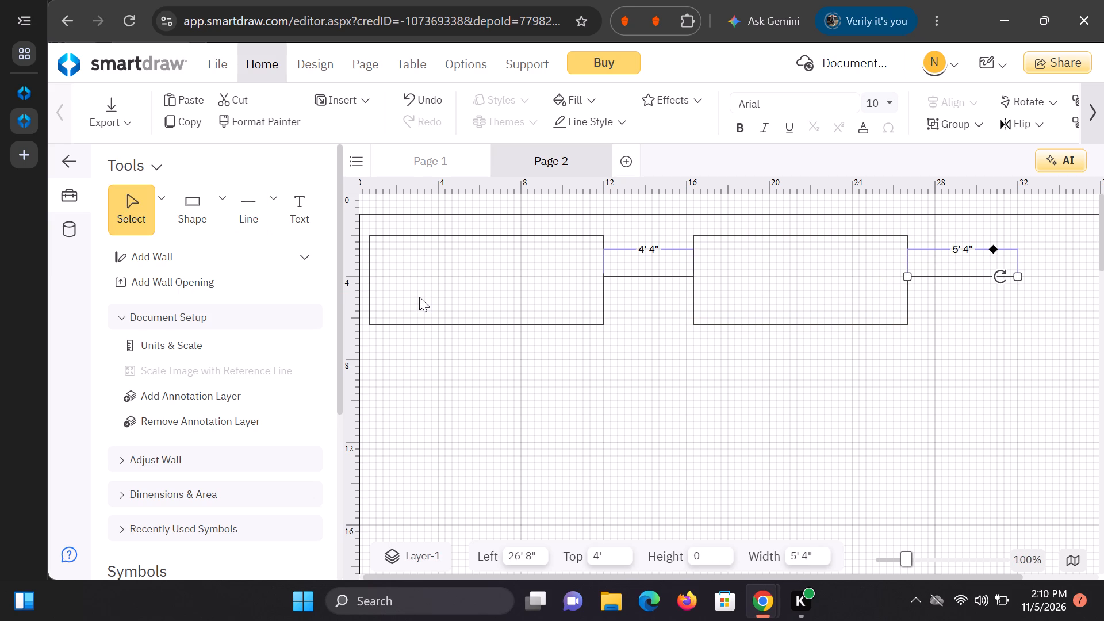
# Add a third rectangle, 6' by 3', below the second line at 27' 4" left and 8' top.
pyautogui.click(217, 207)
pyautogui.click(255, 270)
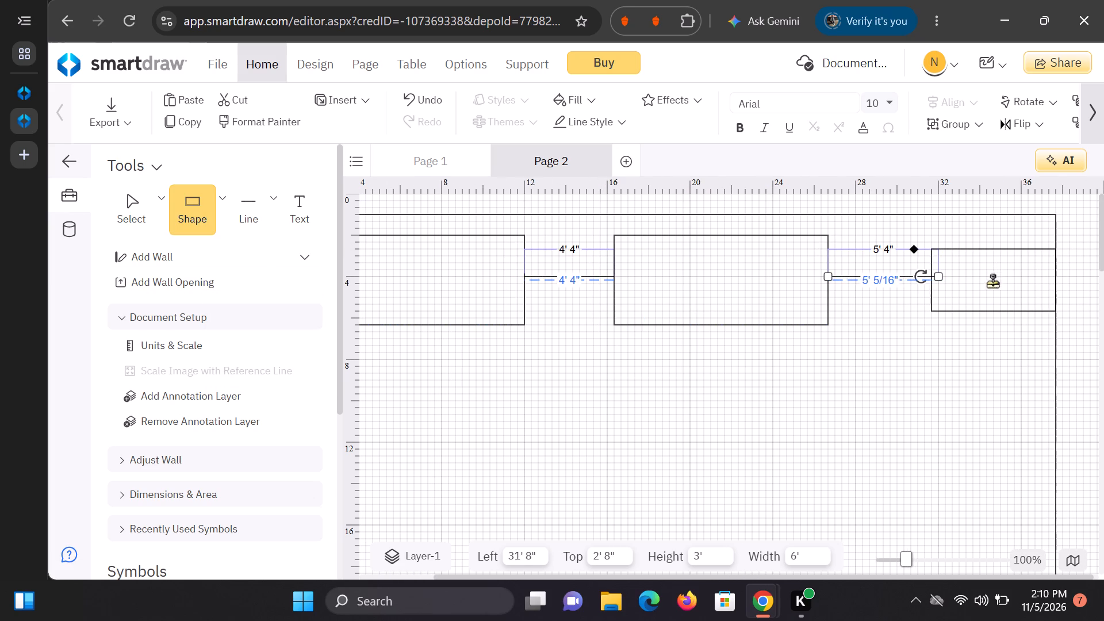
pyautogui.click(905, 388)
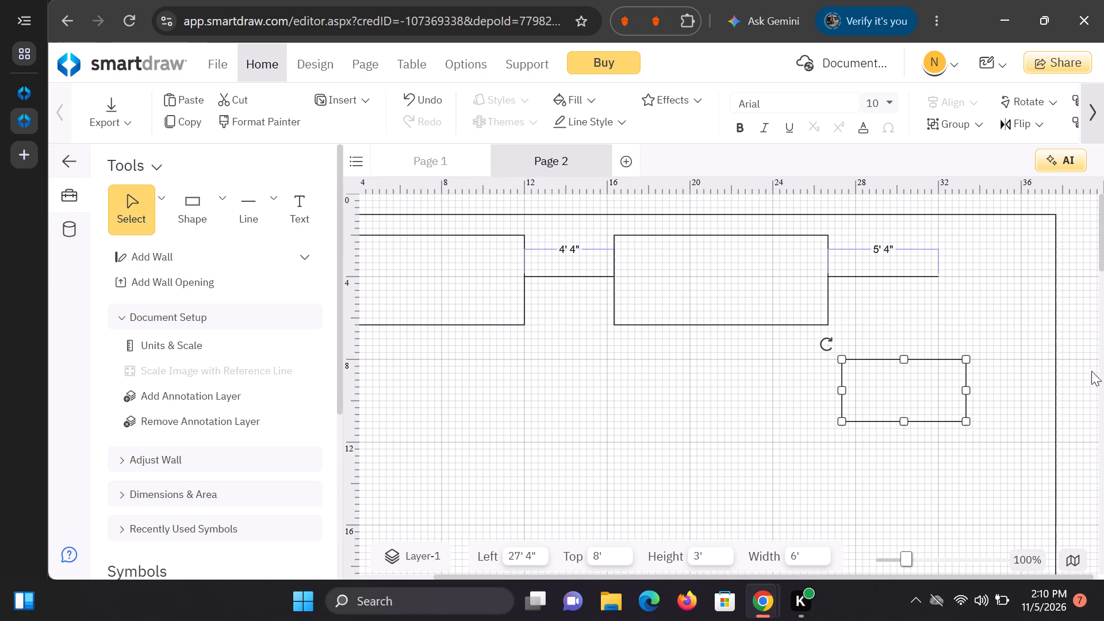
# Extend the outer rectangle's right edge outward to a width of about 44'.
pyautogui.click(1055, 393)
pyautogui.scroll(-6, 1060, 362)
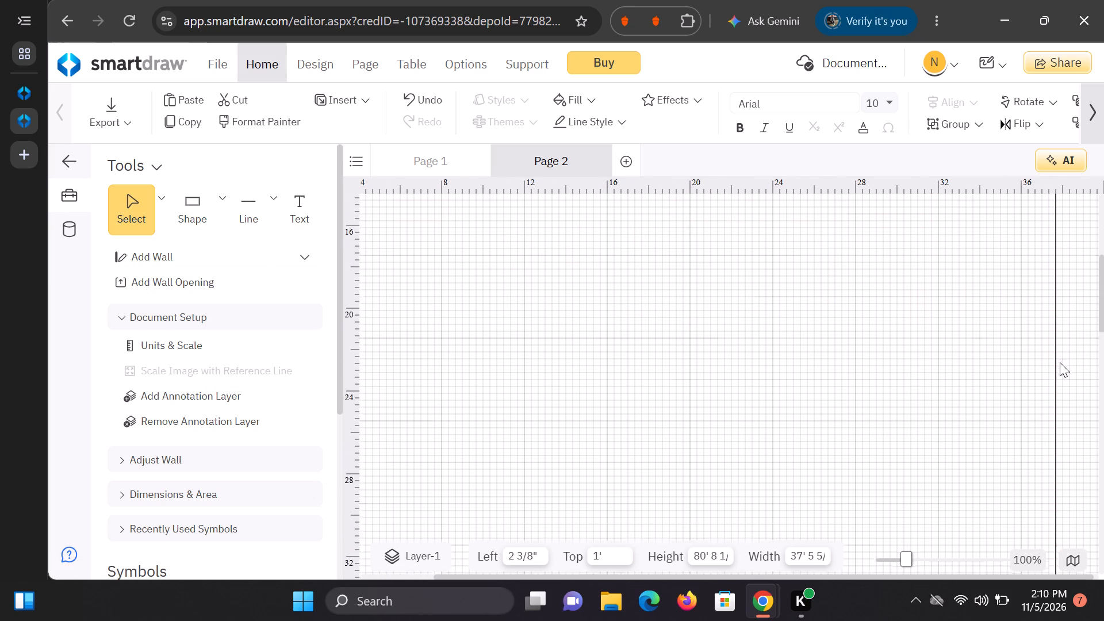
pyautogui.scroll(-1, 1059, 362)
pyautogui.moveTo(1056, 446); pyautogui.dragTo(1103, 441)
# Enlarge the third rectangle to 9' 8" by 4', with its upper-left corner at 26' 8" left and 7' top.
pyautogui.scroll(6, 1026, 375)
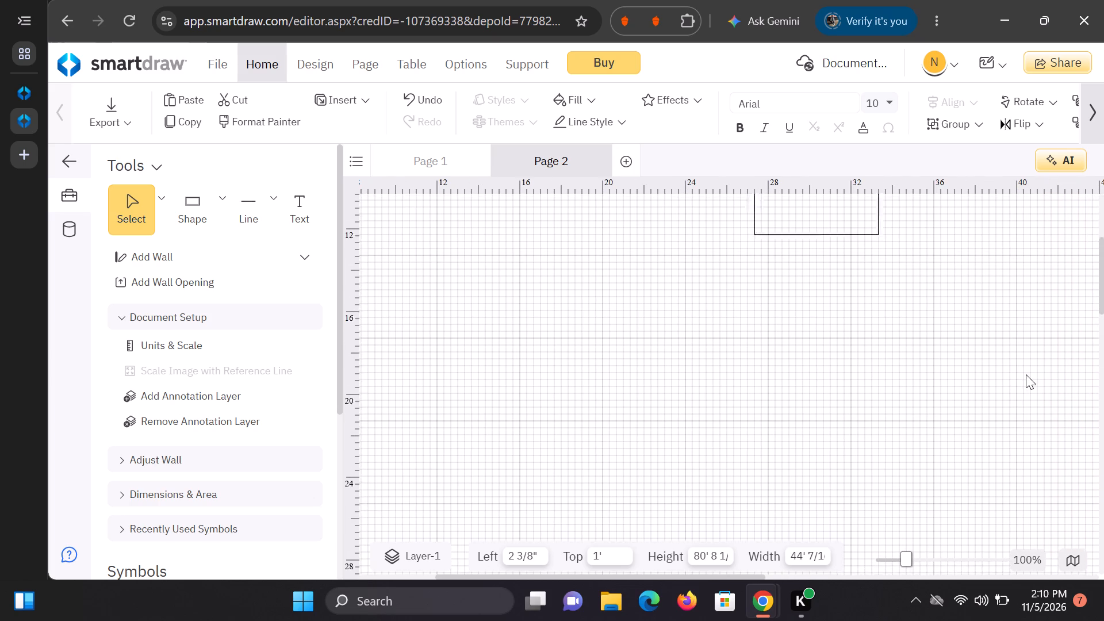
pyautogui.scroll(3, 1026, 374)
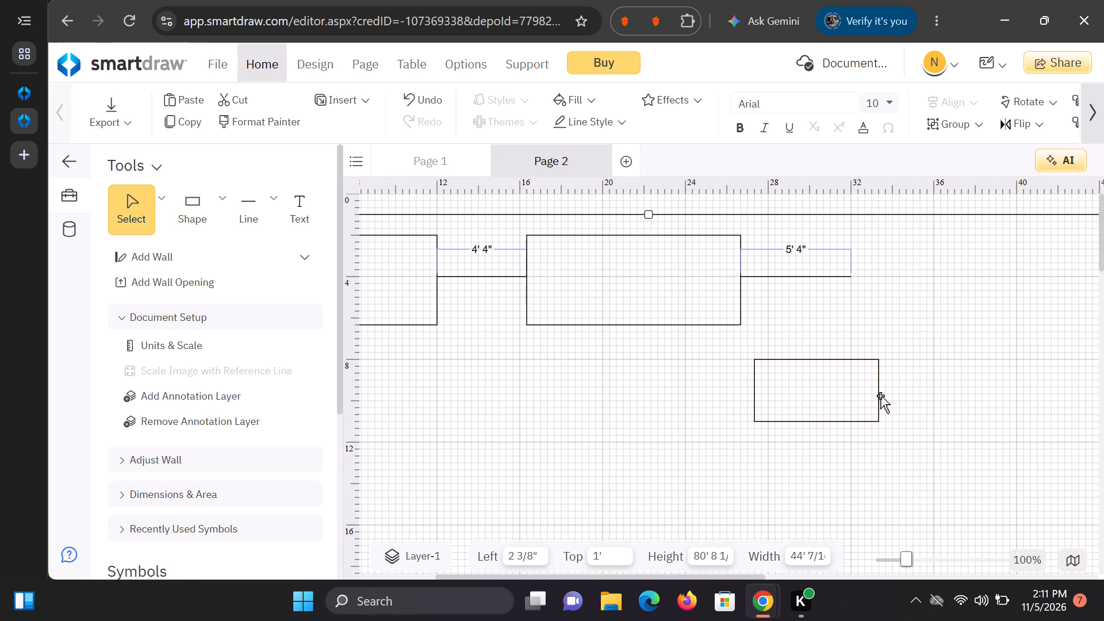
pyautogui.click(879, 394)
pyautogui.moveTo(877, 361); pyautogui.dragTo(943, 352)
pyautogui.moveTo(753, 352); pyautogui.dragTo(743, 338)
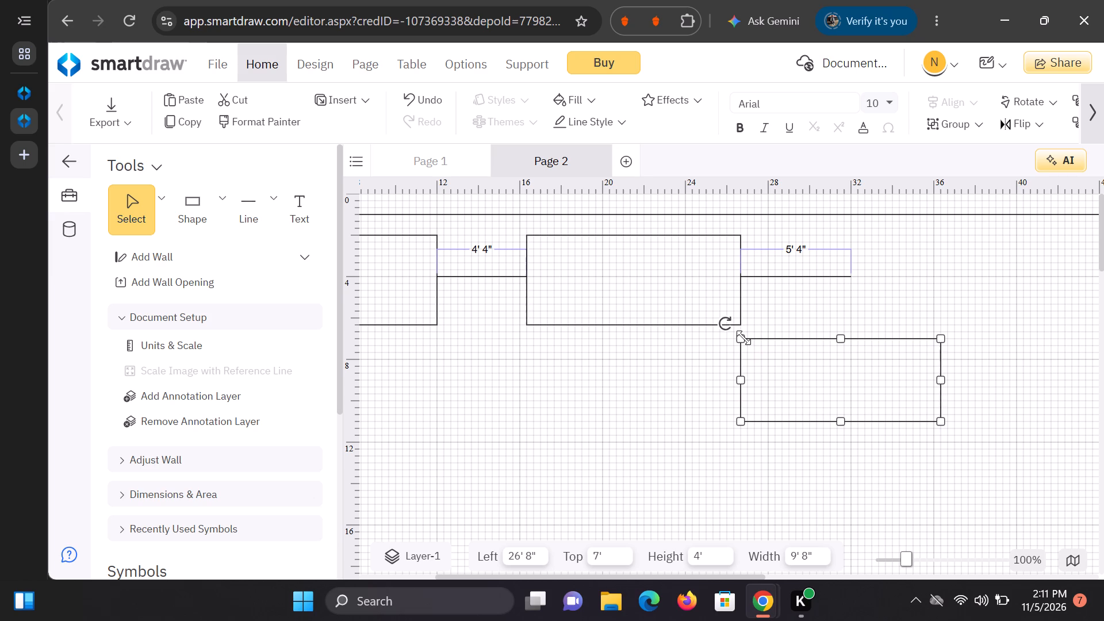
# Move the third rectangle to 32' left and 2' 2" top, against the free end of the 5' 4" line.
pyautogui.moveTo(828, 392); pyautogui.dragTo(829, 392)
pyautogui.moveTo(829, 392); pyautogui.dragTo(862, 373)
pyautogui.moveTo(852, 335); pyautogui.dragTo(951, 247)
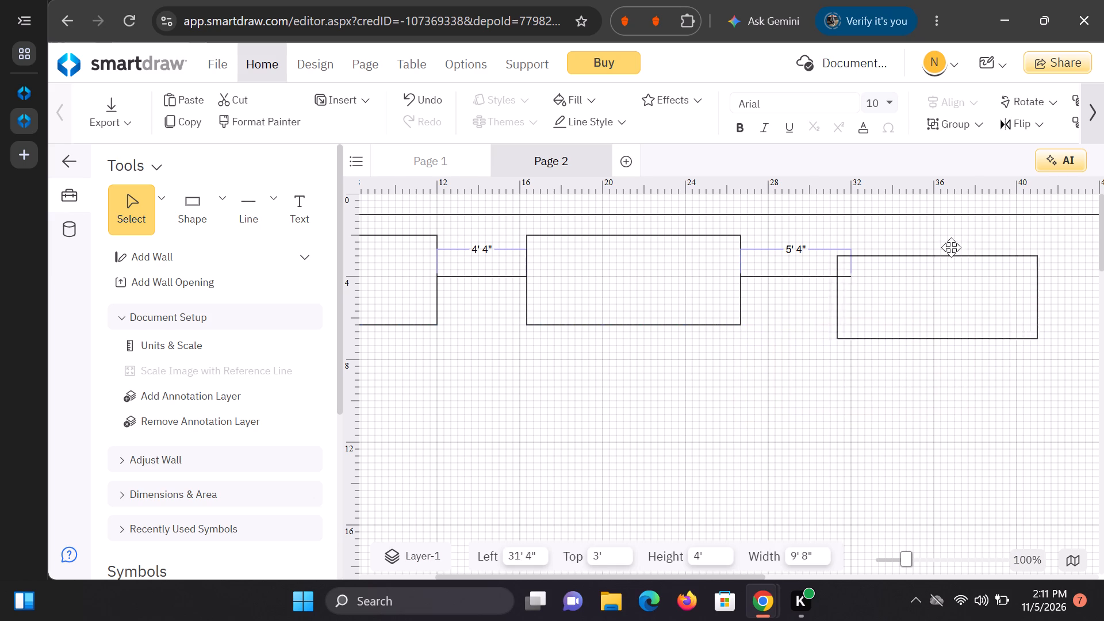
pyautogui.moveTo(951, 247); pyautogui.dragTo(963, 236)
# Draw a vertical straight line 4' long down from the second rectangle's bottom edge, at 21' 8" left and 6' 4" top.
pyautogui.scroll(2, 783, 440)
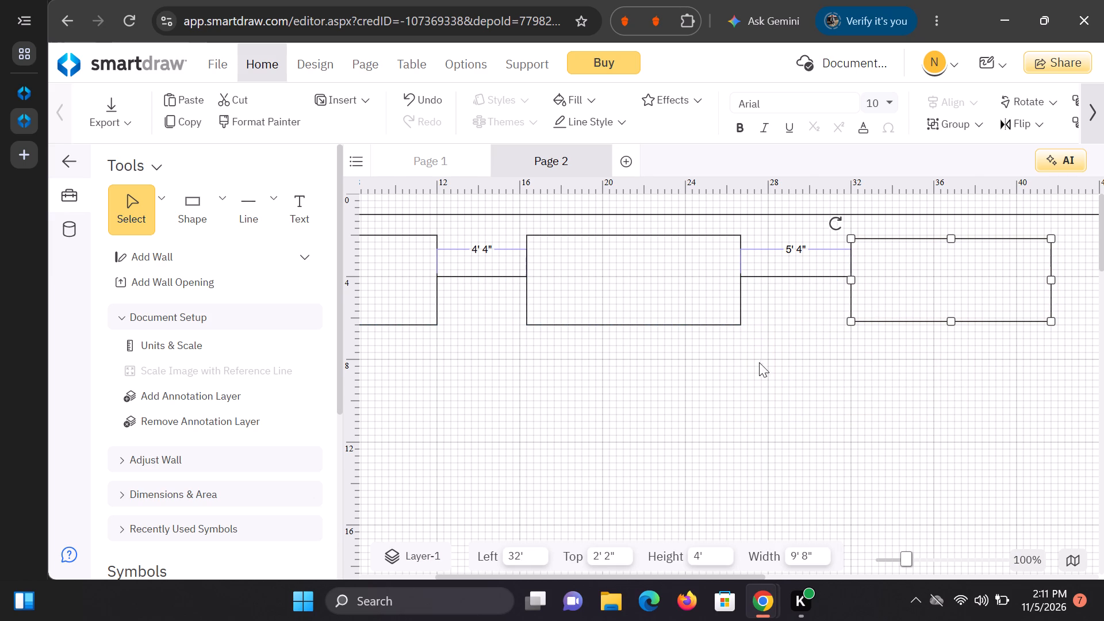
pyautogui.scroll(-1, 749, 361)
pyautogui.scroll(1, 750, 360)
pyautogui.scroll(2, 734, 412)
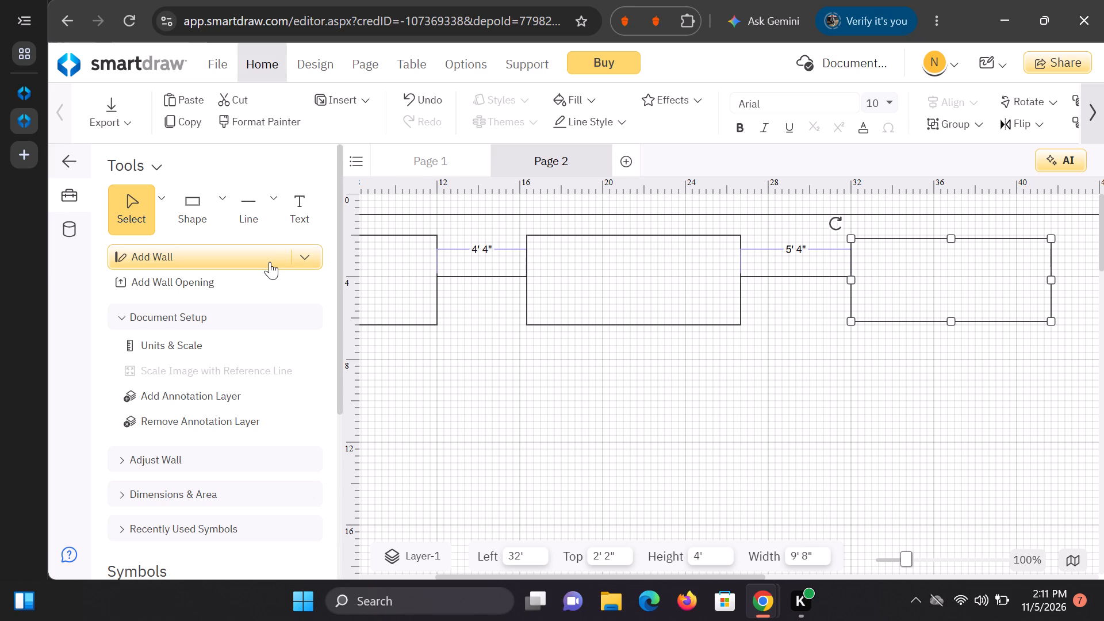
pyautogui.scroll(-1, 270, 259)
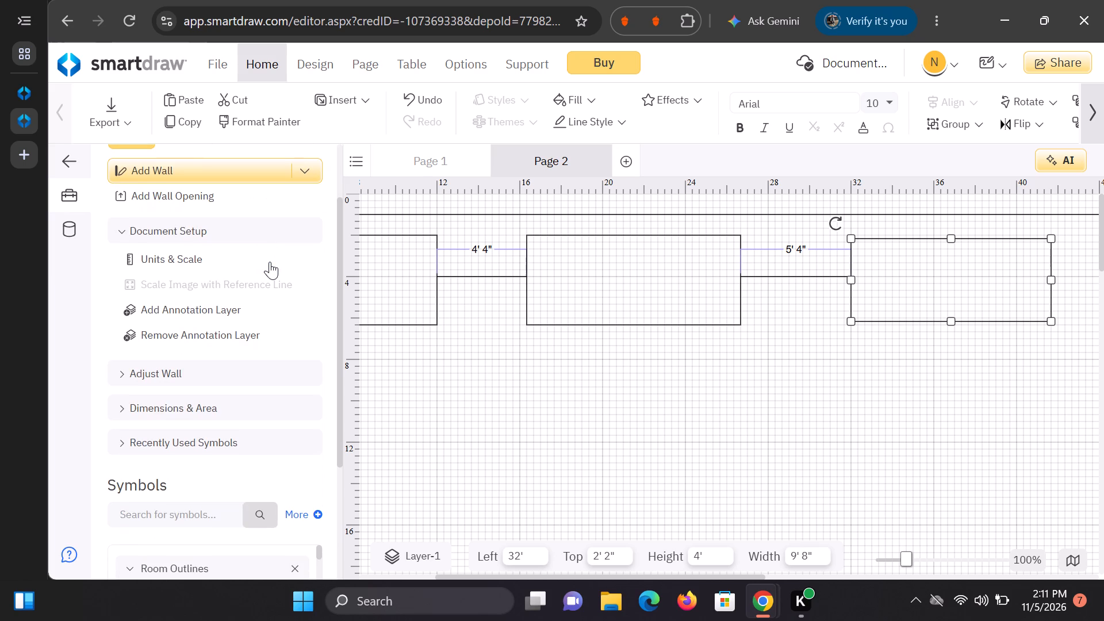
pyautogui.scroll(-1, 535, 320)
pyautogui.scroll(1, 534, 320)
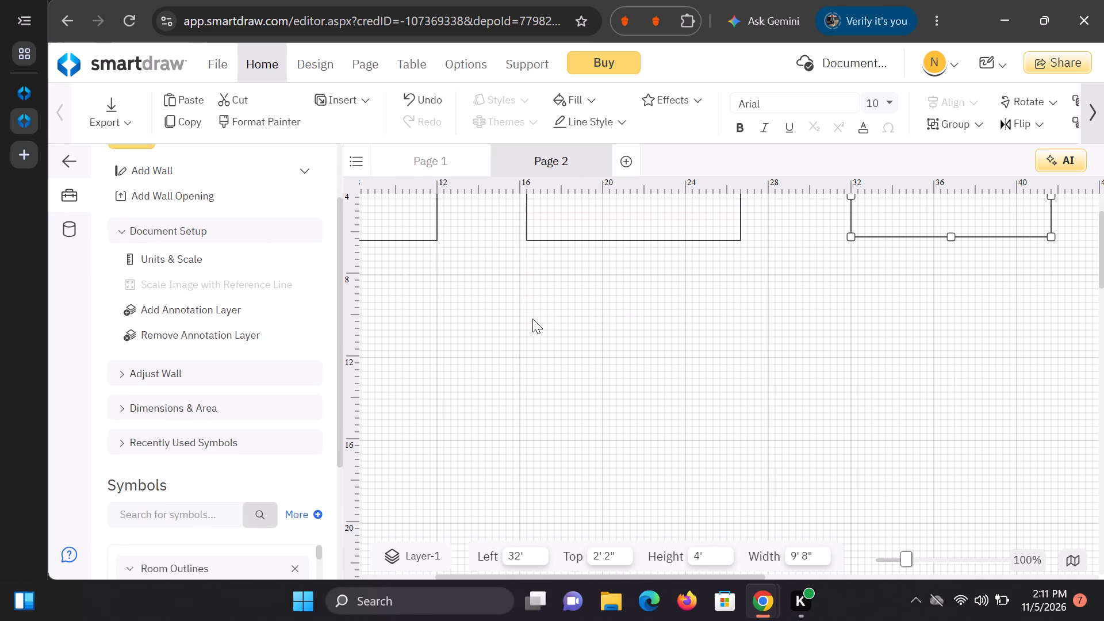
pyautogui.scroll(1, 532, 319)
pyautogui.scroll(1, 238, 177)
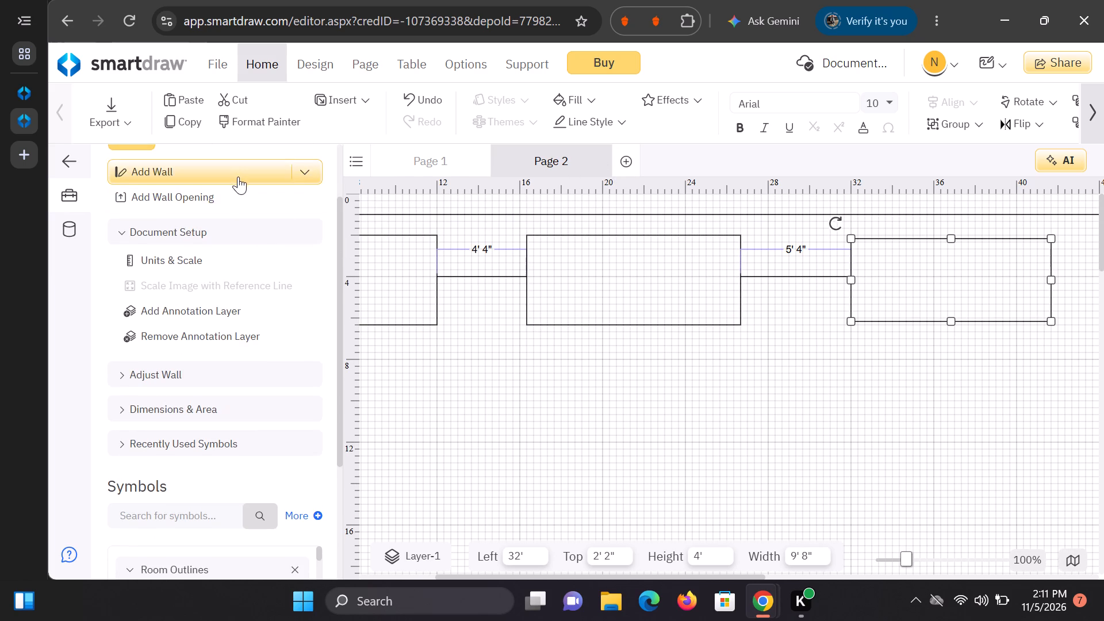
pyautogui.scroll(1, 238, 177)
pyautogui.click(222, 210)
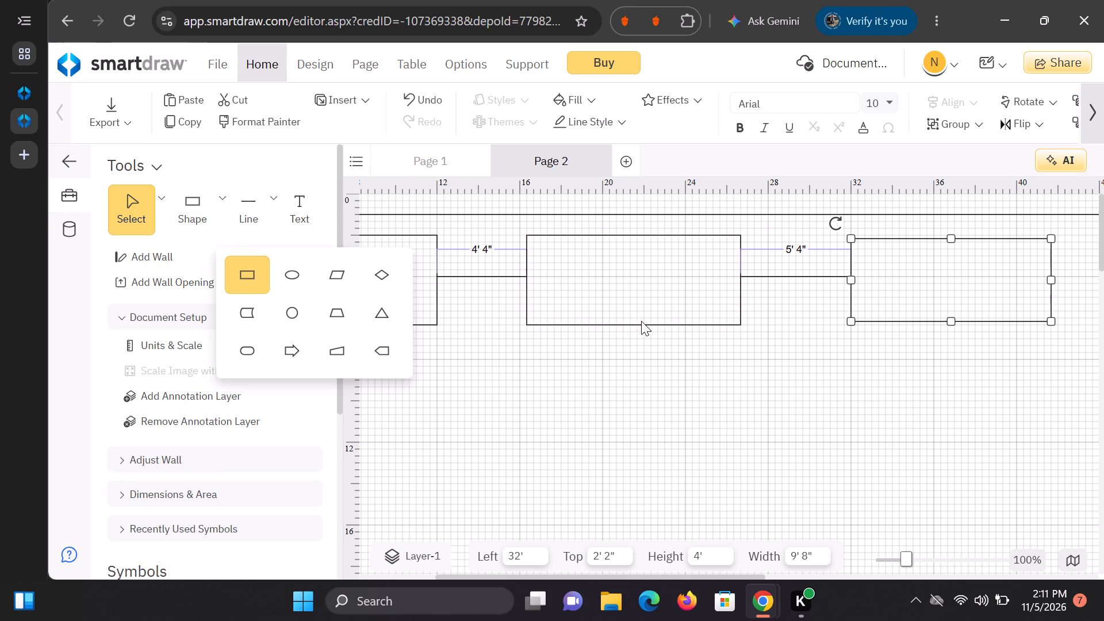
pyautogui.click(271, 200)
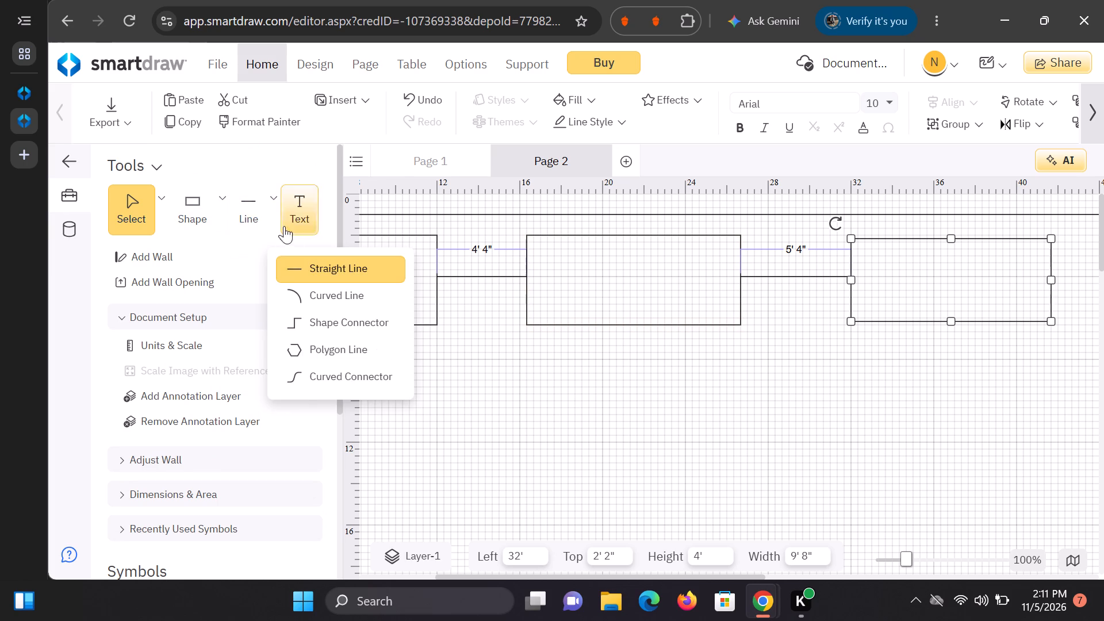
pyautogui.click(297, 267)
pyautogui.moveTo(634, 326); pyautogui.dragTo(635, 404)
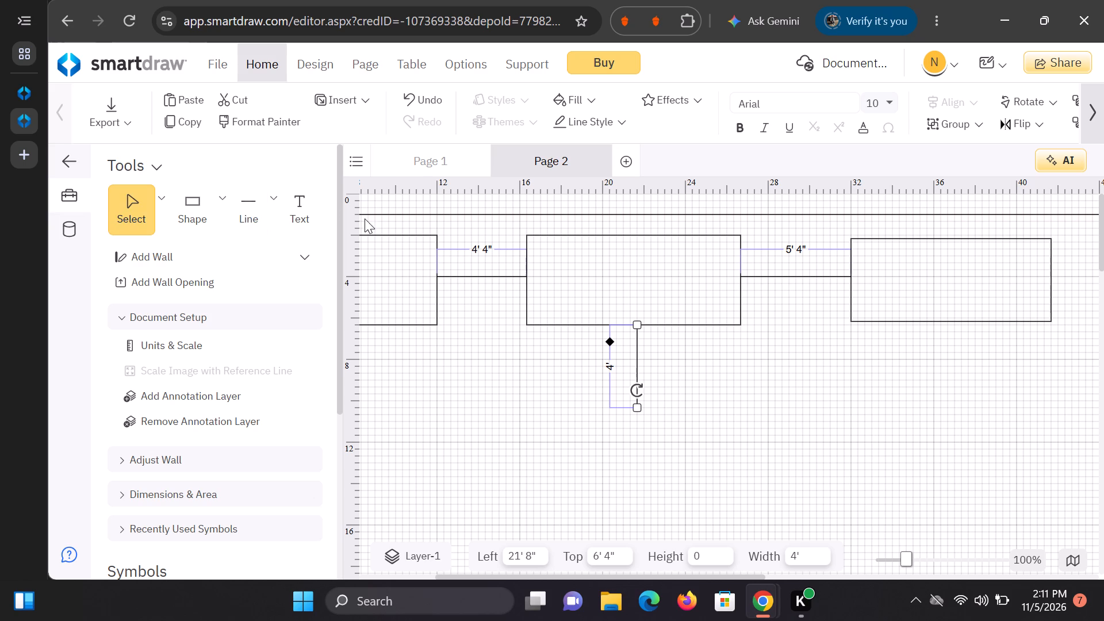
# Add a rectangle below the vertical line and widen it to 10' 4" by 3', at 16' 4" left and 10' 4" top.
pyautogui.click(223, 198)
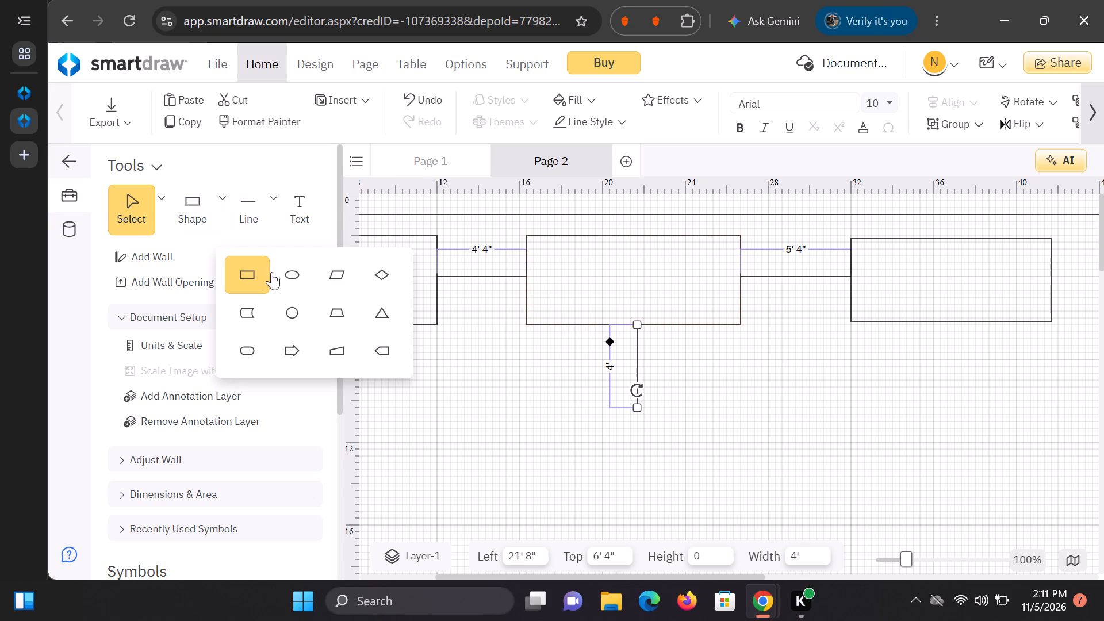
pyautogui.click(251, 275)
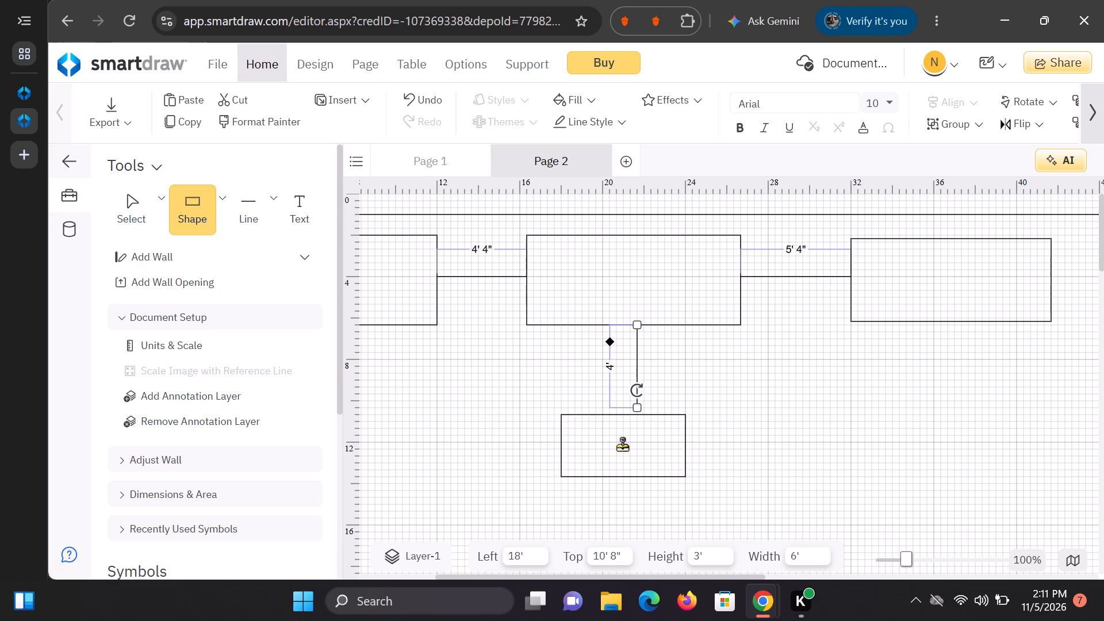
pyautogui.click(628, 436)
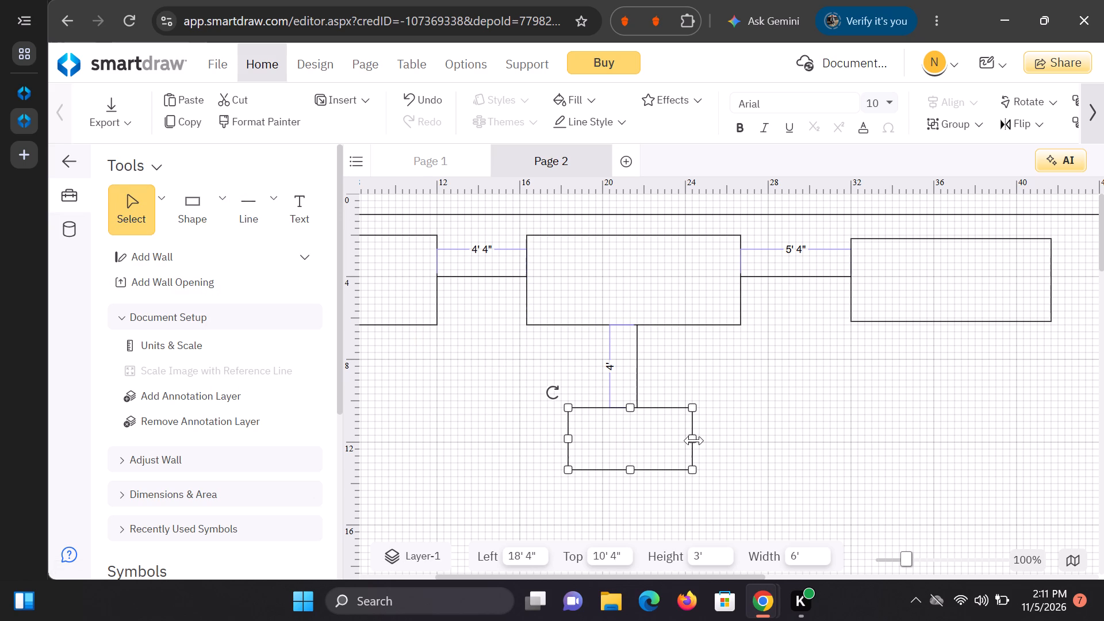
pyautogui.moveTo(694, 440); pyautogui.dragTo(743, 443)
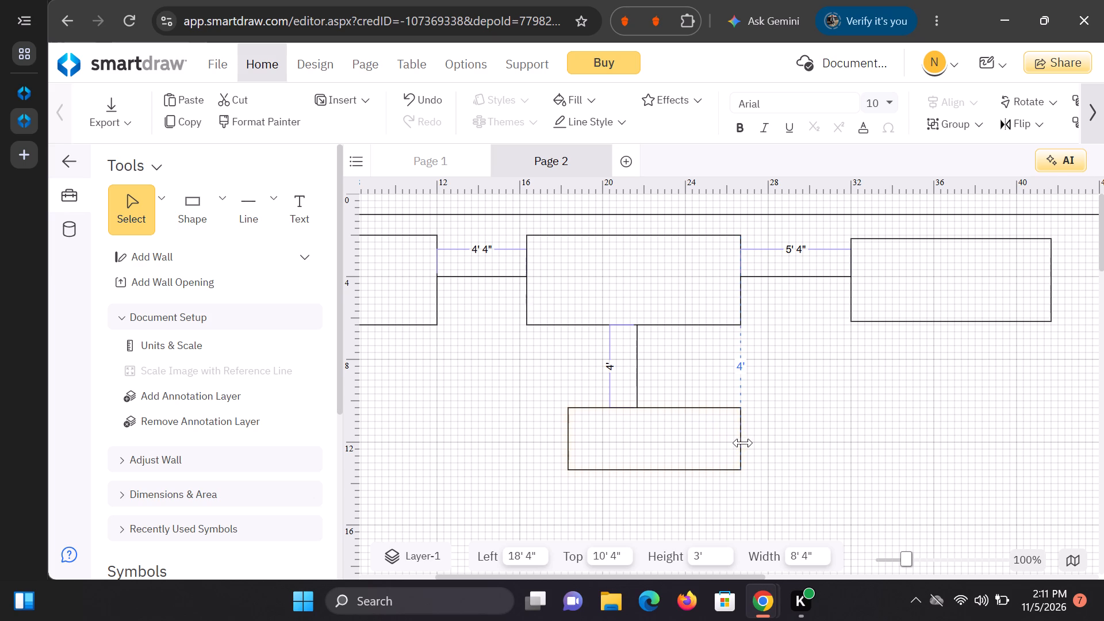
pyautogui.moveTo(743, 443); pyautogui.dragTo(741, 438)
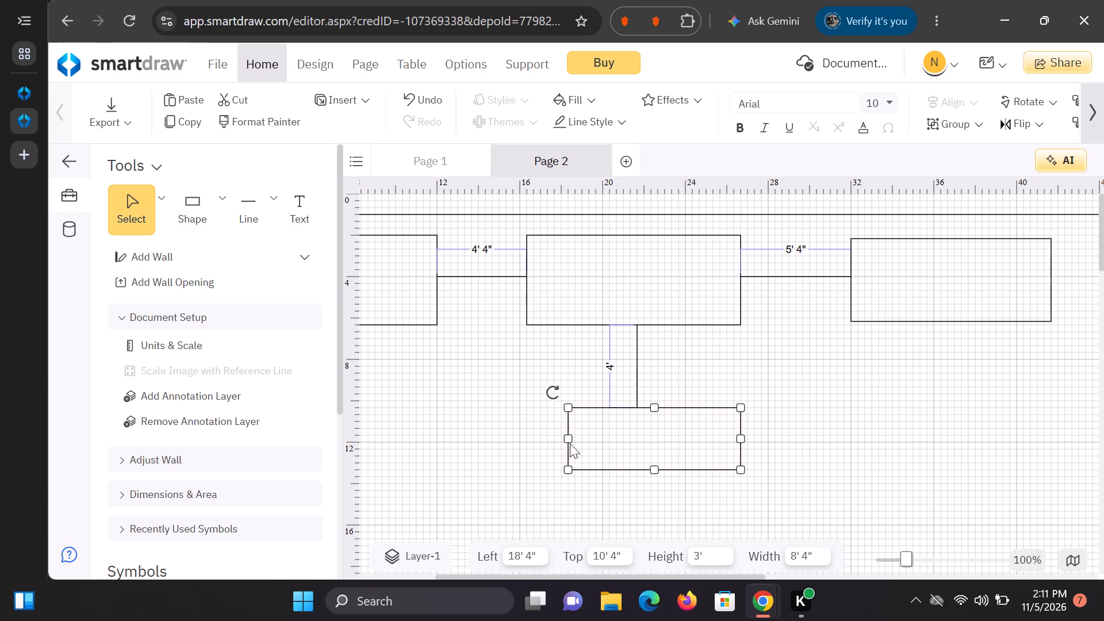
pyautogui.moveTo(568, 442); pyautogui.dragTo(527, 424)
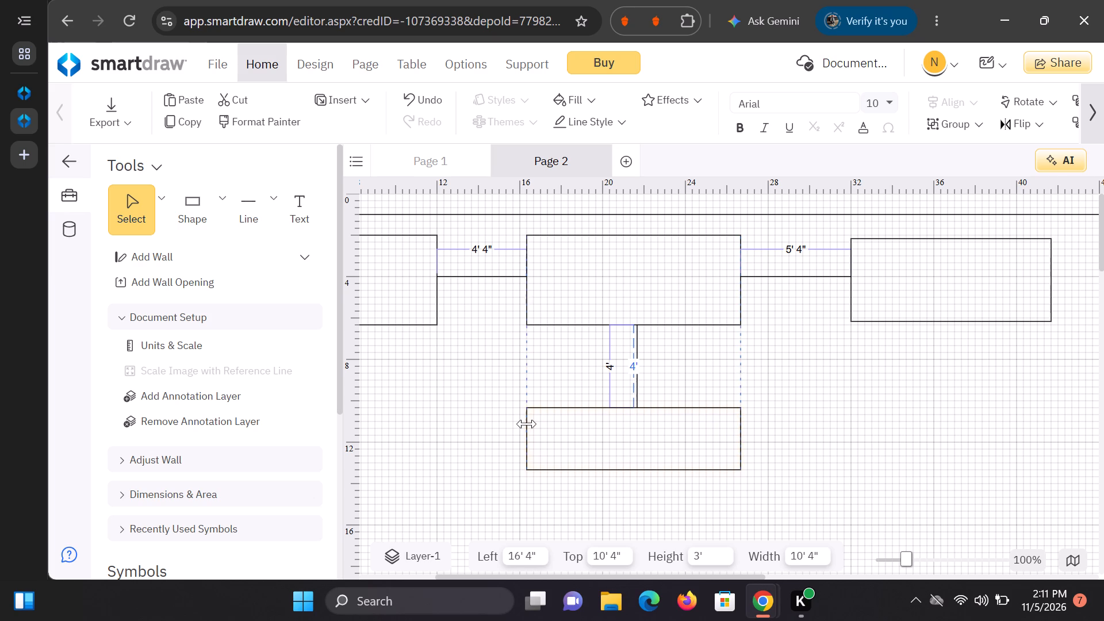
pyautogui.moveTo(527, 424); pyautogui.dragTo(524, 422)
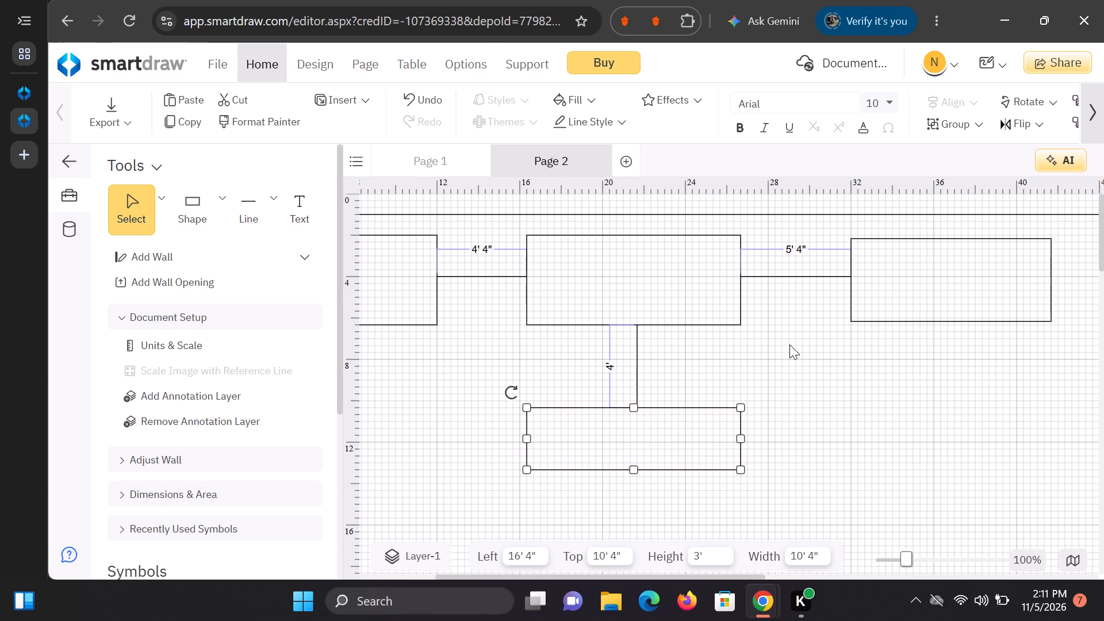
# Choose the Straight Line tool for a vertical line below the third rectangle.
pyautogui.scroll(-1, 796, 341)
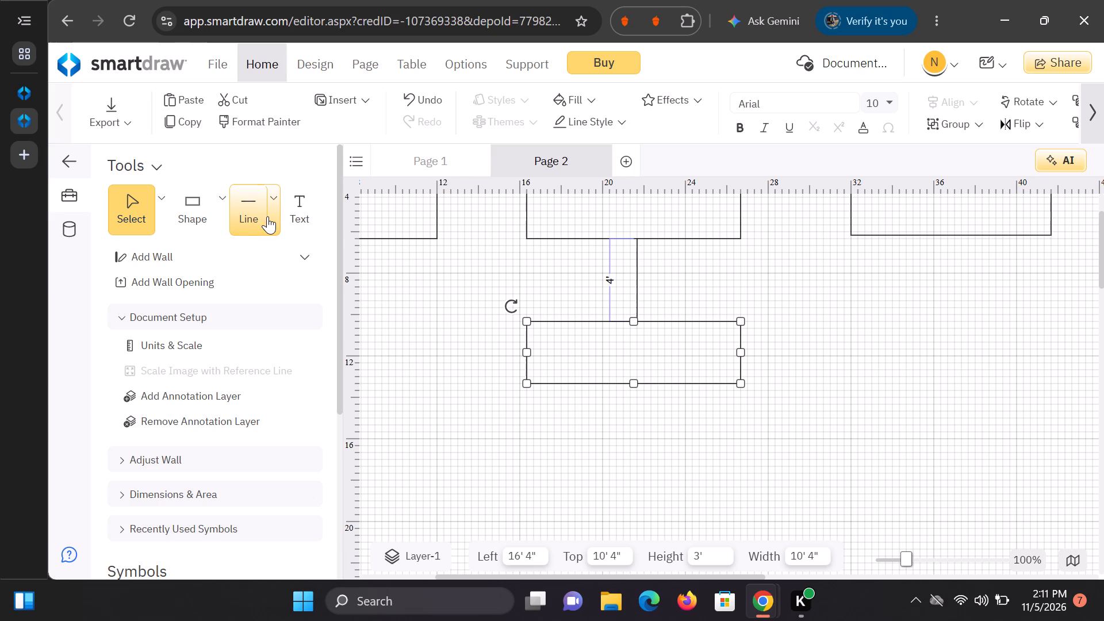
pyautogui.click(267, 216)
pyautogui.click(302, 262)
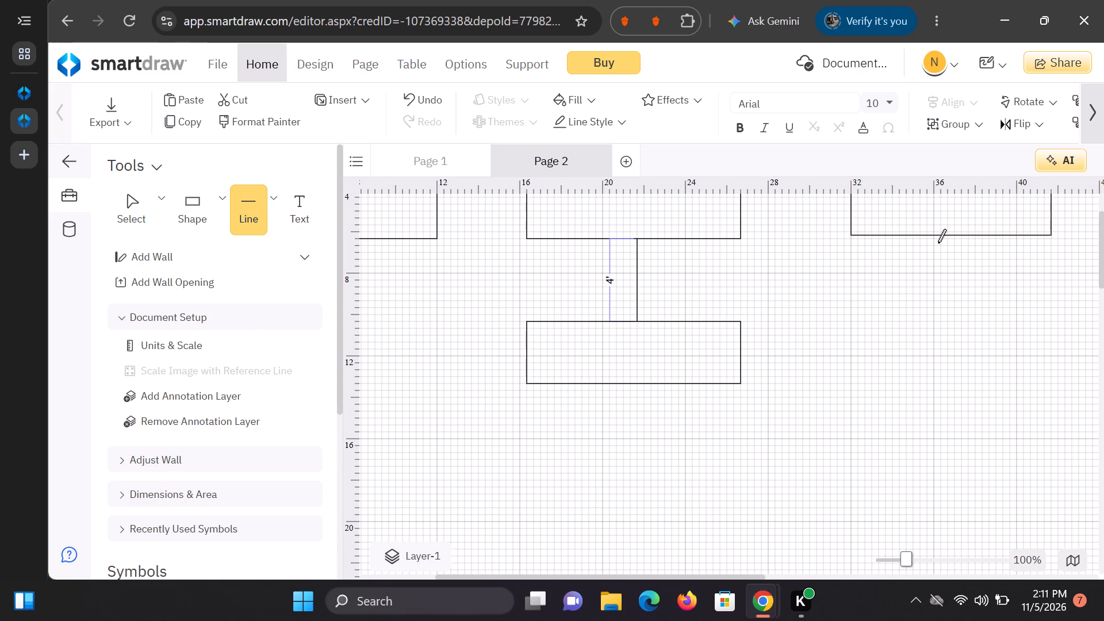
# Draw a vertical straight line 4' long down from the upper-row third rectangle's bottom edge, at 36' left and 6' 4" top.
pyautogui.moveTo(935, 237); pyautogui.dragTo(933, 251)
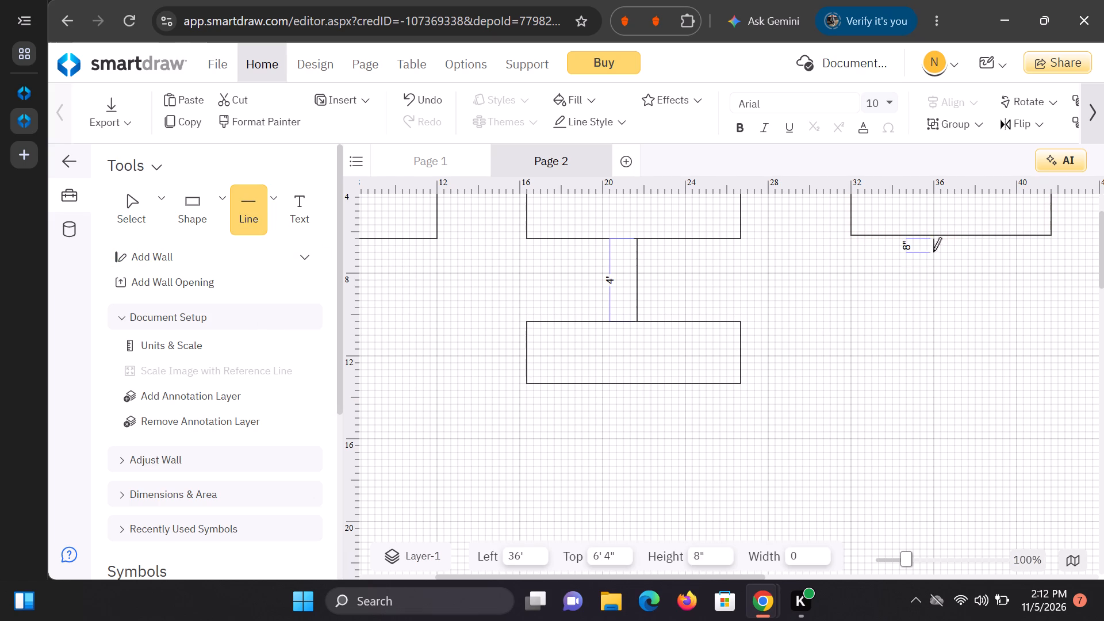
pyautogui.moveTo(933, 251); pyautogui.dragTo(938, 349)
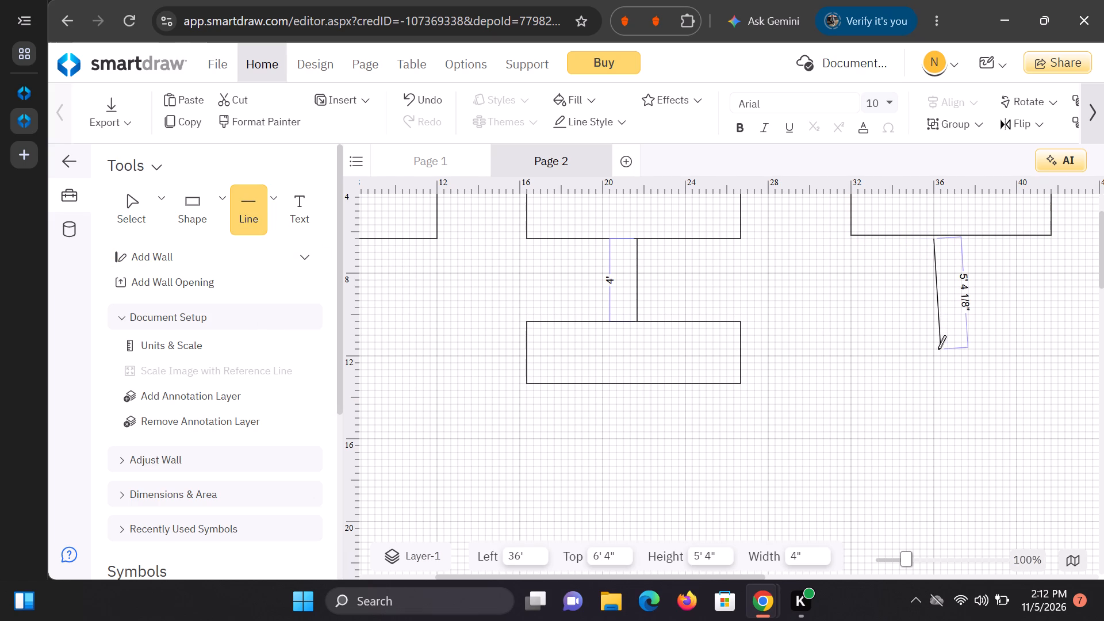
pyautogui.moveTo(938, 349); pyautogui.dragTo(930, 323)
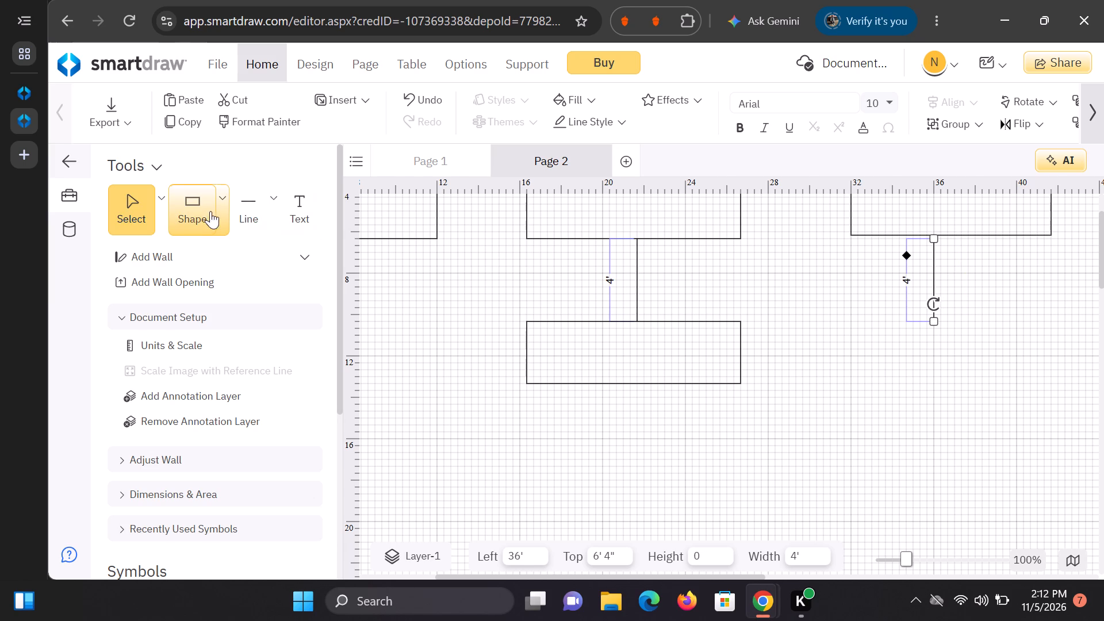
# Add a 3' high rectangle at the lower end of the new vertical line, at 33' 4" left and 10' 4" top.
pyautogui.click(216, 212)
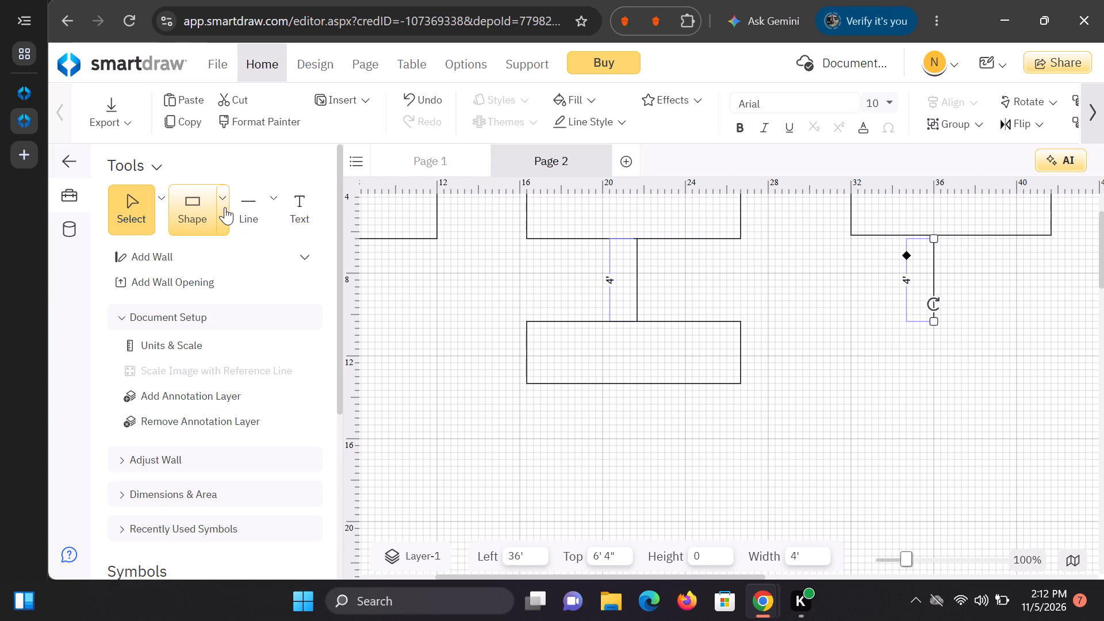
pyautogui.click(225, 207)
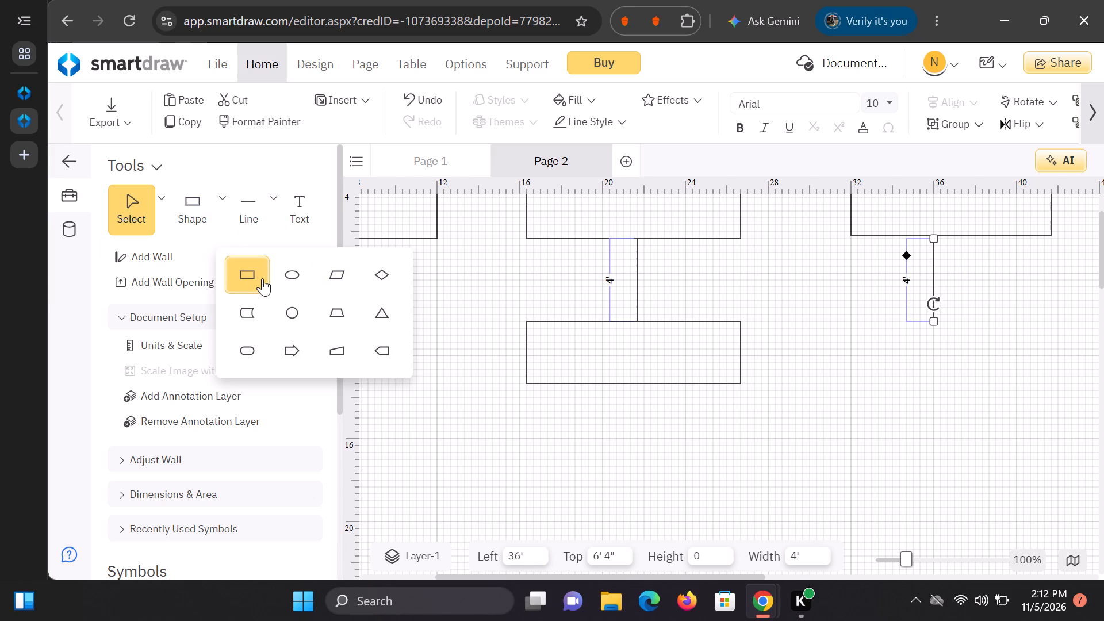
pyautogui.moveTo(258, 282); pyautogui.dragTo(294, 294)
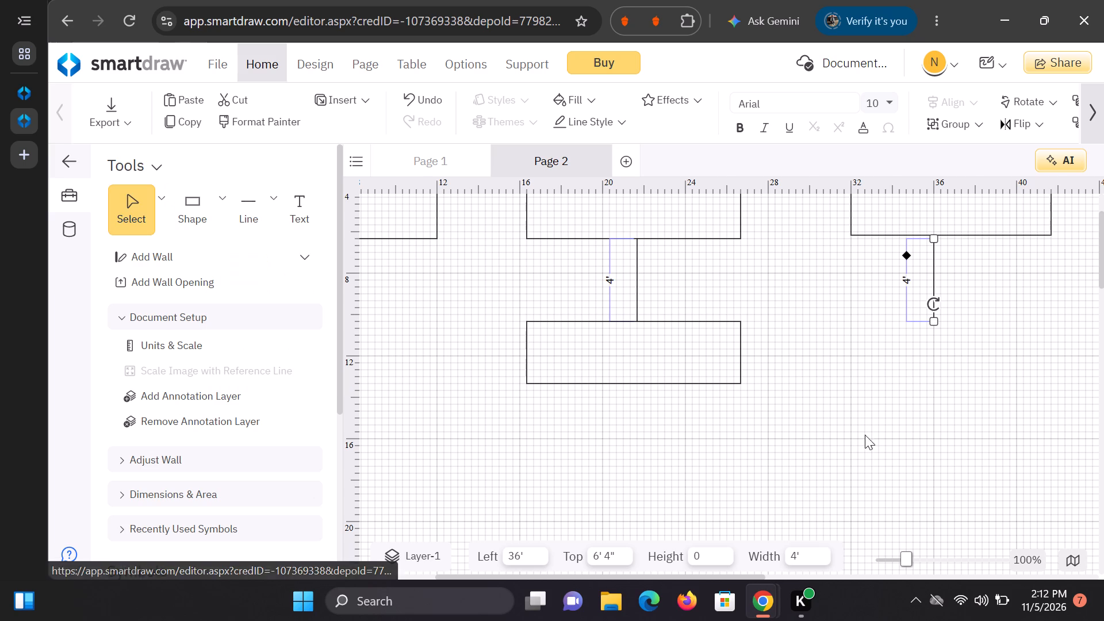
pyautogui.click(887, 404)
pyautogui.click(224, 208)
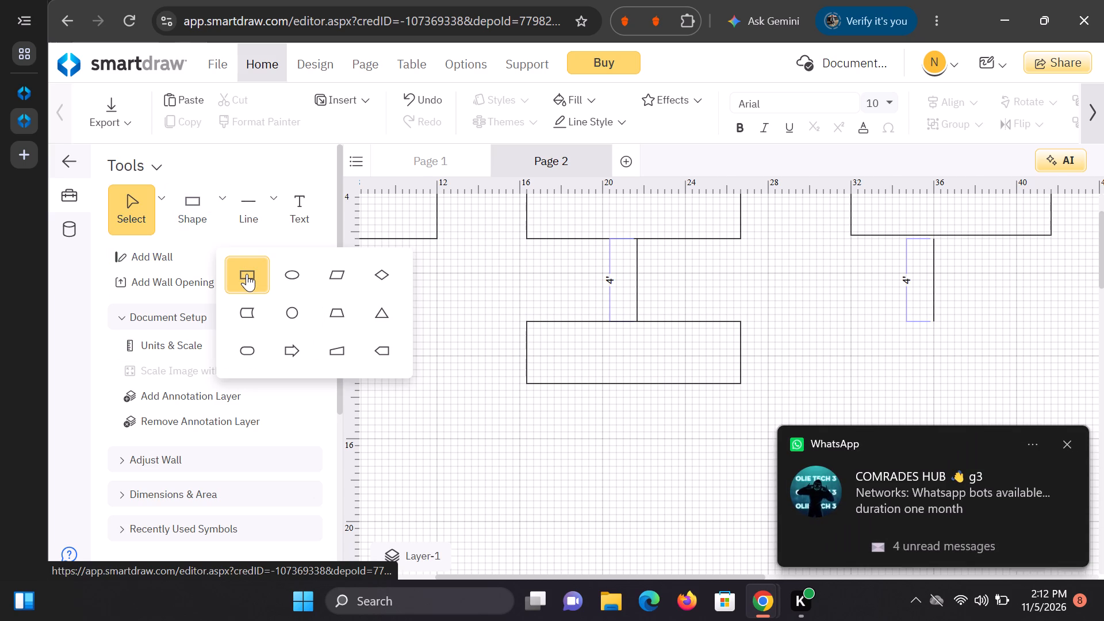
pyautogui.click(247, 274)
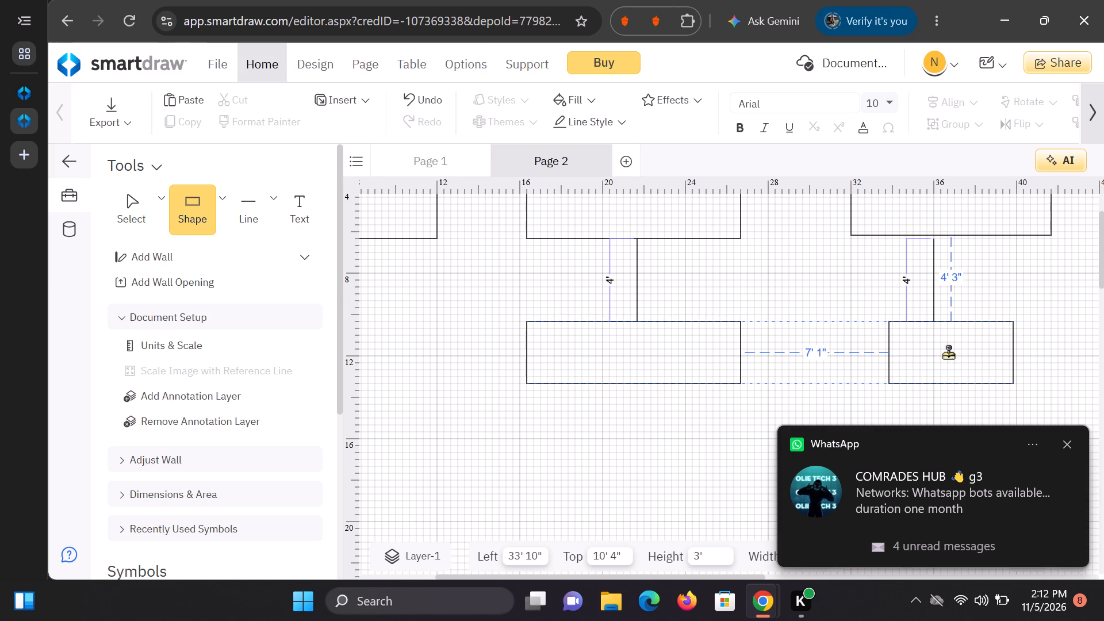
pyautogui.click(937, 355)
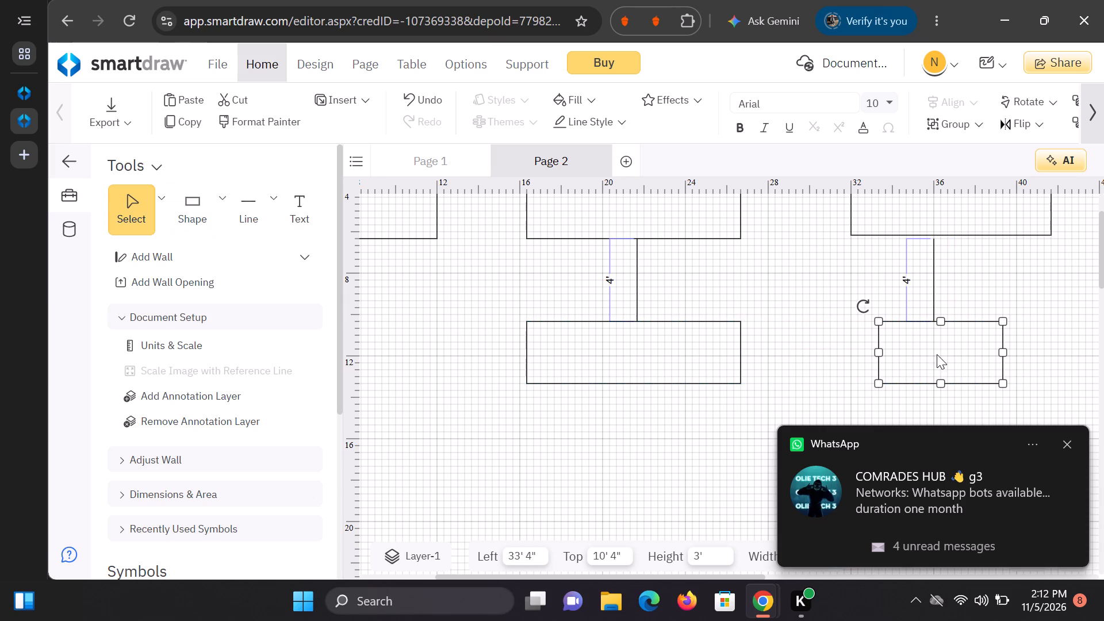
# Widen the new rectangle on both sides to 9' 8", with its left edge at 31' 4".
pyautogui.click(1009, 355)
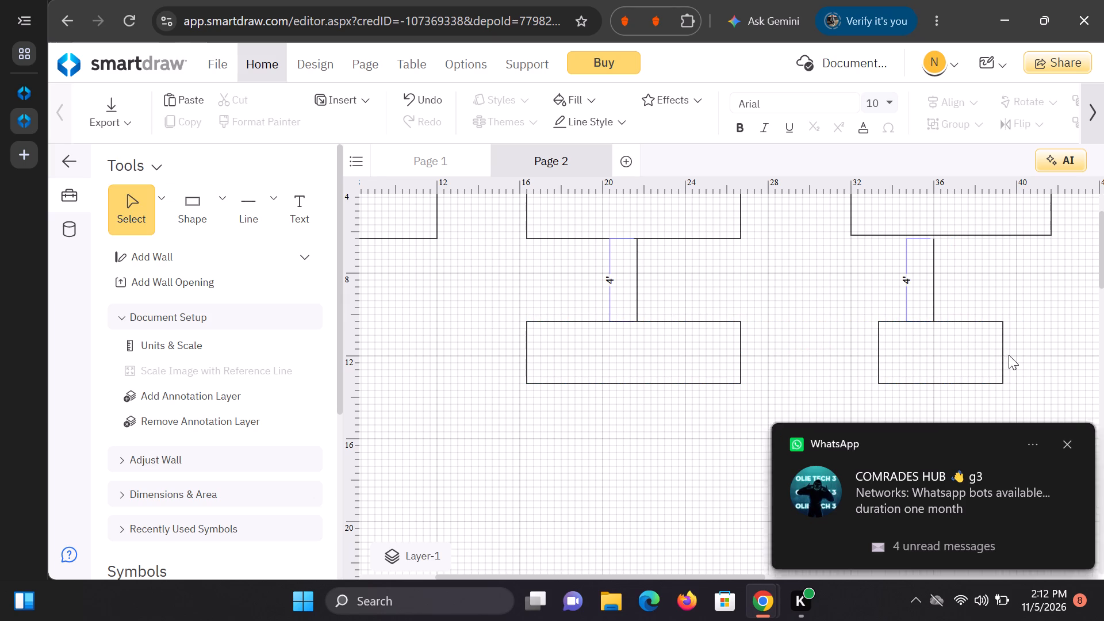
pyautogui.click(1002, 352)
pyautogui.moveTo(1002, 354); pyautogui.dragTo(1033, 358)
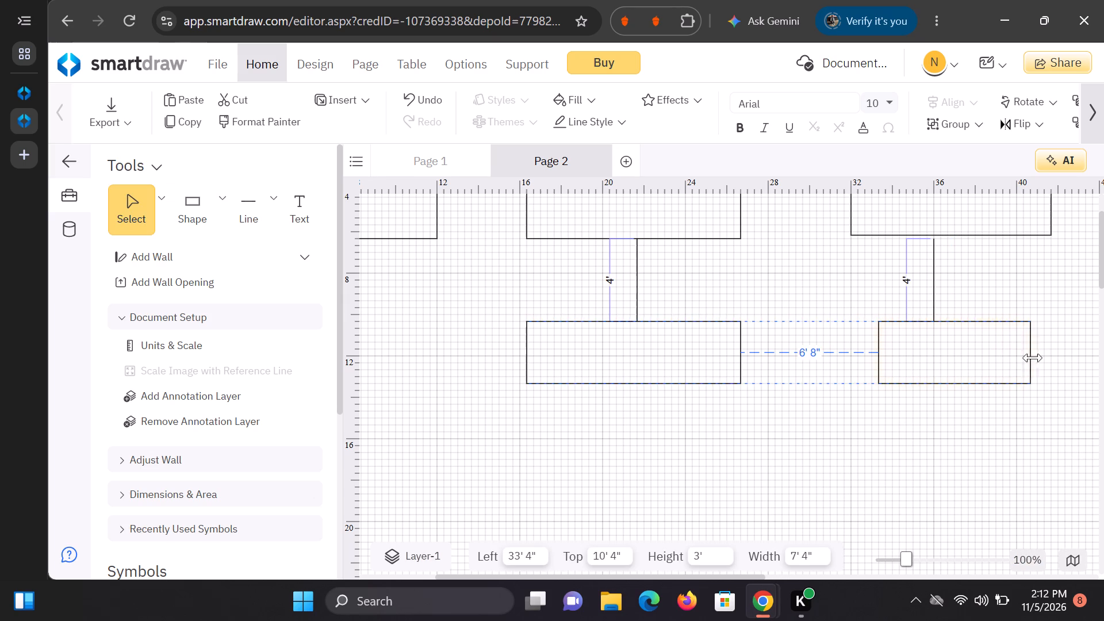
pyautogui.moveTo(1033, 358); pyautogui.dragTo(1036, 358)
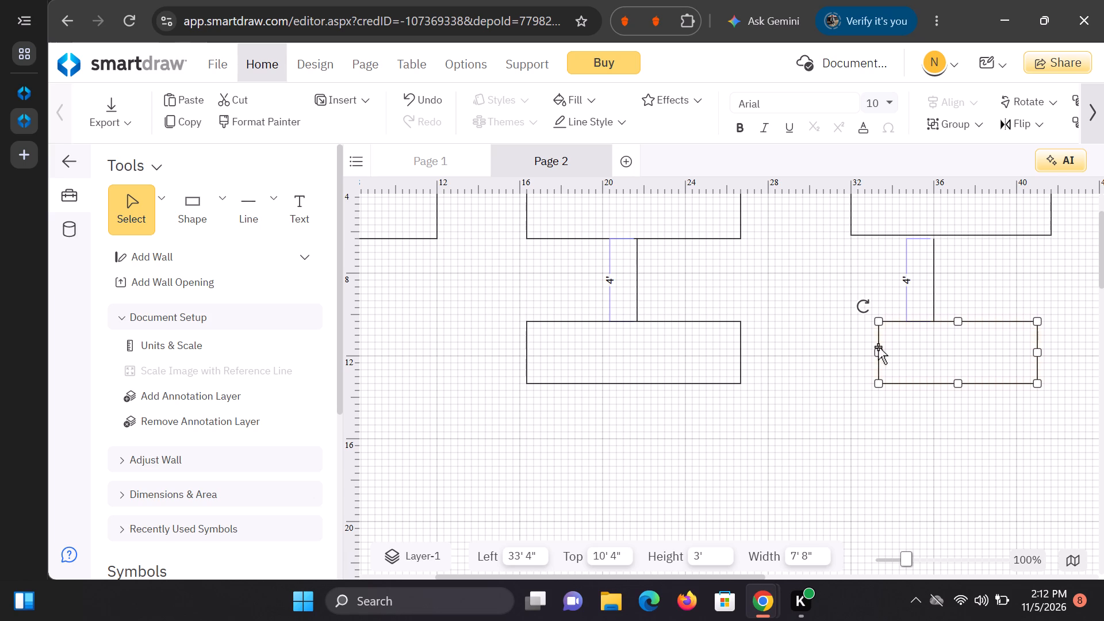
pyautogui.moveTo(879, 352); pyautogui.dragTo(837, 347)
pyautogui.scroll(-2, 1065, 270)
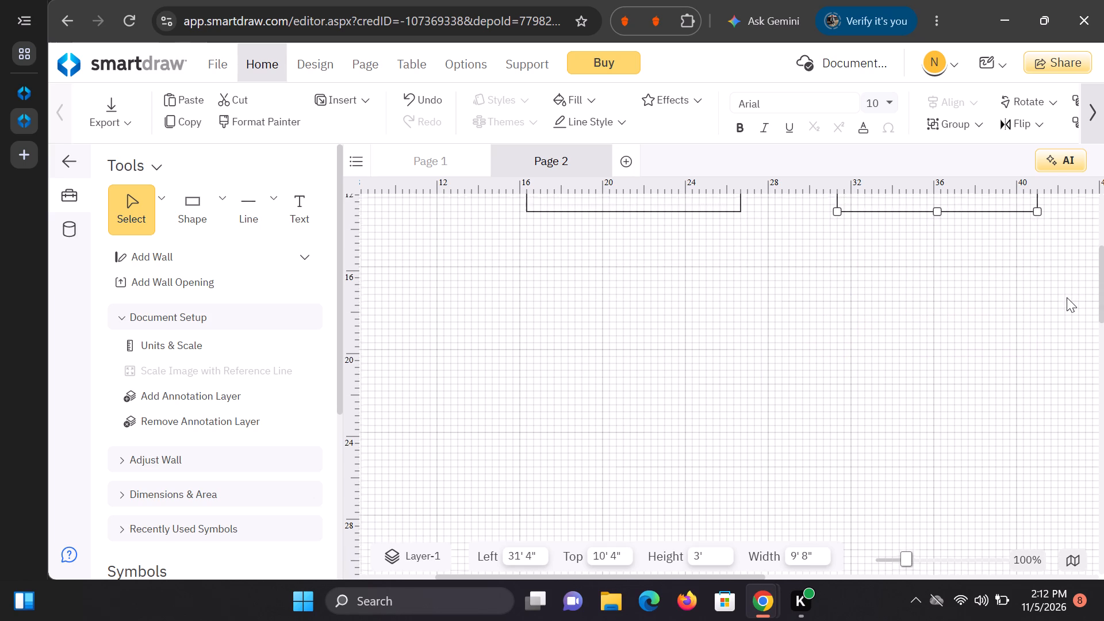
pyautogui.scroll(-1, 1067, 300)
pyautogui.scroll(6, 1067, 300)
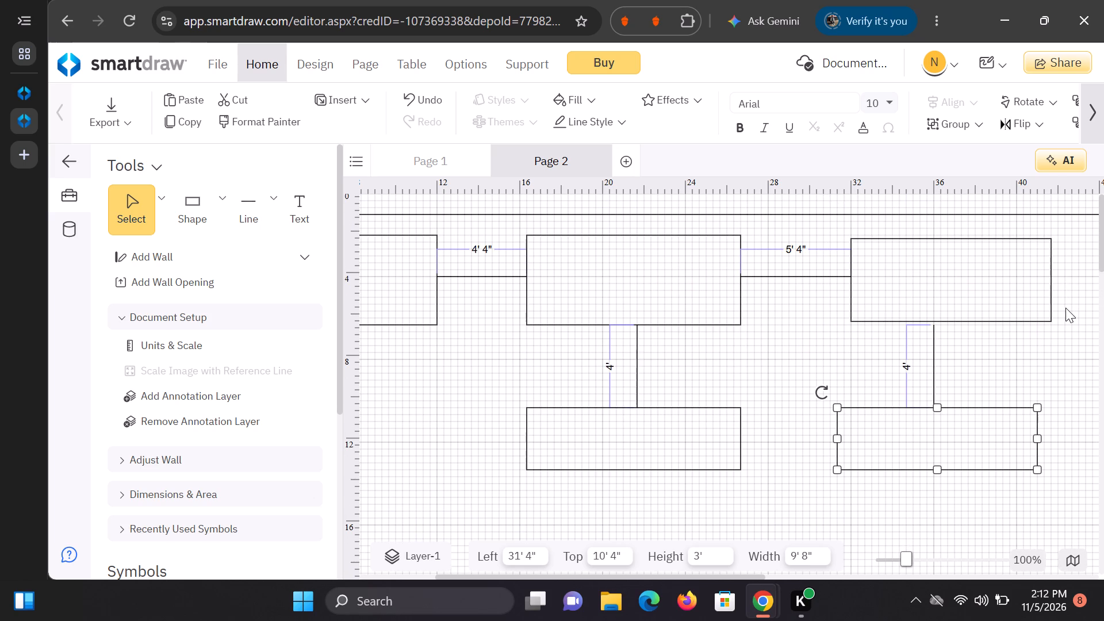
# Draw a stepped shape connector 8' 8" high and 3' 4" wide from the first rectangle's bottom edge, at 5' 8" left.
pyautogui.moveTo(1096, 320); pyautogui.dragTo(1103, 324)
pyautogui.moveTo(382, 447); pyautogui.dragTo(345, 446)
pyautogui.scroll(-1, 557, 402)
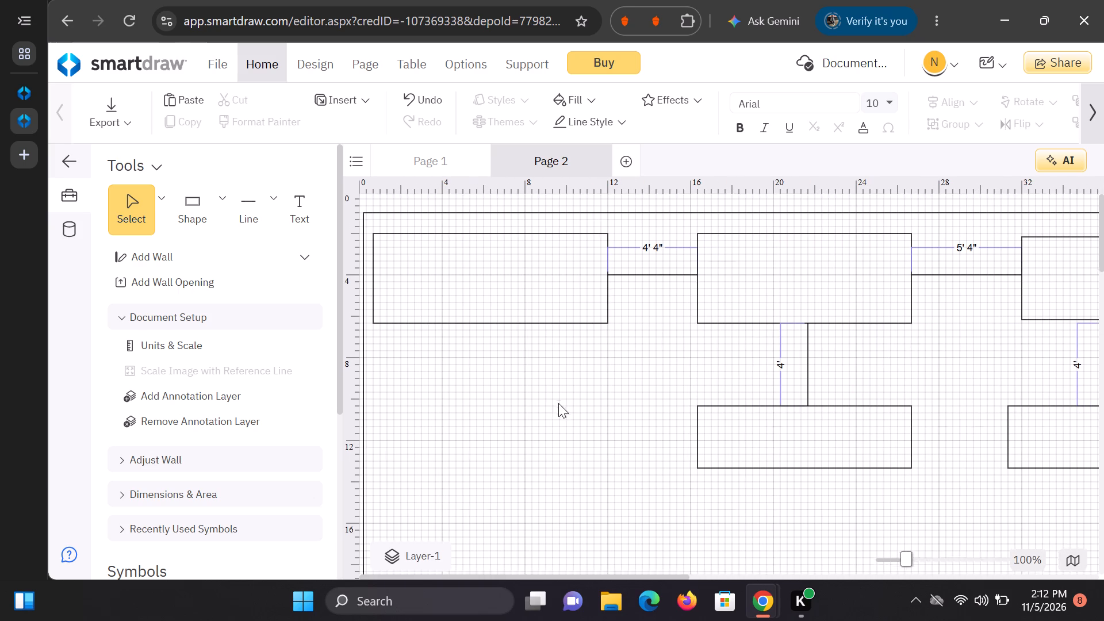
pyautogui.scroll(-2, 558, 403)
pyautogui.scroll(3, 560, 408)
pyautogui.scroll(-1, 560, 408)
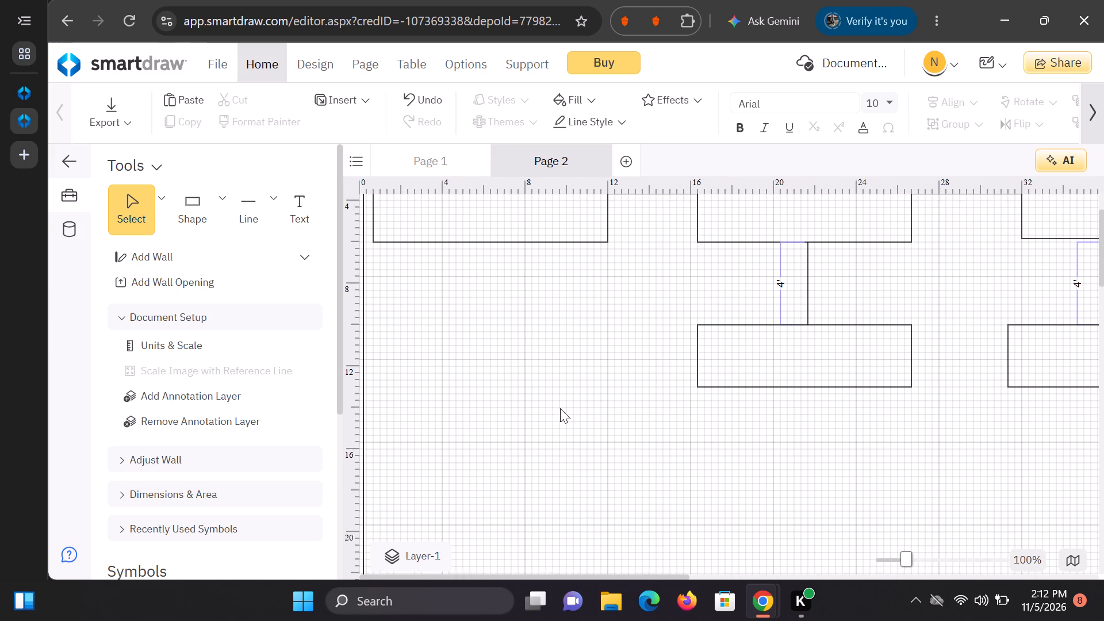
pyautogui.click(275, 218)
pyautogui.click(324, 320)
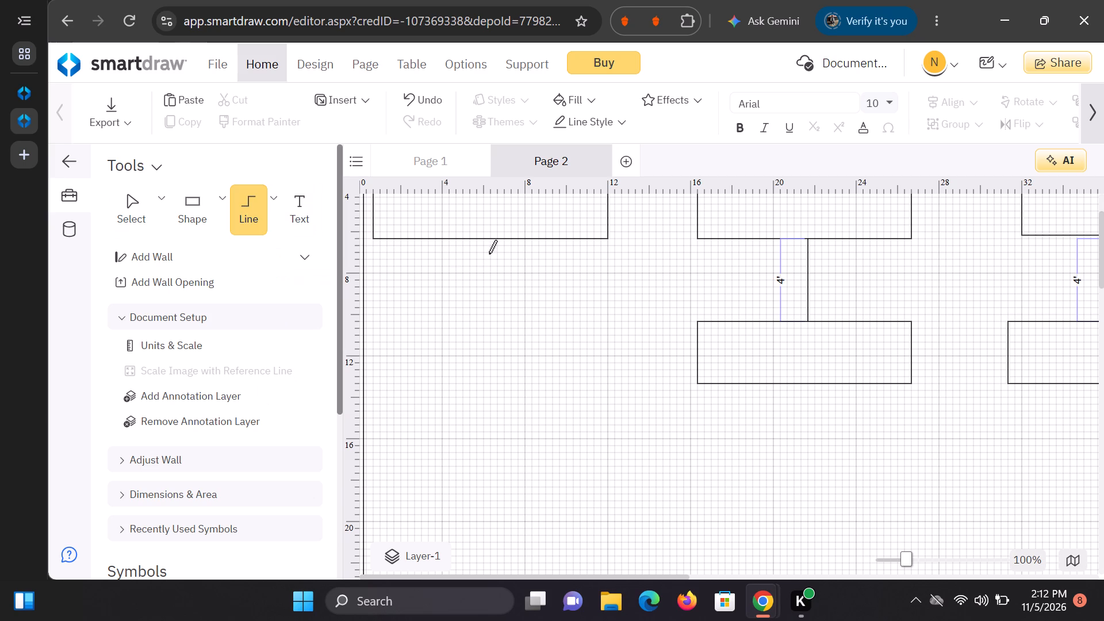
pyautogui.click(478, 243)
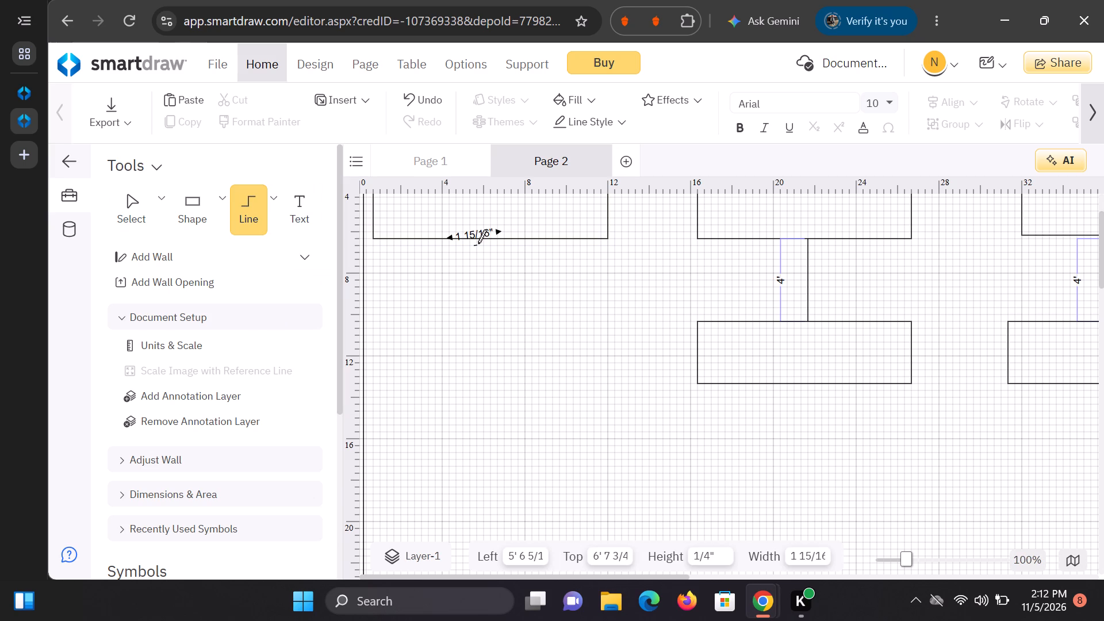
pyautogui.moveTo(478, 240); pyautogui.dragTo(481, 315)
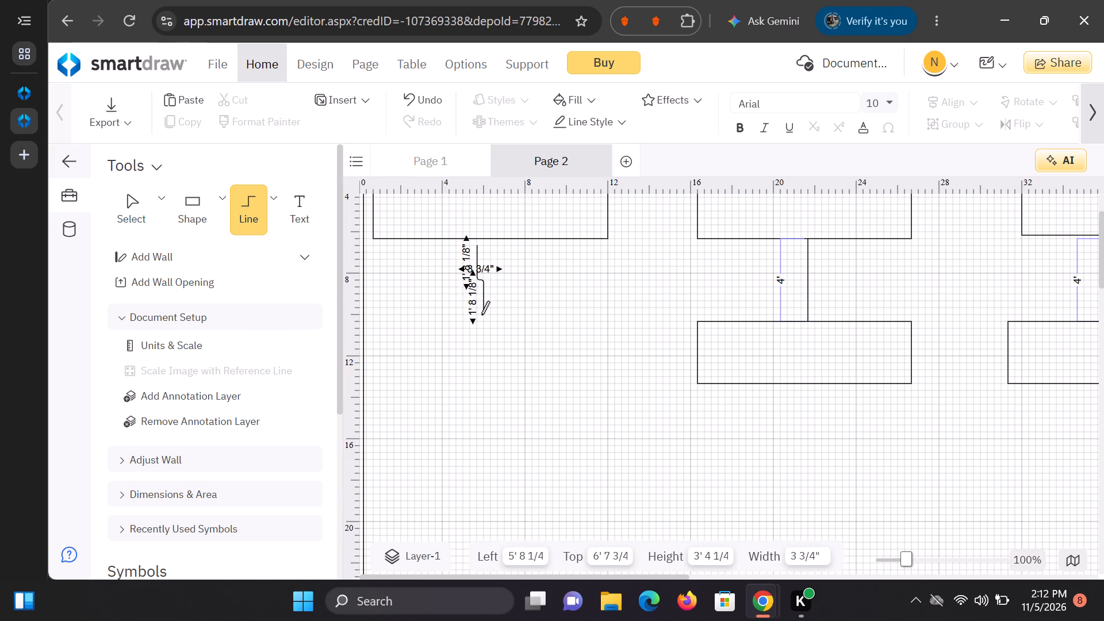
pyautogui.moveTo(481, 315); pyautogui.dragTo(543, 417)
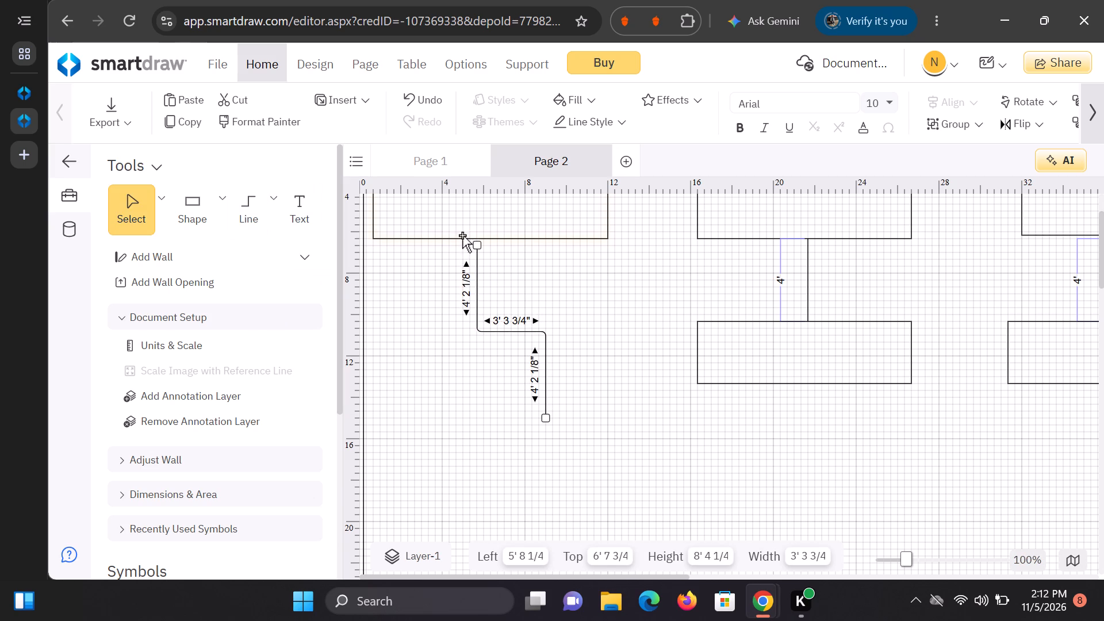
pyautogui.moveTo(477, 245); pyautogui.dragTo(474, 239)
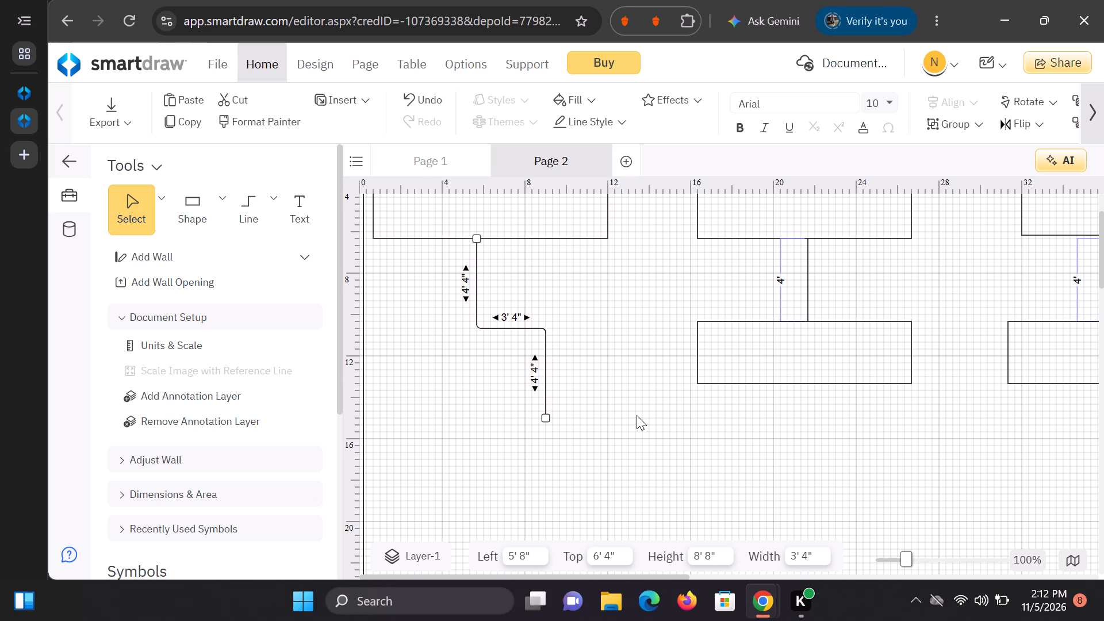
# Insert a 6 x 6 Room symbol from Room Outlines onto the page.
pyautogui.scroll(-1, 637, 407)
pyautogui.scroll(-7, 297, 423)
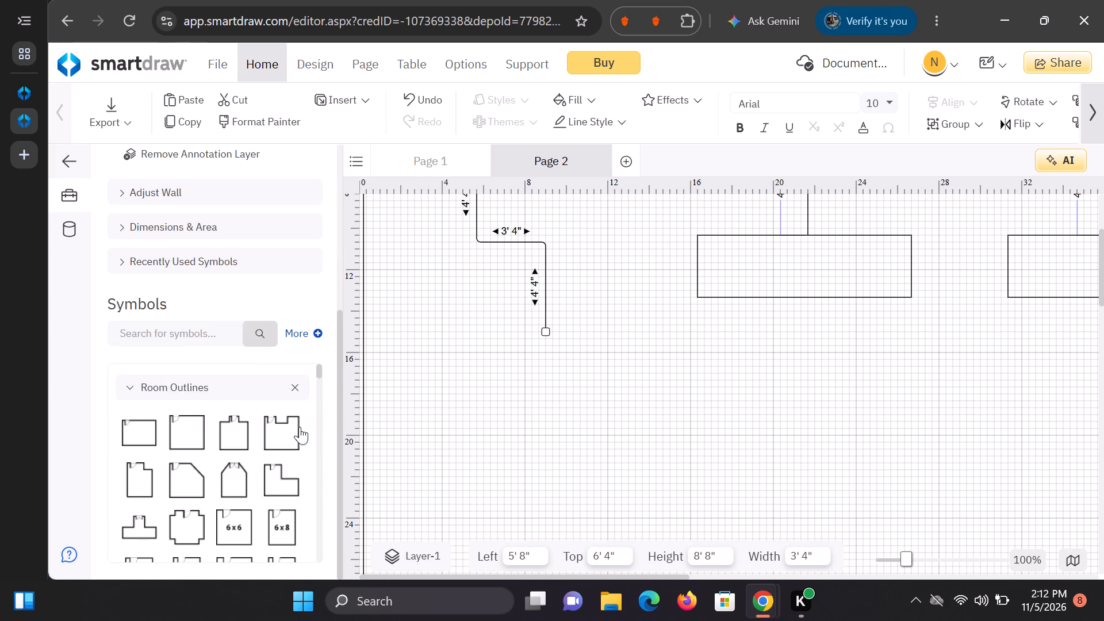
pyautogui.scroll(-2, 300, 427)
pyautogui.scroll(-3, 260, 492)
pyautogui.scroll(1, 260, 492)
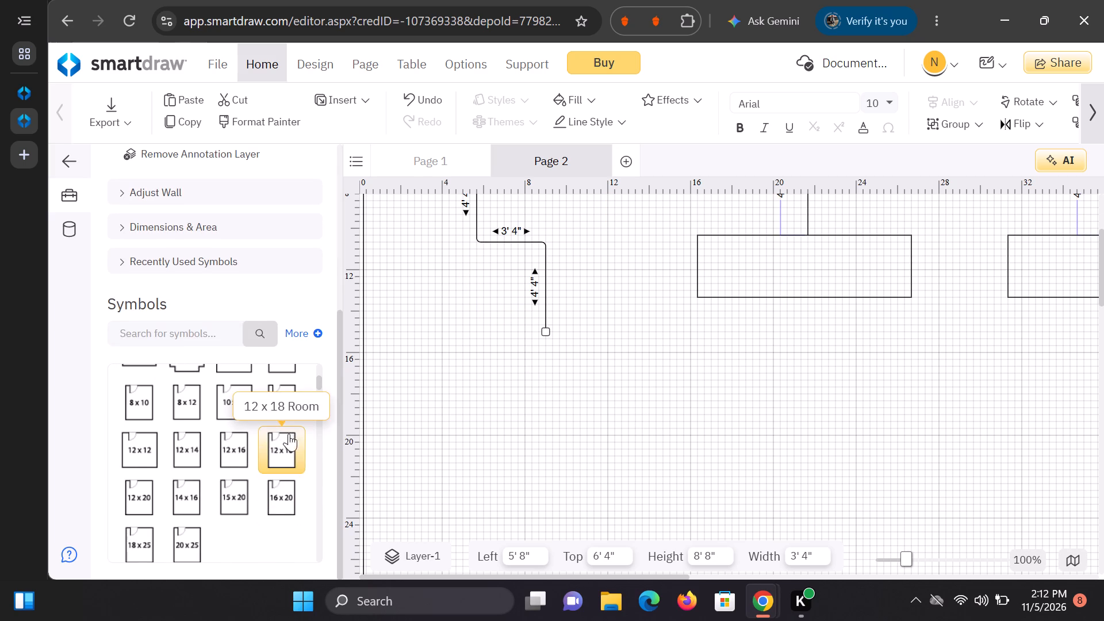
pyautogui.scroll(1, 224, 412)
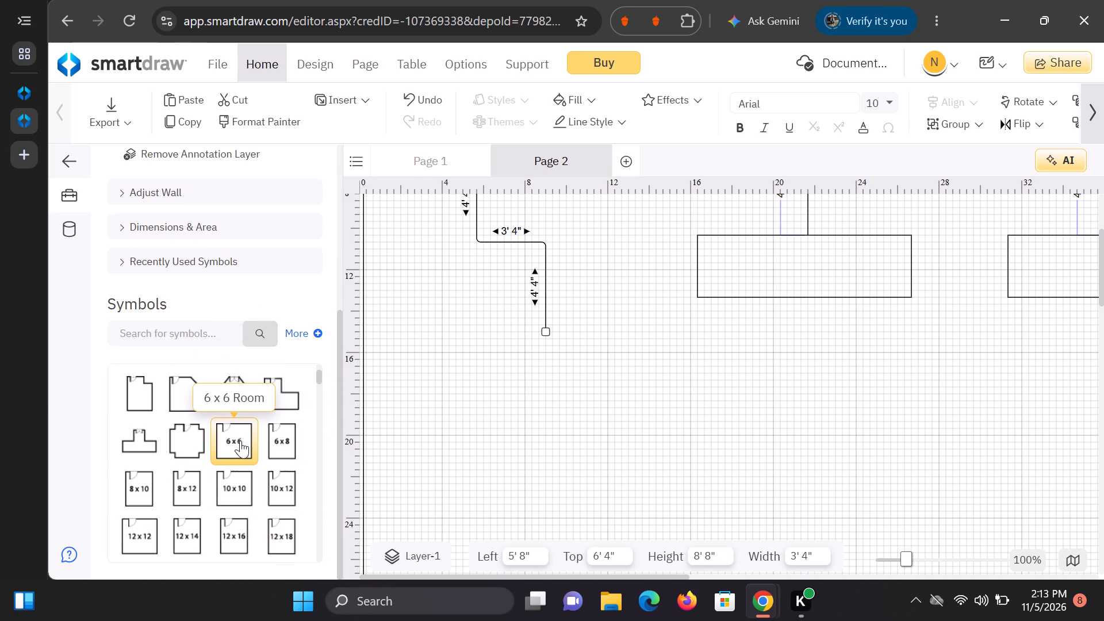
pyautogui.click(237, 442)
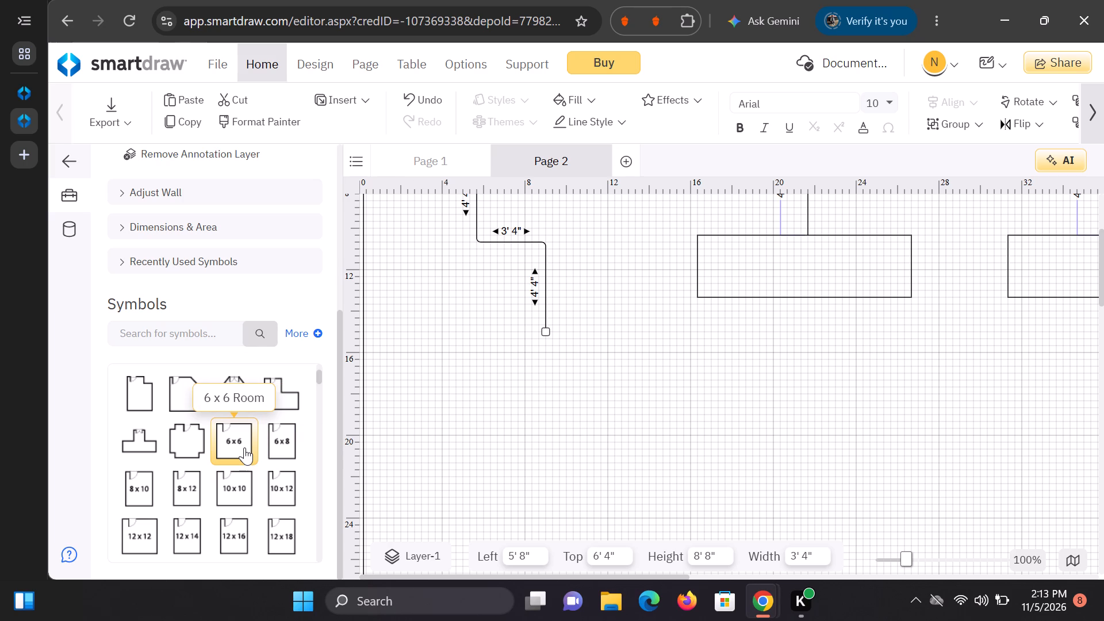
pyautogui.click(244, 447)
pyautogui.moveTo(245, 444); pyautogui.dragTo(237, 453)
pyautogui.scroll(2, 446, 386)
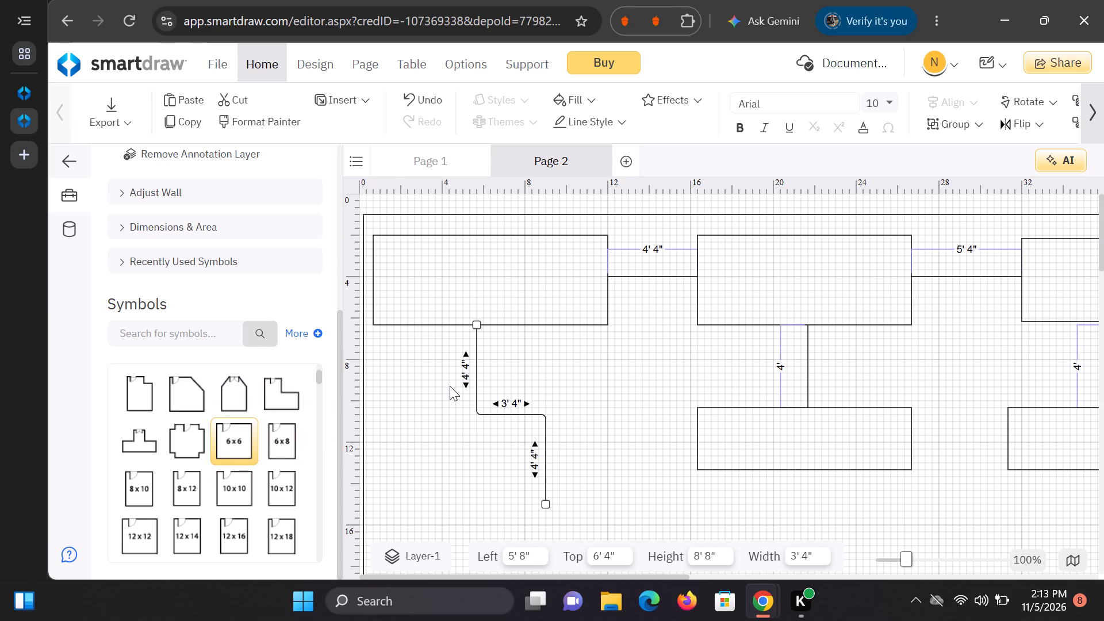
pyautogui.scroll(1, 448, 388)
pyautogui.doubleClick(244, 452)
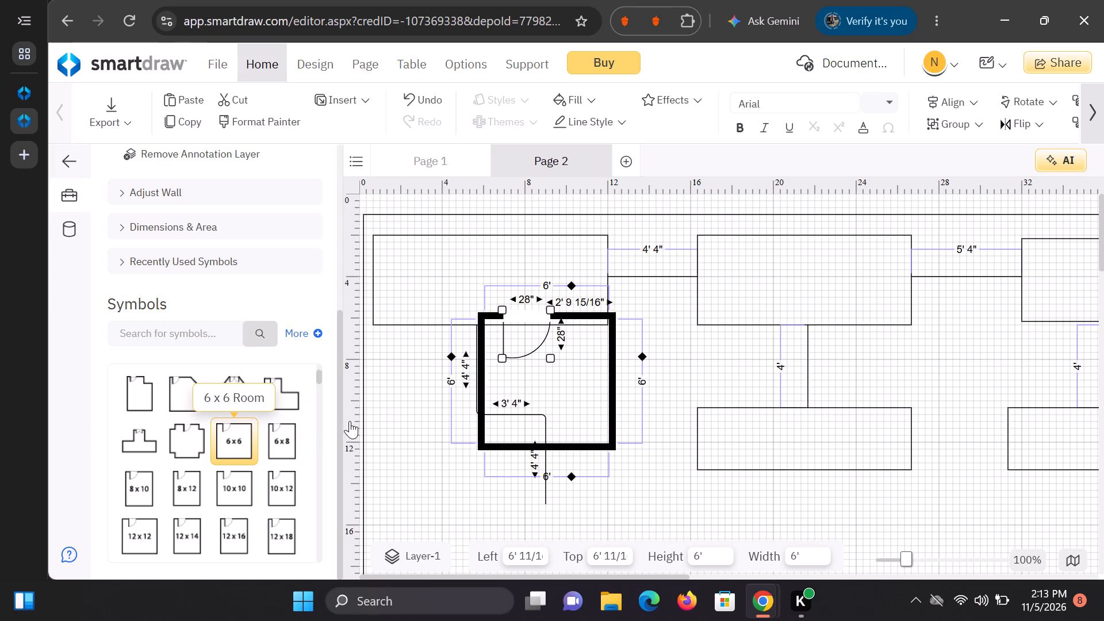
# Move the 6 x 6 room to 7' left and 15' 4" top, under the lower end of the stepped connector.
pyautogui.moveTo(612, 370); pyautogui.dragTo(612, 427)
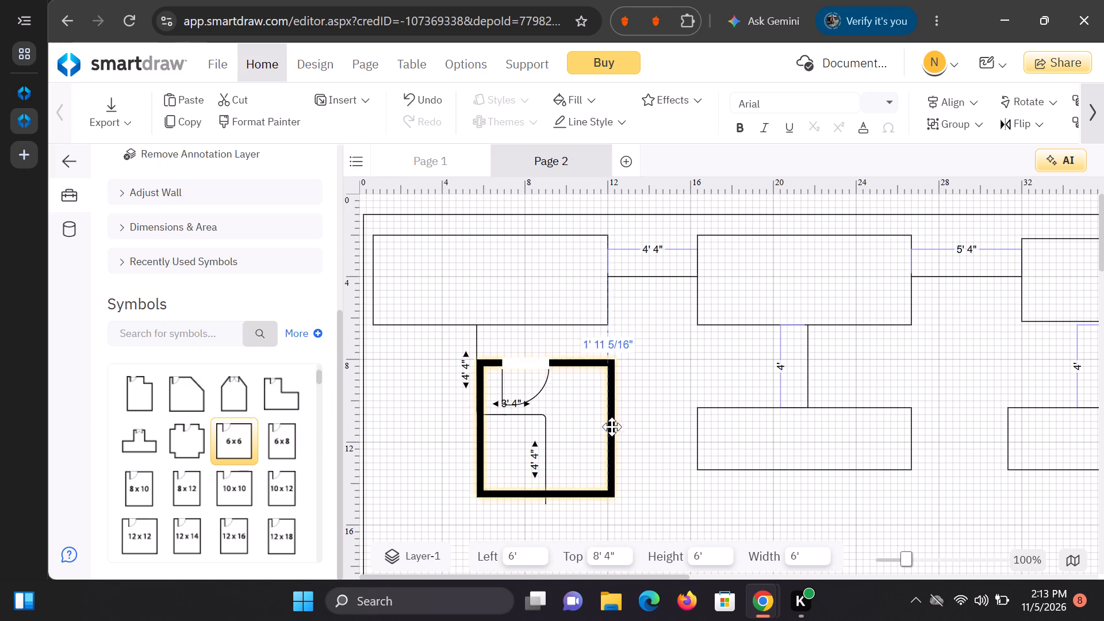
pyautogui.moveTo(612, 427); pyautogui.dragTo(634, 554)
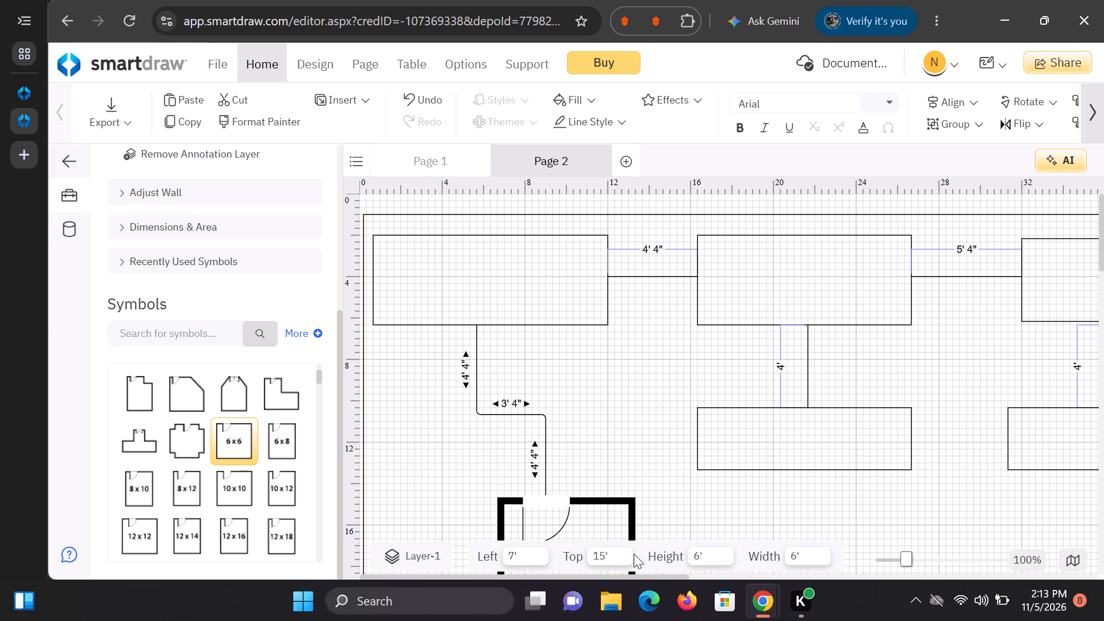
pyautogui.moveTo(634, 554); pyautogui.dragTo(632, 566)
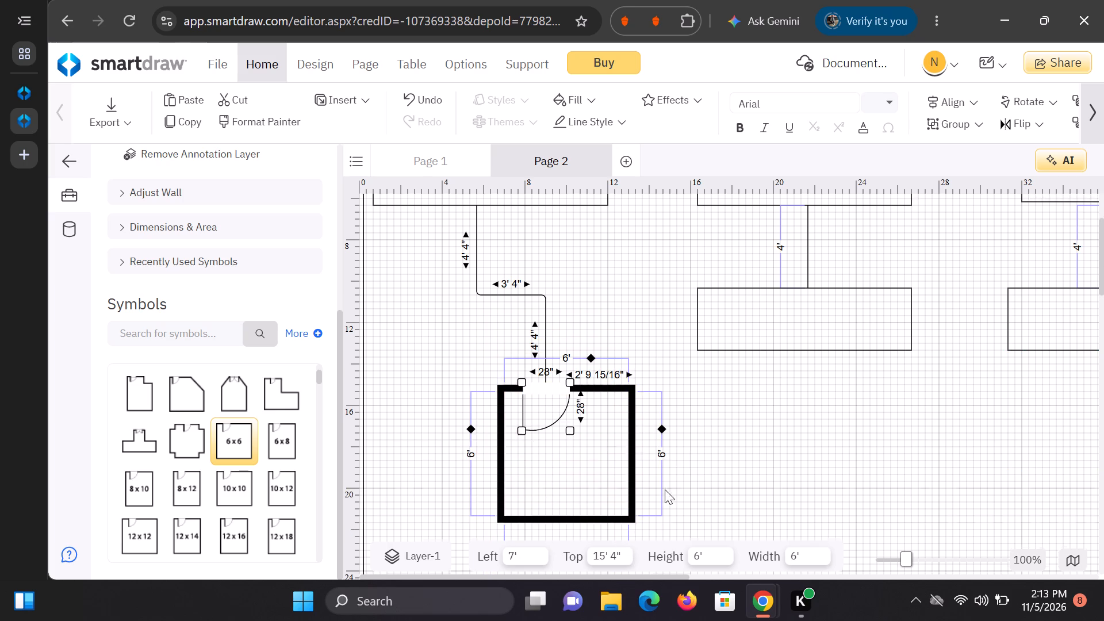
# Insert a 28" door on the bottom edge of the middle lower rectangle, at 212" left and 136" top.
pyautogui.scroll(-1, 704, 428)
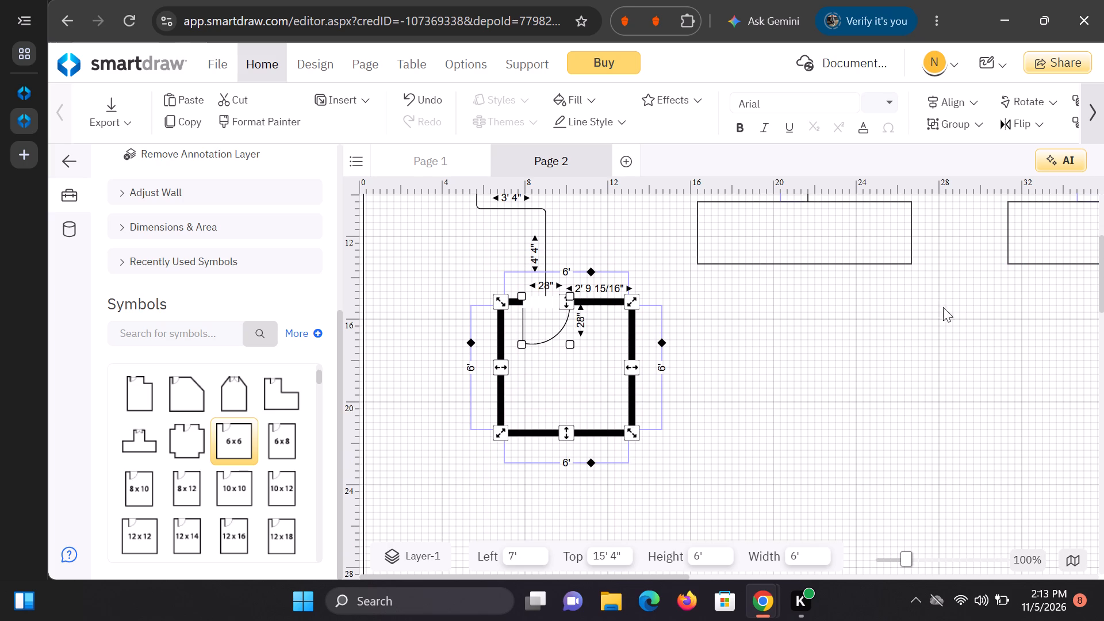
pyautogui.scroll(2, 240, 462)
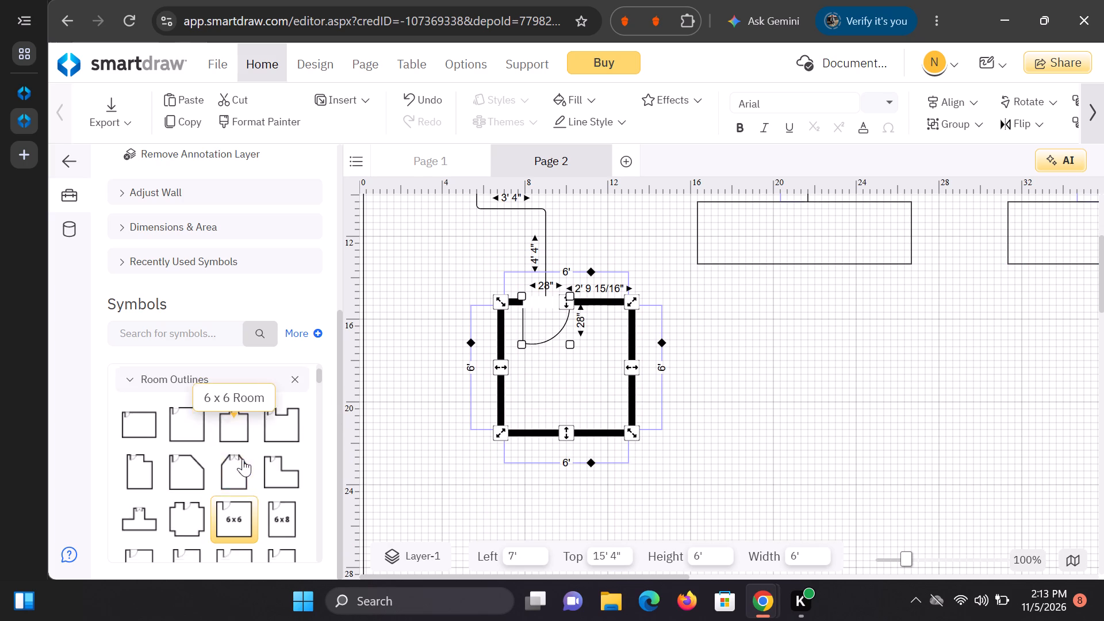
pyautogui.scroll(8, 244, 455)
pyautogui.scroll(-4, 244, 433)
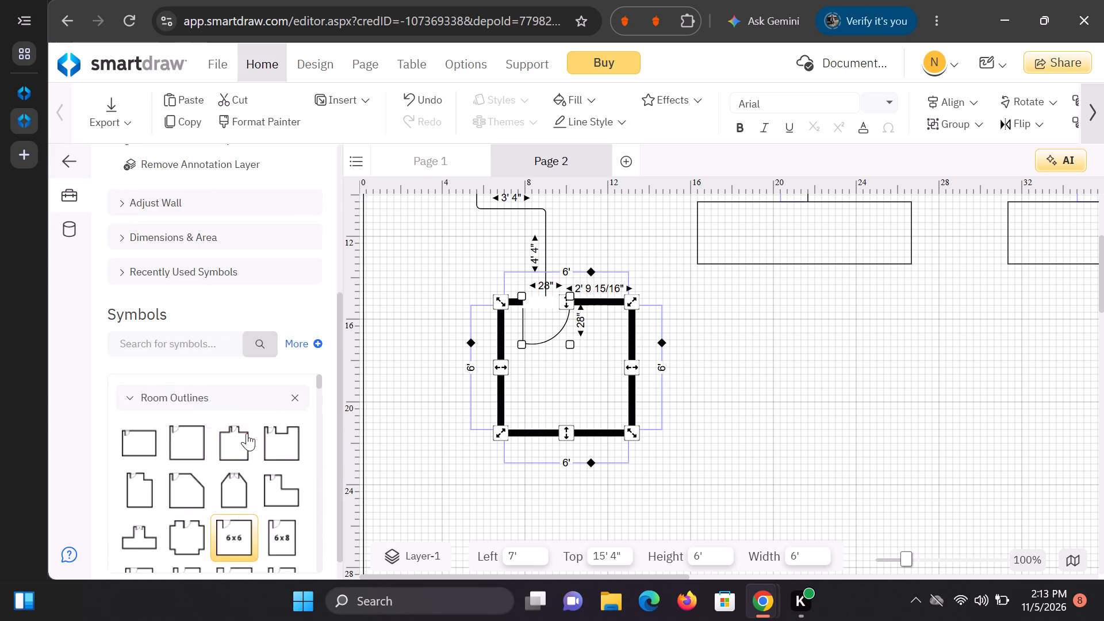
pyautogui.scroll(-6, 254, 422)
pyautogui.scroll(1, 170, 444)
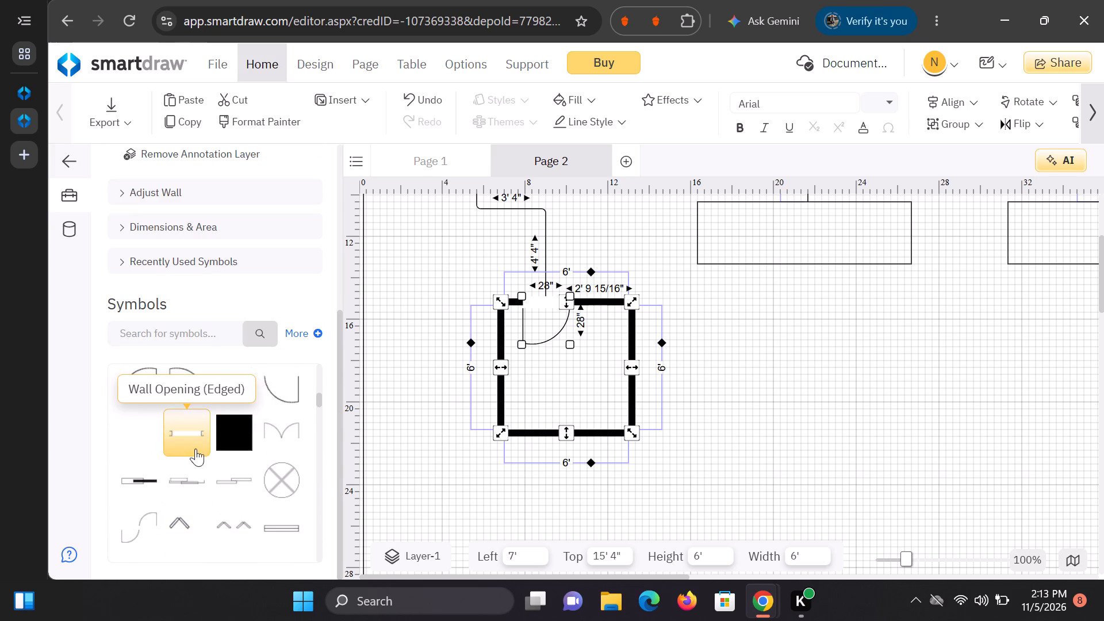
pyautogui.click(186, 381)
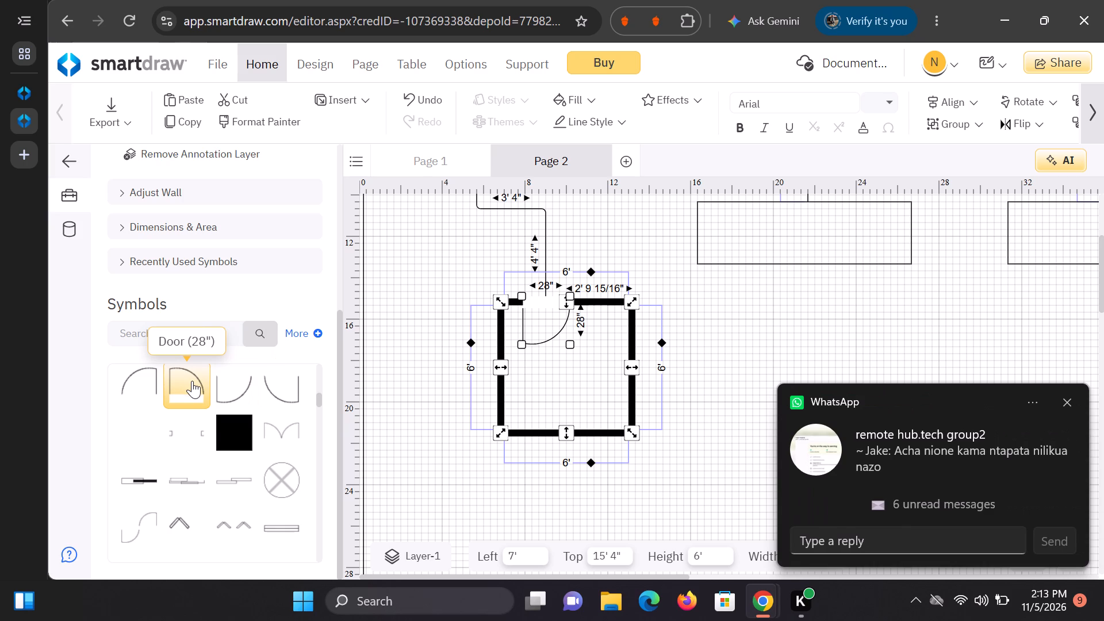
pyautogui.doubleClick(194, 381)
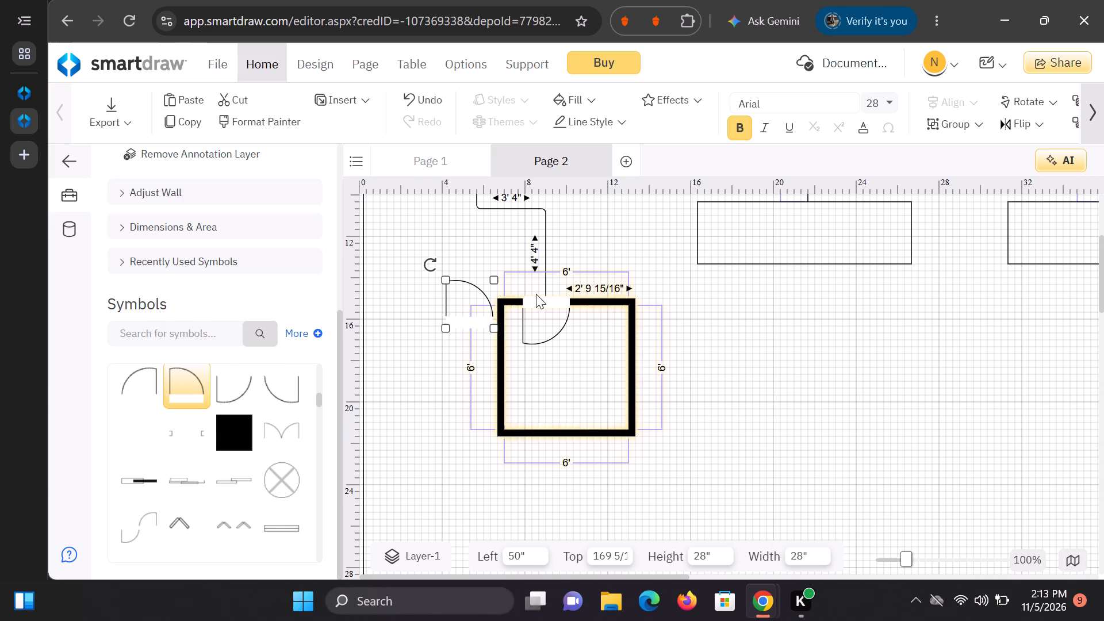
pyautogui.moveTo(467, 283); pyautogui.dragTo(799, 248)
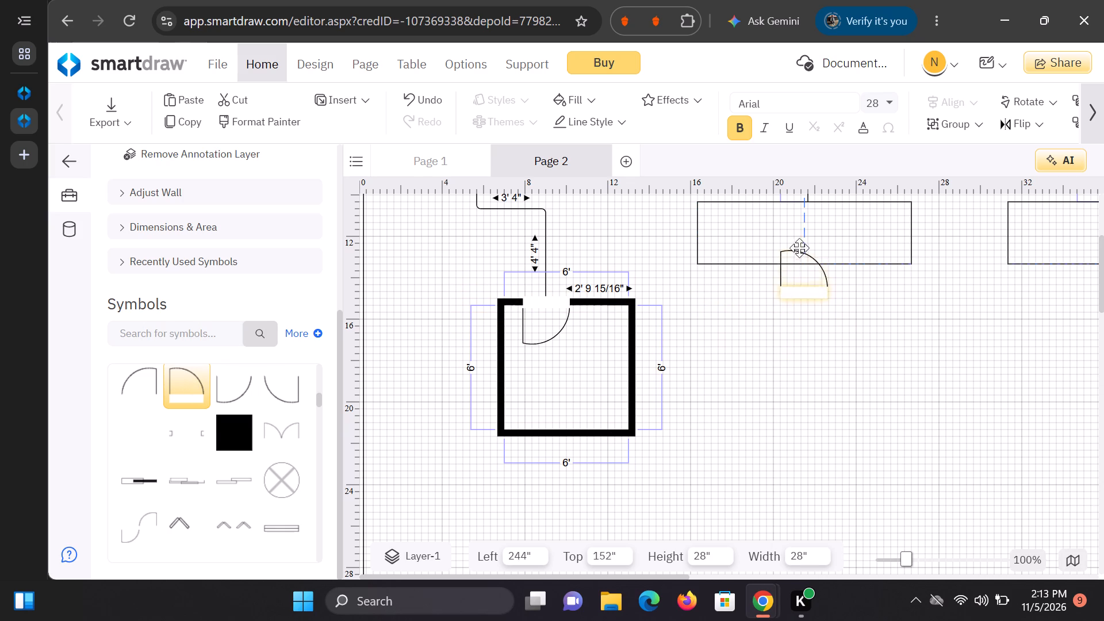
pyautogui.moveTo(799, 248); pyautogui.dragTo(751, 225)
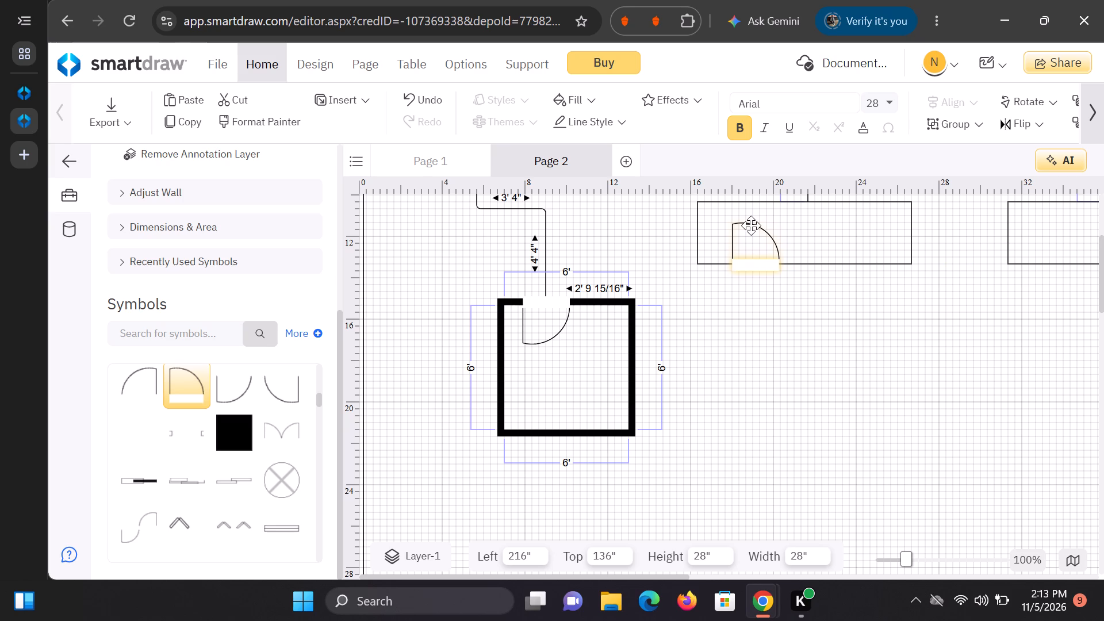
pyautogui.moveTo(751, 225); pyautogui.dragTo(750, 225)
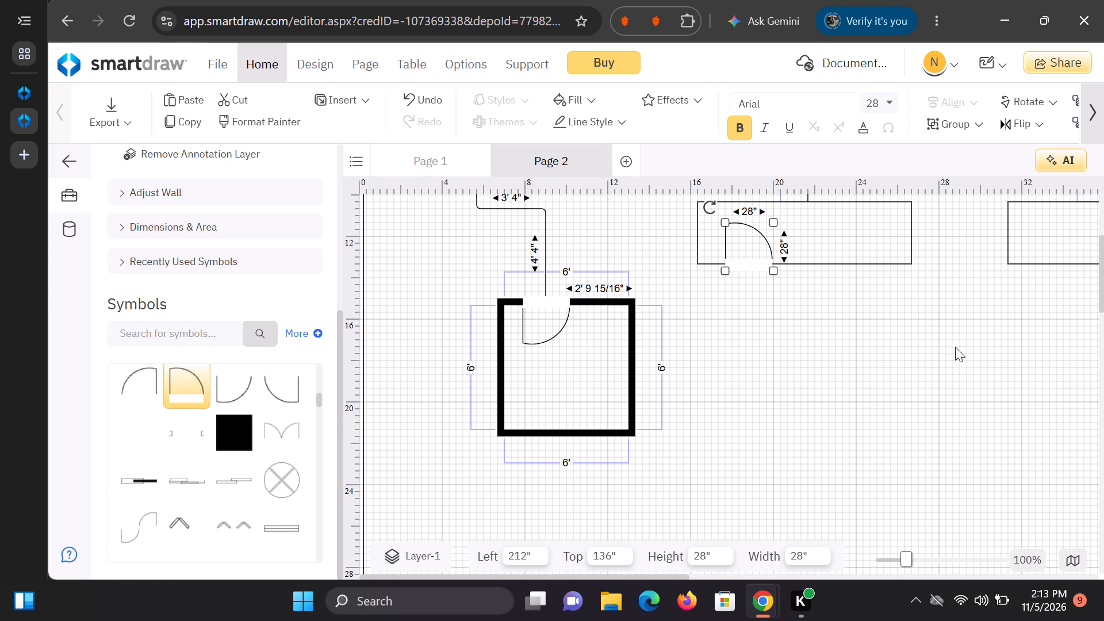
# Draw a stepped connector about 2' 4" high and 1' 4" wide down from the 28" door on the middle rectangle.
pyautogui.scroll(-1, 237, 373)
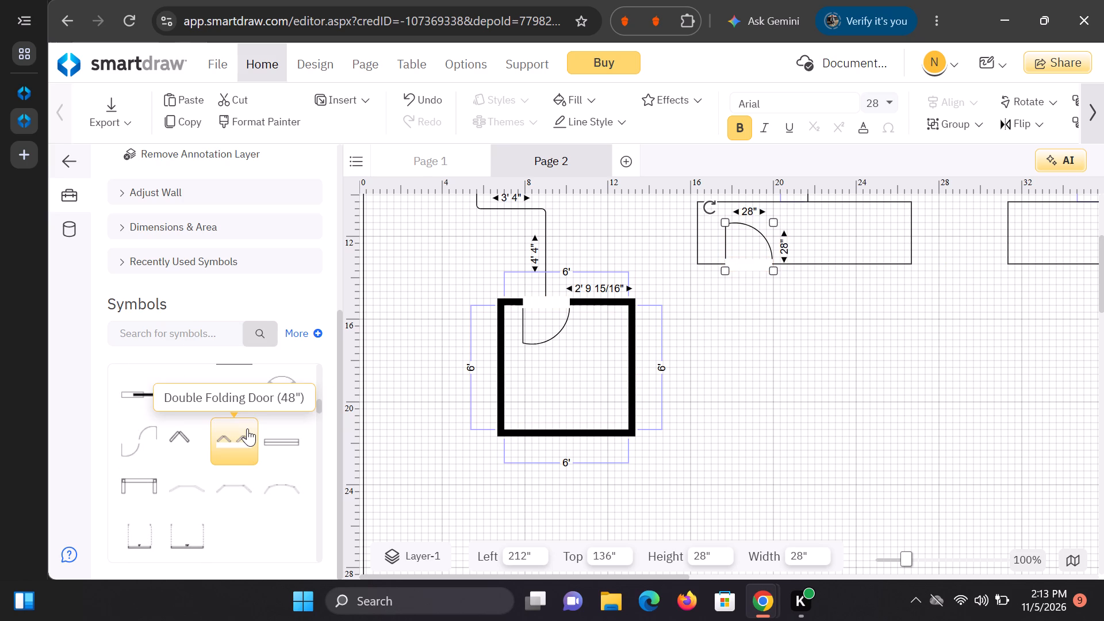
pyautogui.scroll(-3, 247, 428)
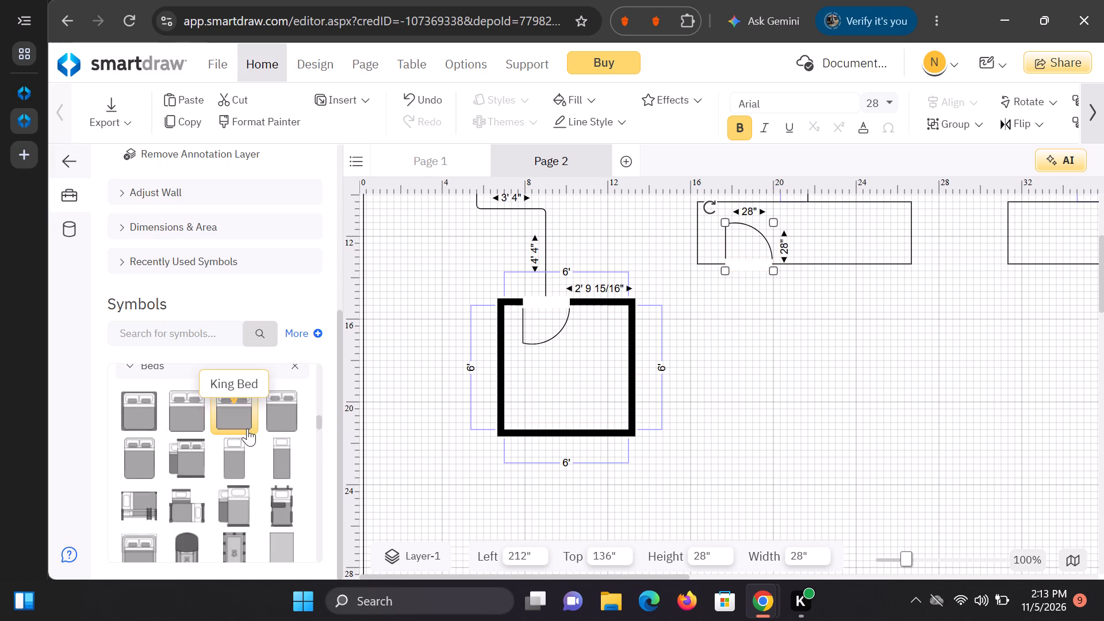
pyautogui.scroll(9, 247, 428)
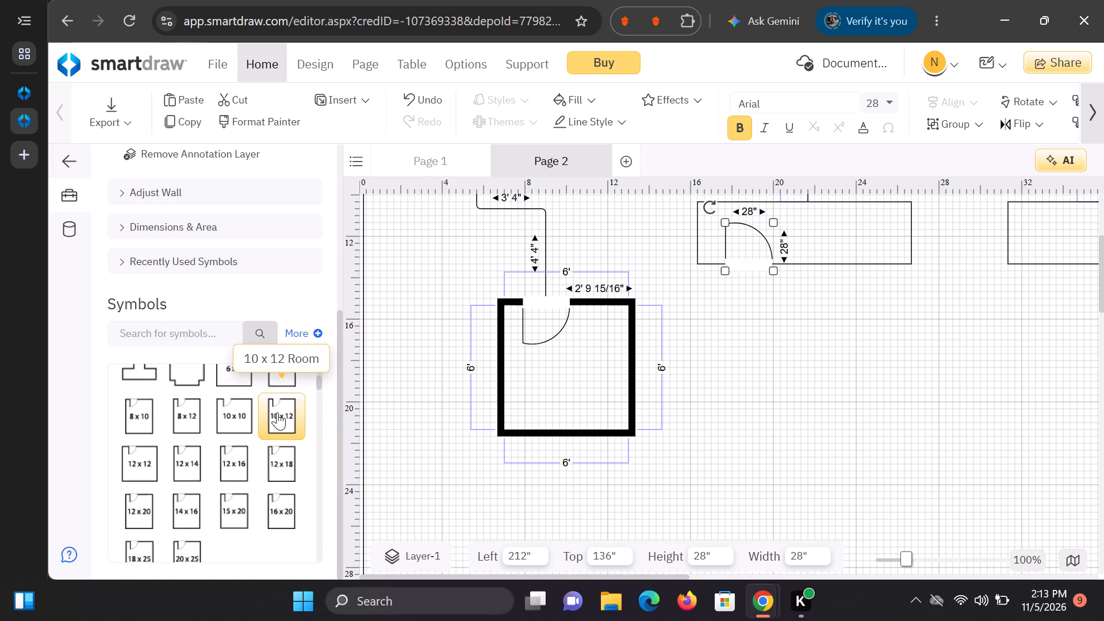
pyautogui.scroll(1, 277, 412)
pyautogui.scroll(3, 264, 336)
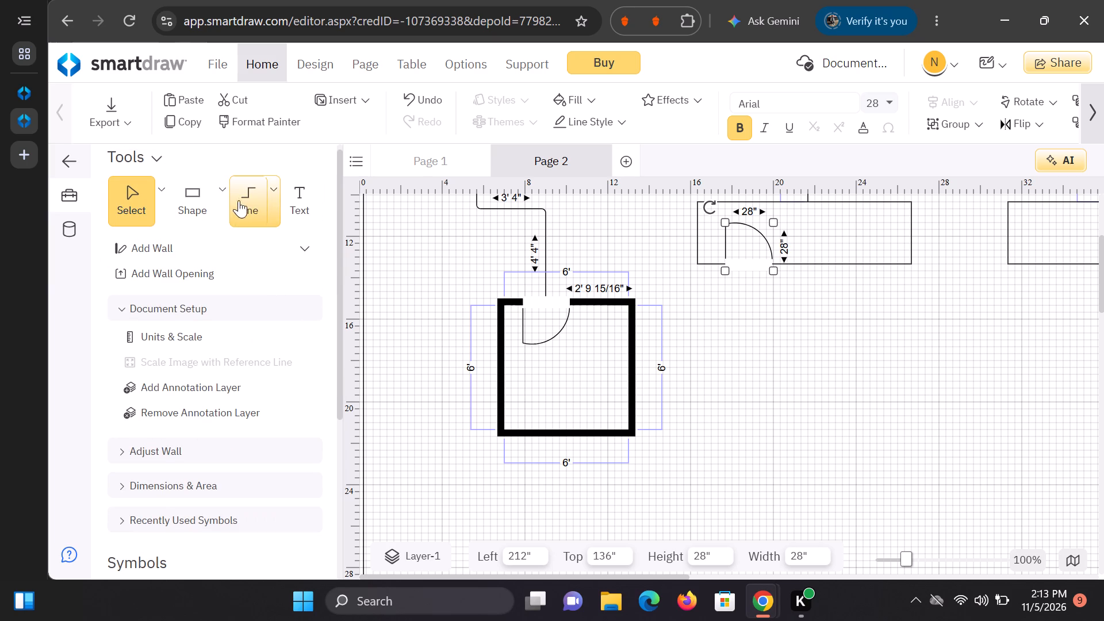
pyautogui.click(274, 188)
pyautogui.click(300, 306)
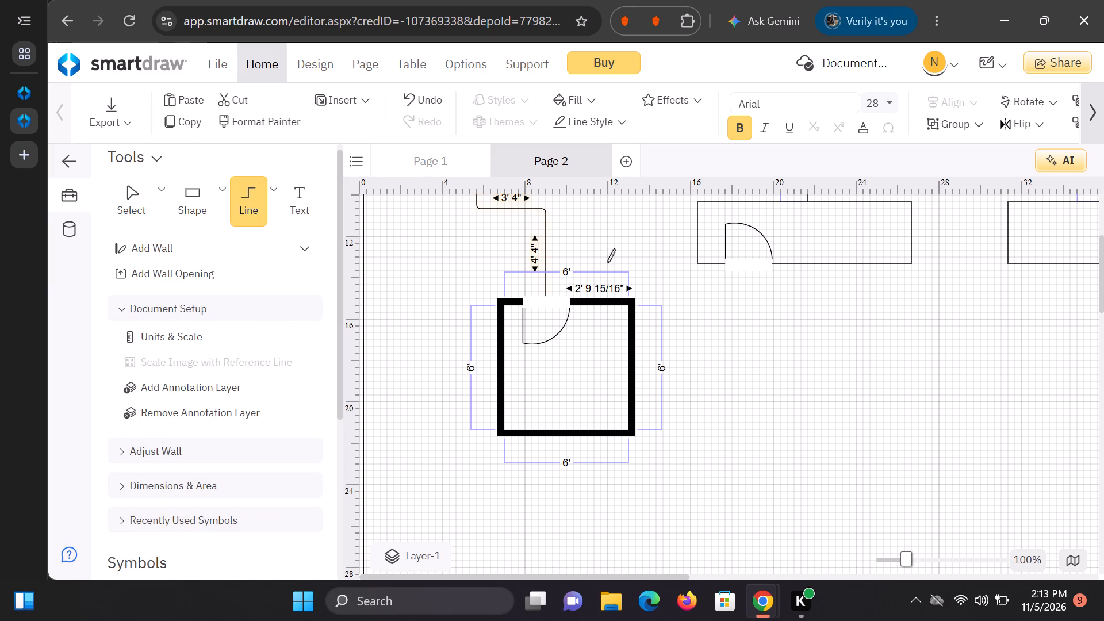
pyautogui.moveTo(747, 269); pyautogui.dragTo(753, 309)
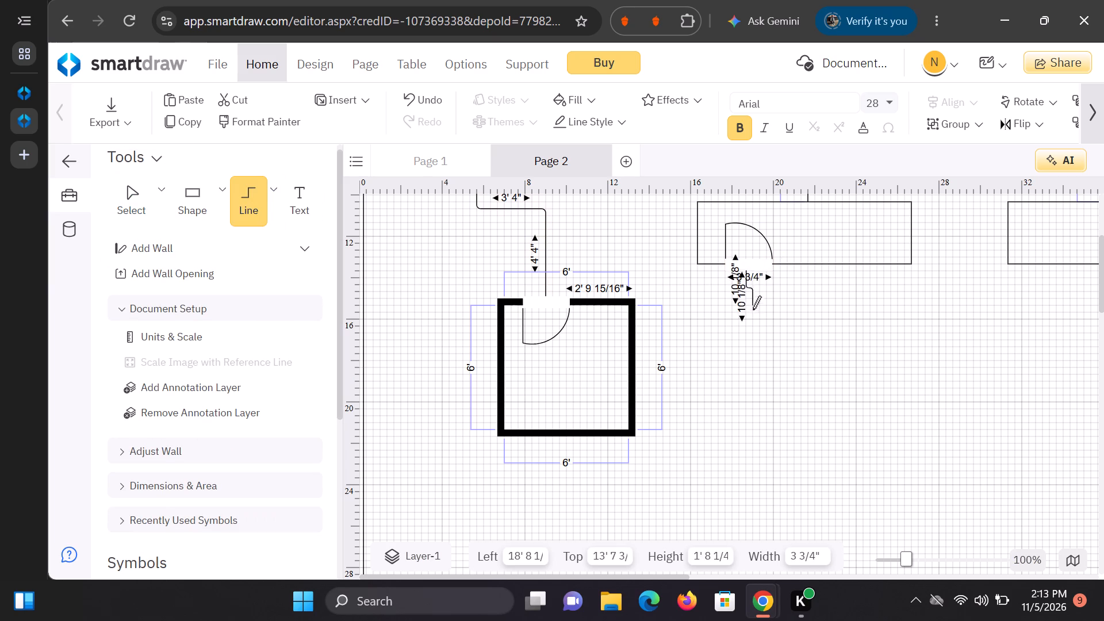
pyautogui.moveTo(753, 309); pyautogui.dragTo(787, 312)
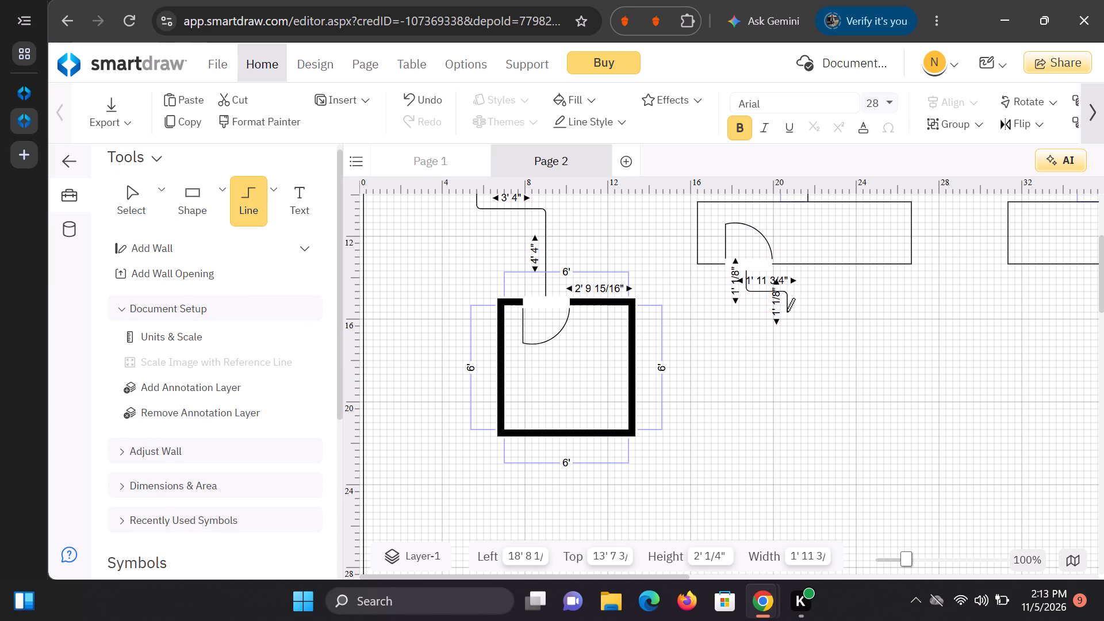
pyautogui.moveTo(787, 312); pyautogui.dragTo(775, 317)
# Insert the plain rectangular room from Room Outlines, 20' wide and 15' high, onto the page.
pyautogui.scroll(1, 197, 358)
pyautogui.scroll(-4, 198, 354)
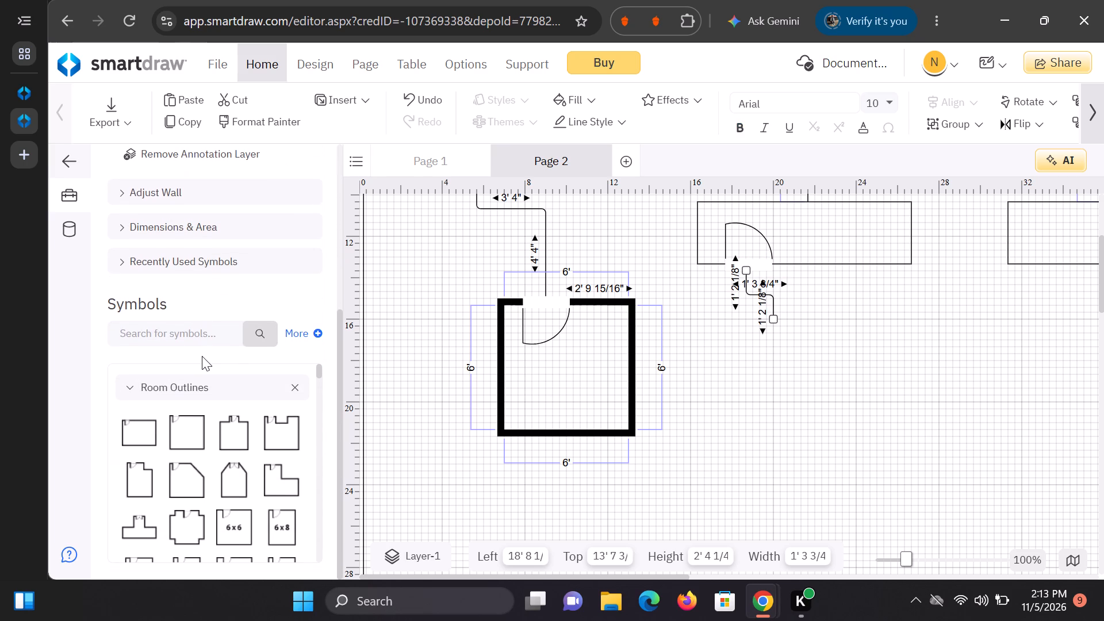
pyautogui.scroll(-4, 202, 356)
pyautogui.scroll(4, 213, 357)
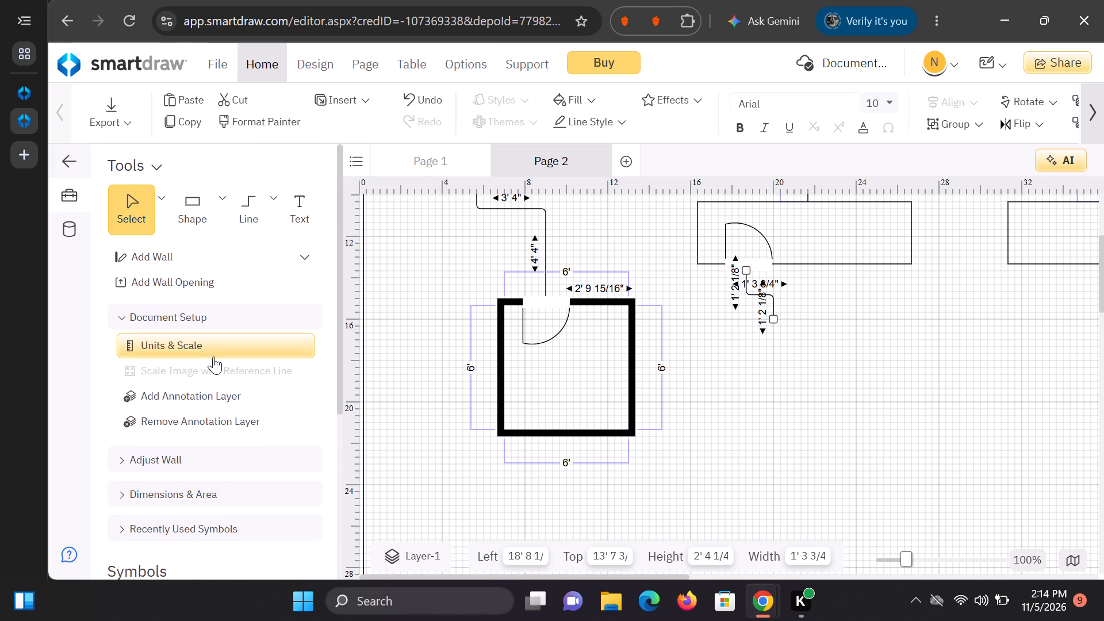
pyautogui.scroll(-10, 213, 362)
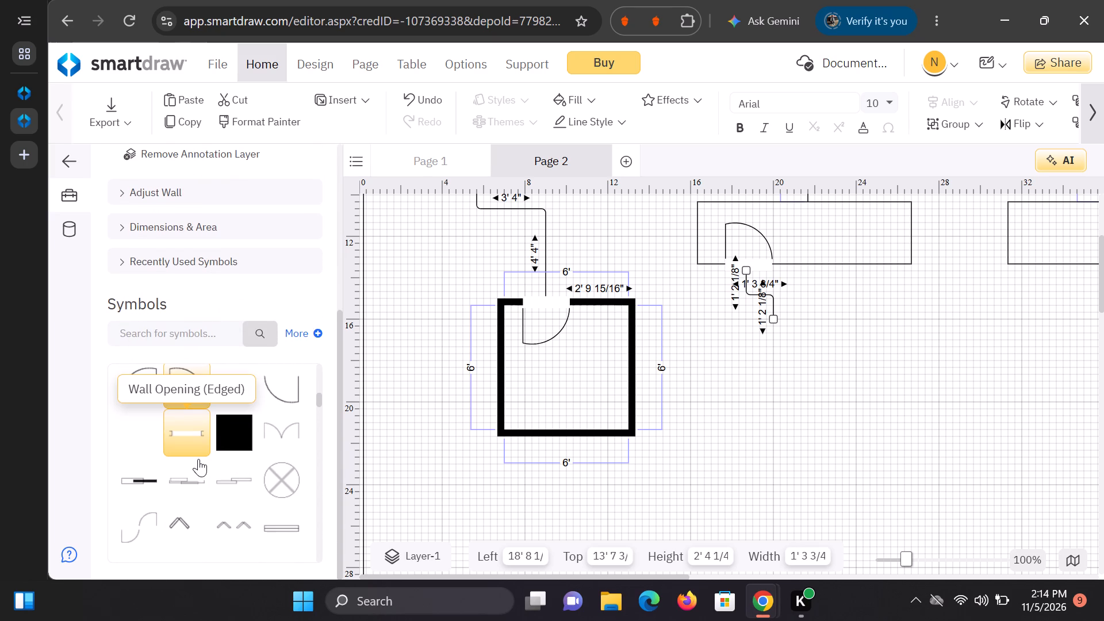
pyautogui.scroll(-4, 198, 459)
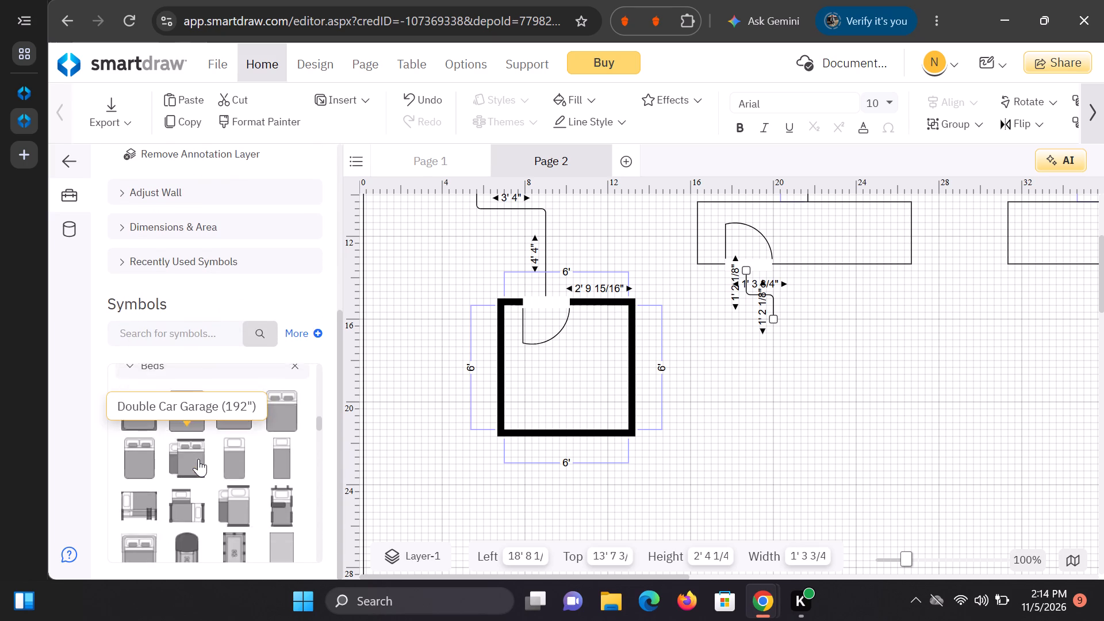
pyautogui.scroll(-1, 198, 459)
pyautogui.scroll(8, 198, 459)
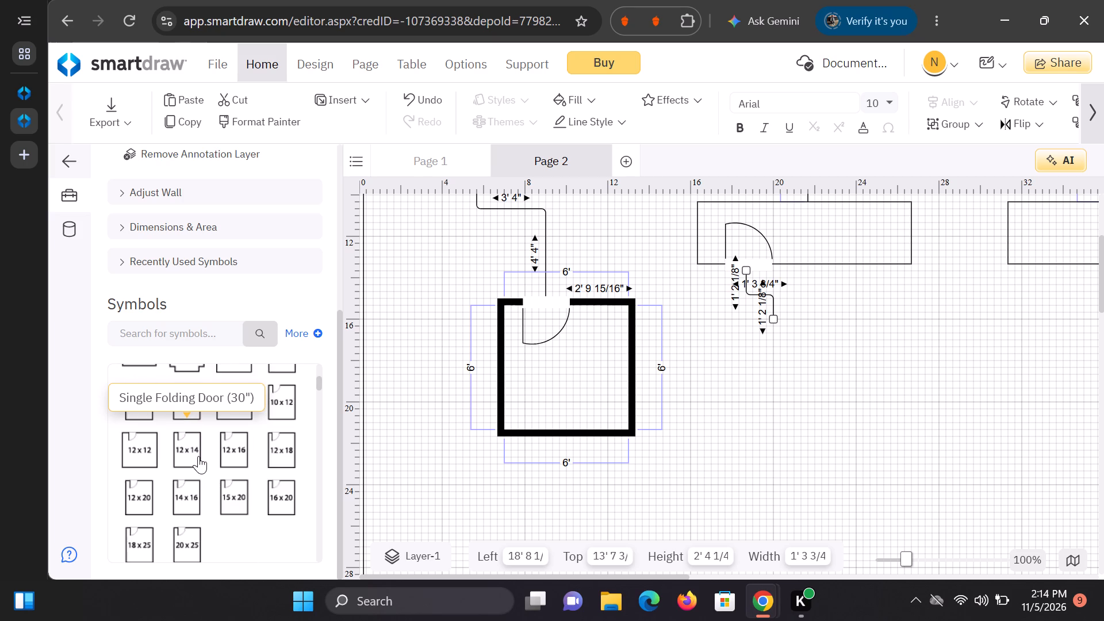
pyautogui.scroll(4, 198, 456)
pyautogui.scroll(-2, 198, 453)
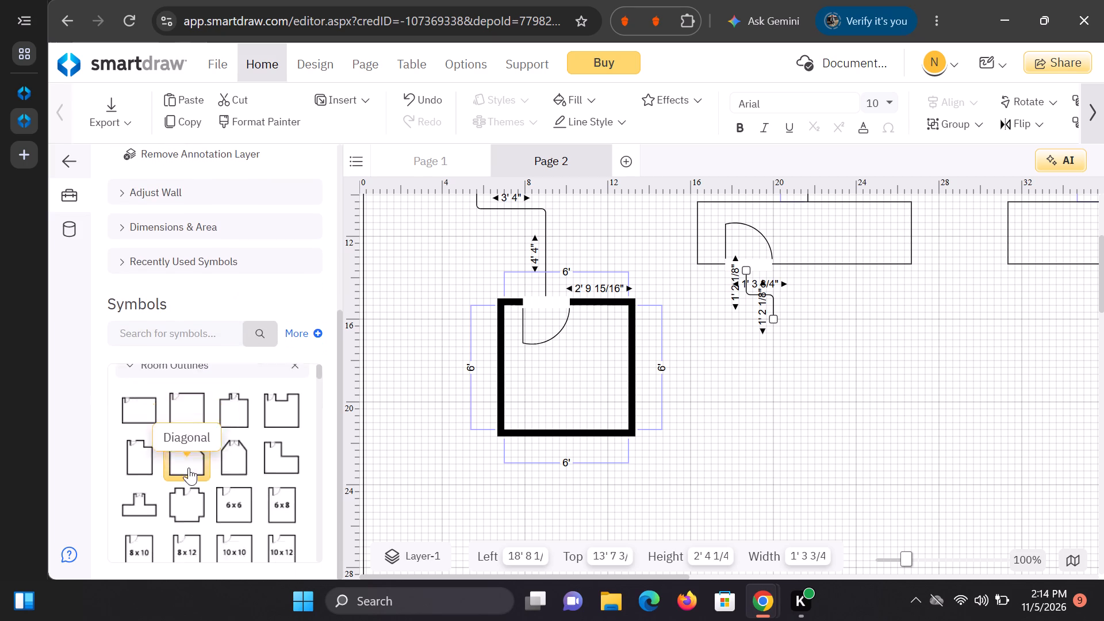
pyautogui.scroll(-1, 189, 467)
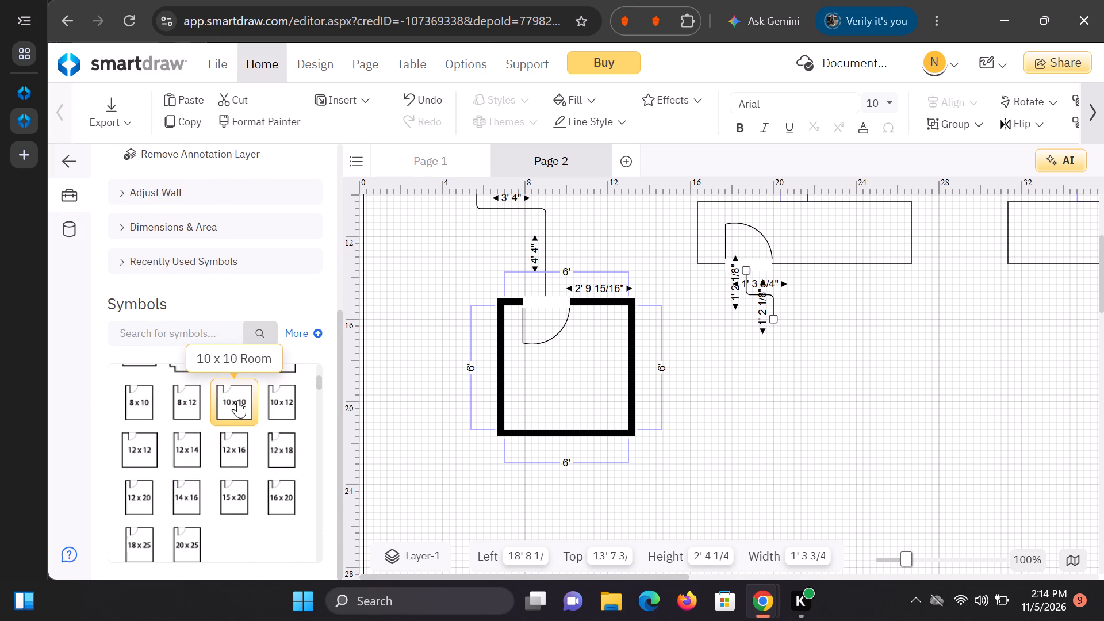
pyautogui.scroll(1, 237, 400)
pyautogui.scroll(1, 265, 438)
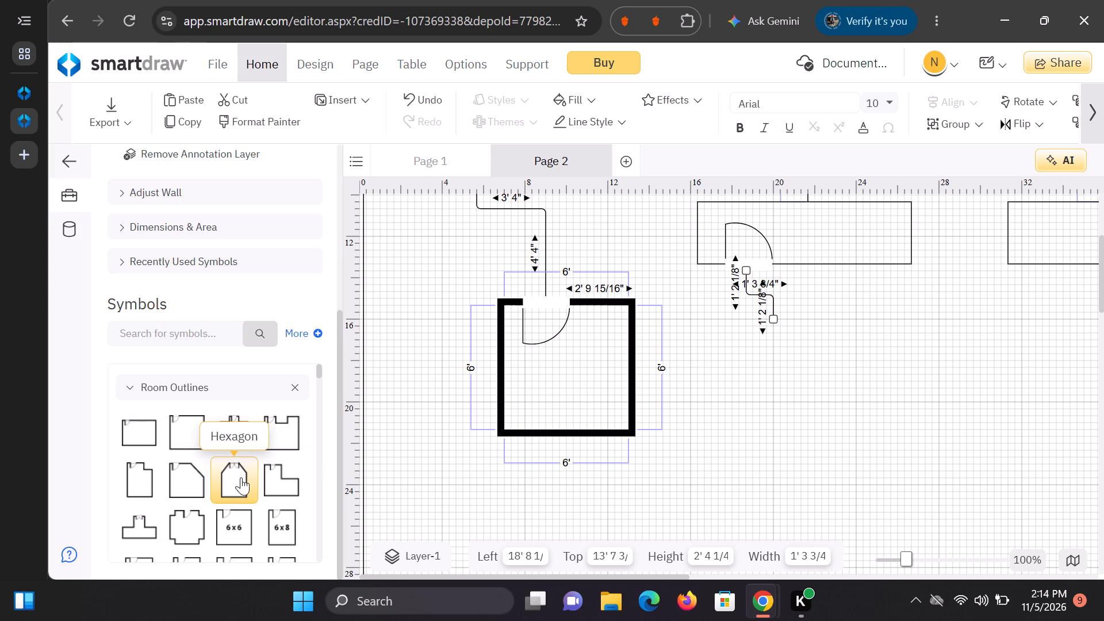
pyautogui.doubleClick(150, 434)
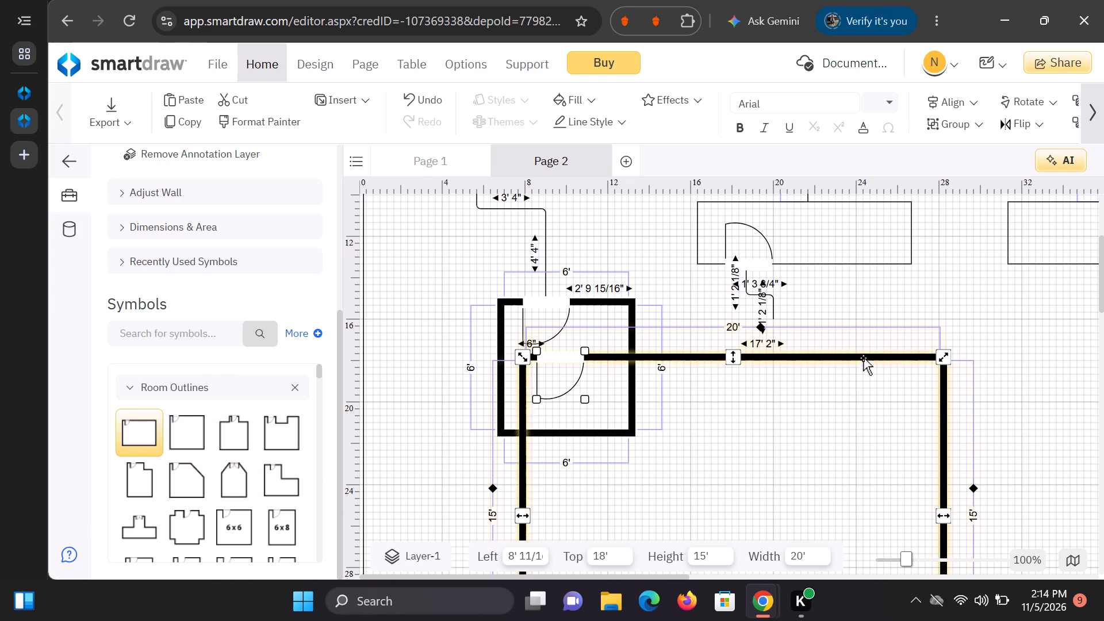
# Move the 20' by 15' room to 18' 4" left and 17' top, under the short stepped connector.
pyautogui.moveTo(861, 354); pyautogui.dragTo(1054, 355)
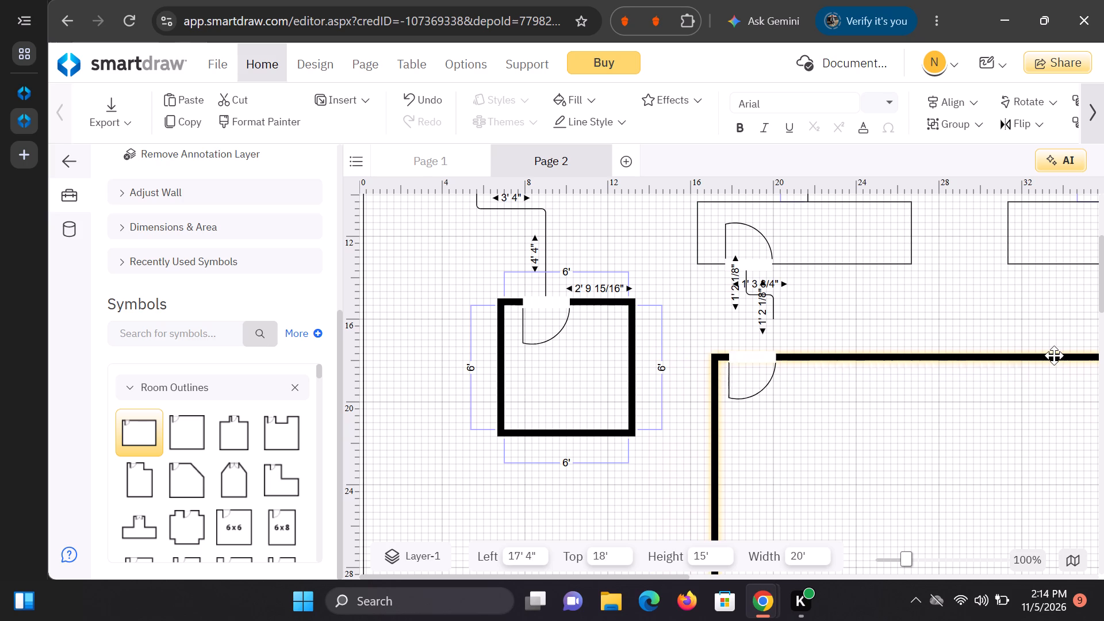
pyautogui.moveTo(1054, 355); pyautogui.dragTo(1073, 336)
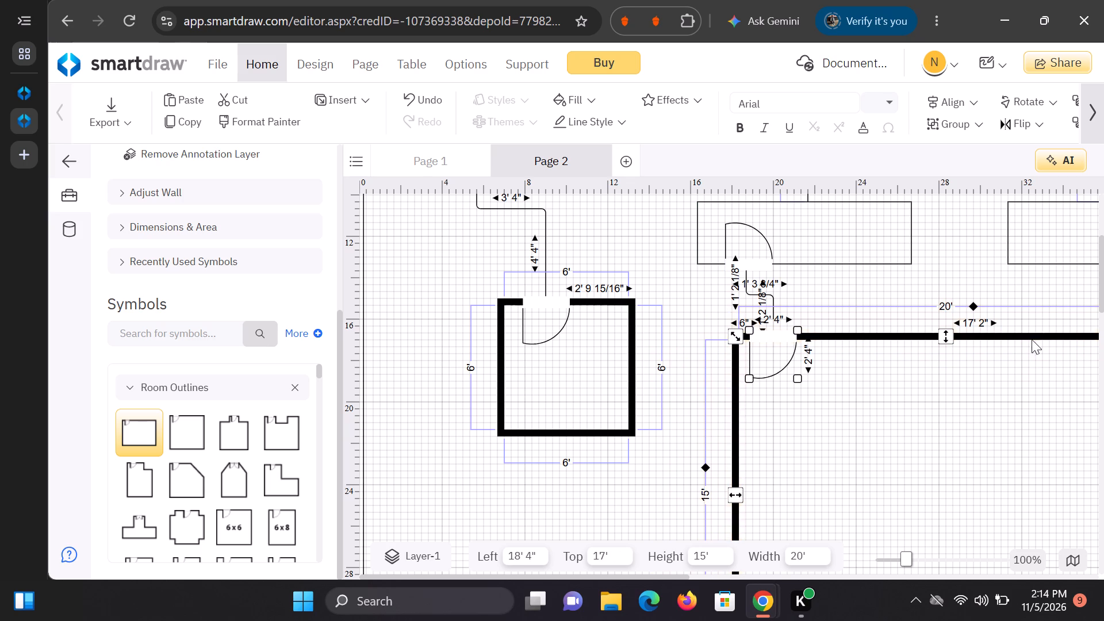
pyautogui.moveTo(1058, 302); pyautogui.dragTo(1103, 309)
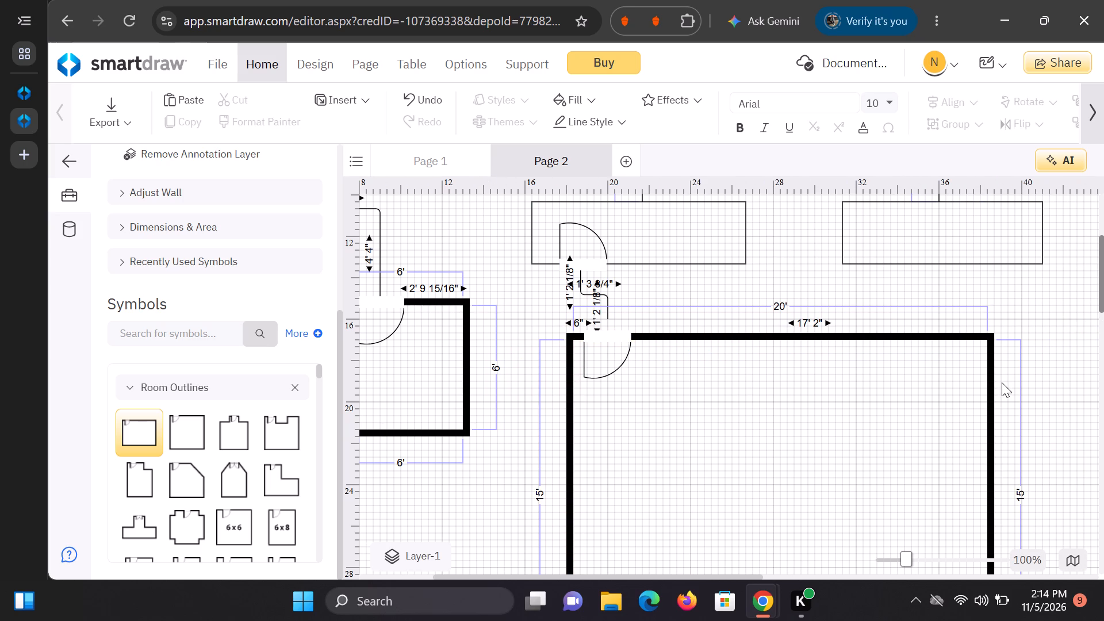
pyautogui.moveTo(1086, 350); pyautogui.dragTo(1103, 353)
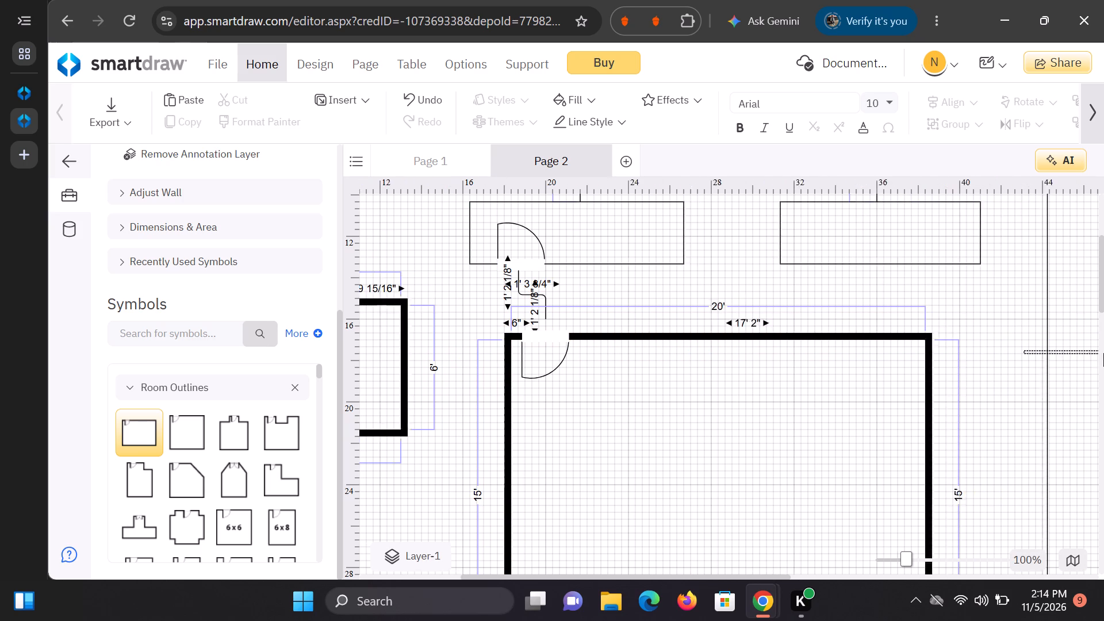
pyautogui.moveTo(1103, 353); pyautogui.dragTo(1103, 354)
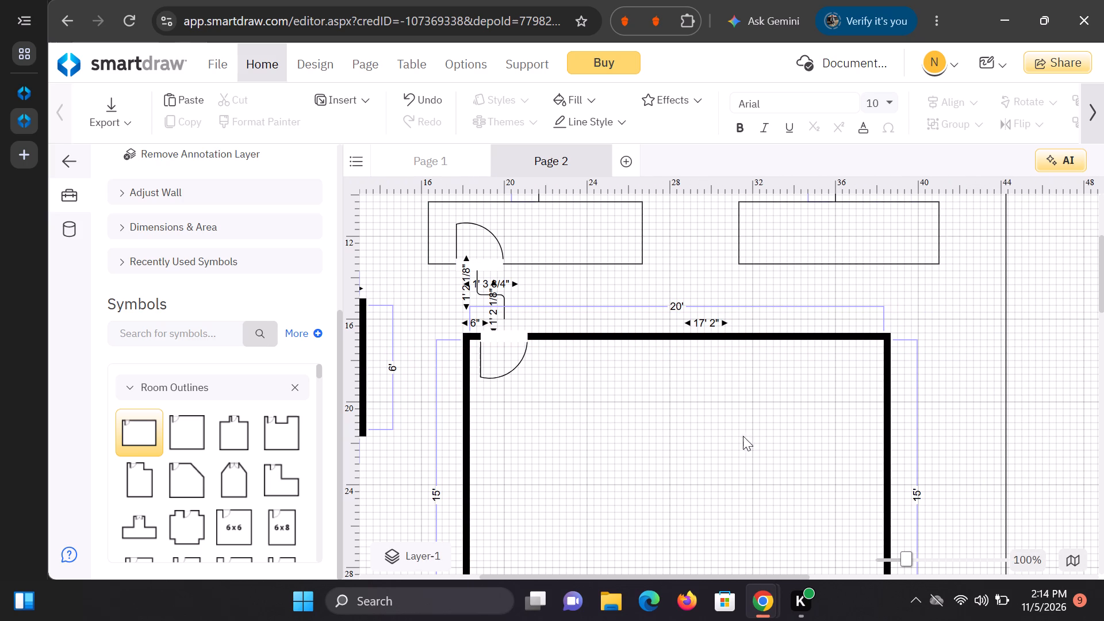
pyautogui.click(971, 289)
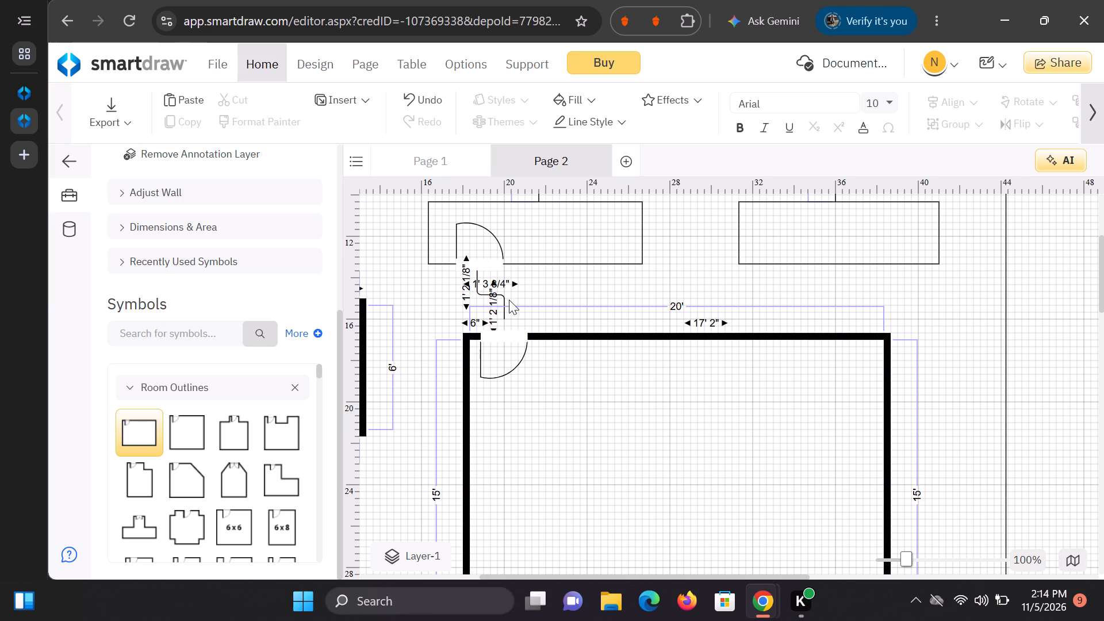
# Set the short stepped connector above the large room to the thickest preset line thickness.
pyautogui.click(504, 302)
pyautogui.rightClick(503, 302)
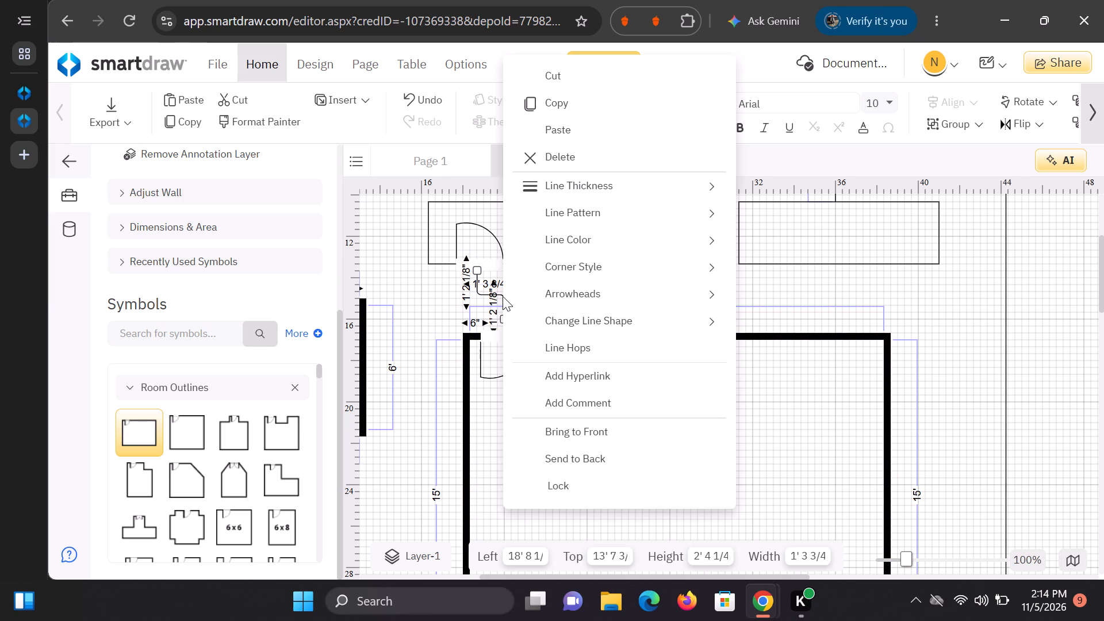
pyautogui.click(567, 184)
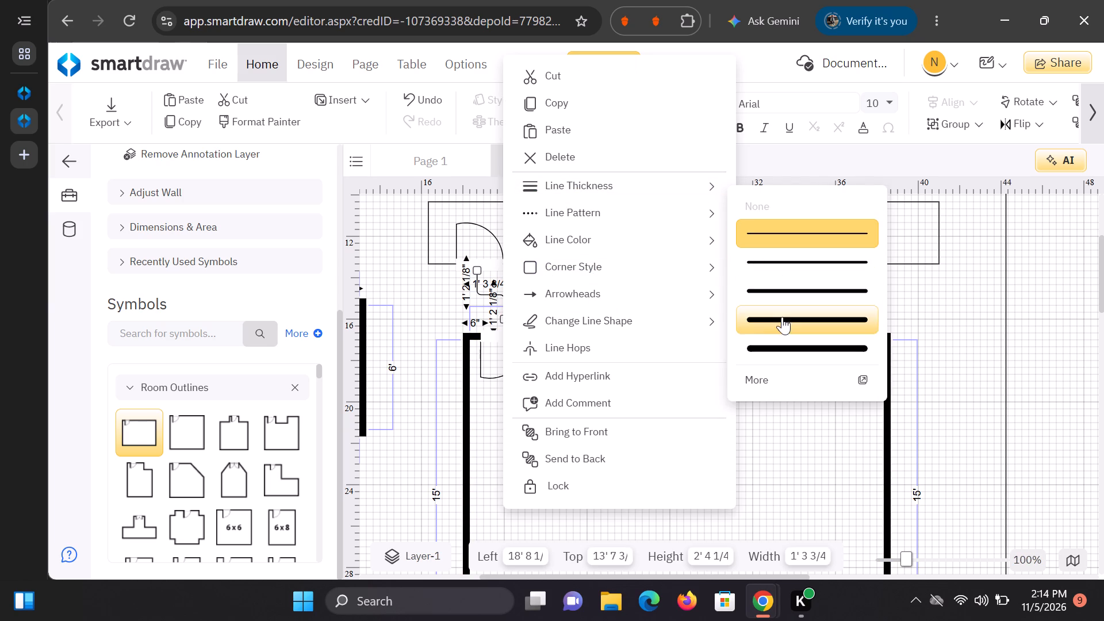
pyautogui.click(775, 339)
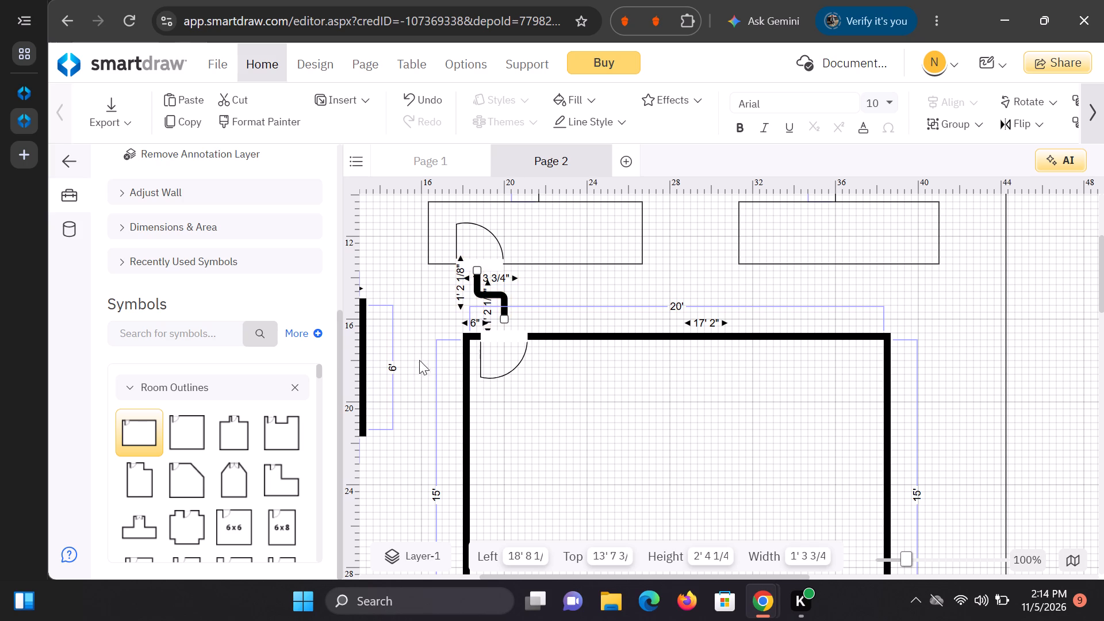
# Set the wall thickness of the 6' by 6' room to the Exterior Wall 12" preset.
pyautogui.moveTo(409, 451); pyautogui.dragTo(357, 462)
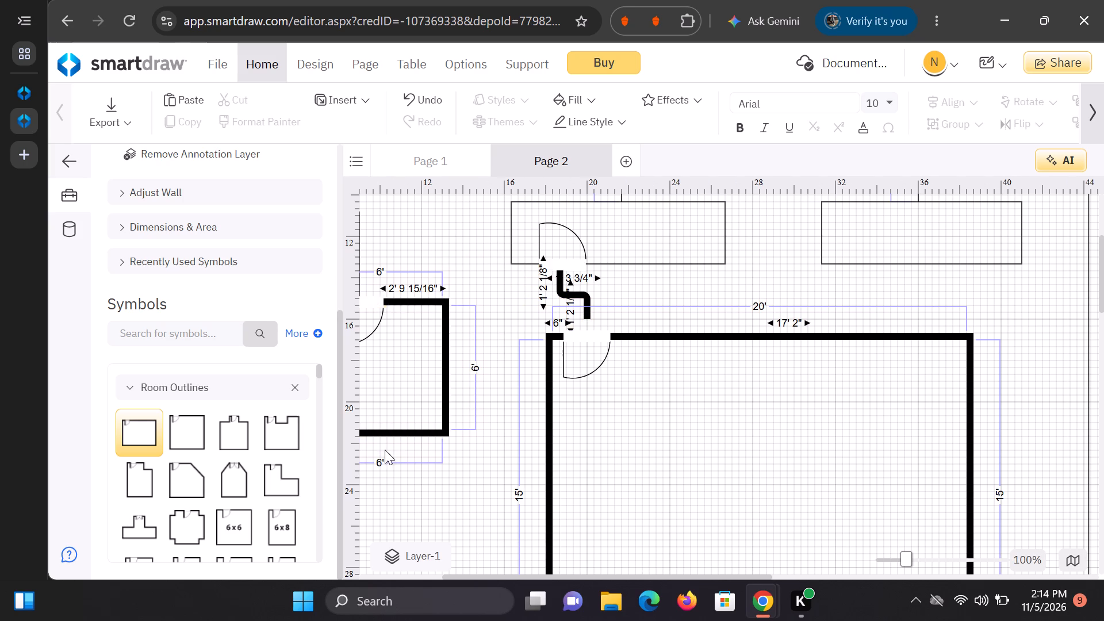
pyautogui.moveTo(382, 473); pyautogui.dragTo(347, 461)
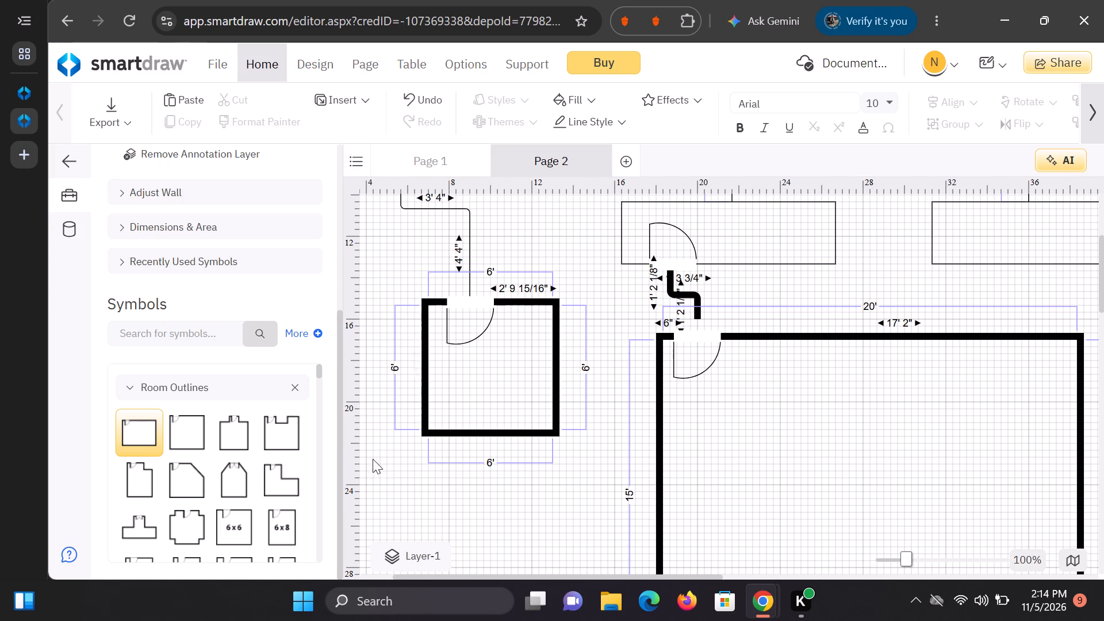
pyautogui.click(468, 273)
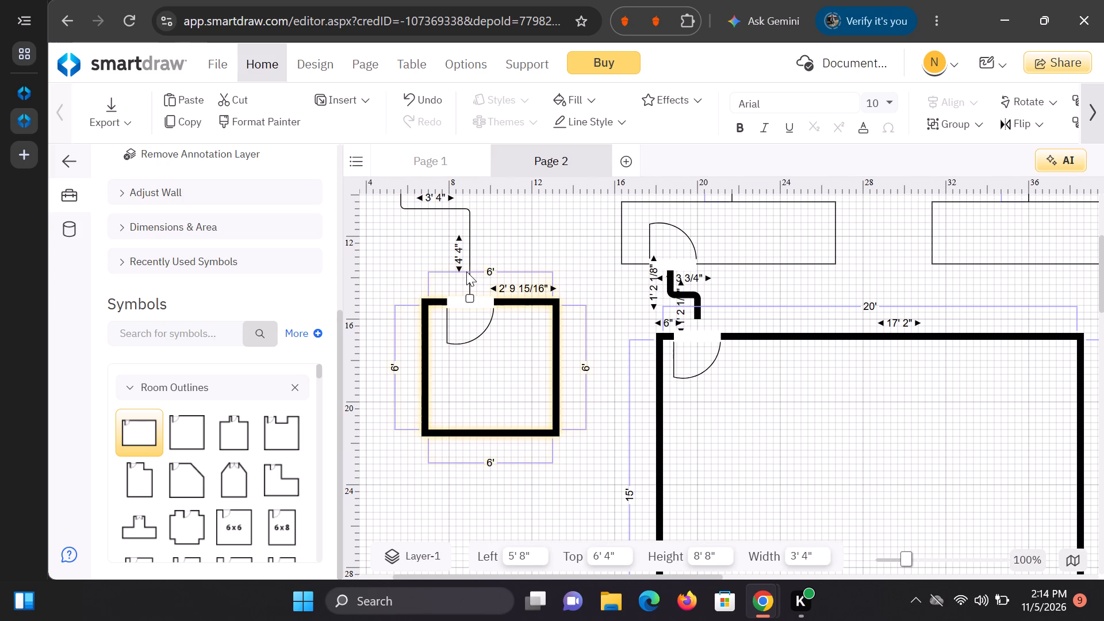
pyautogui.rightClick(466, 271)
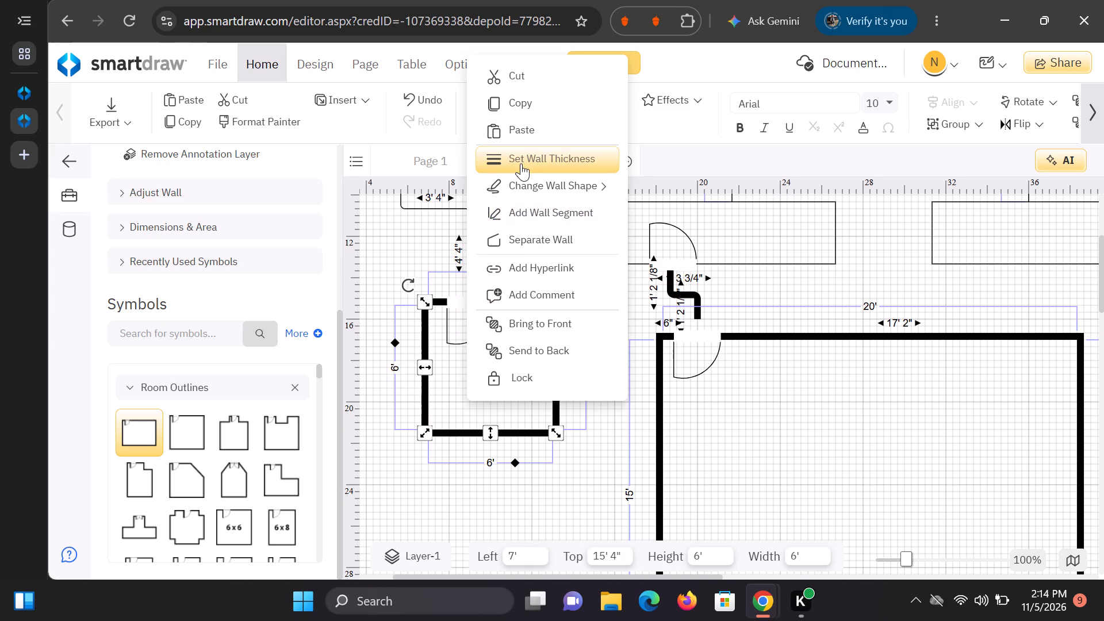
pyautogui.click(521, 163)
pyautogui.click(594, 315)
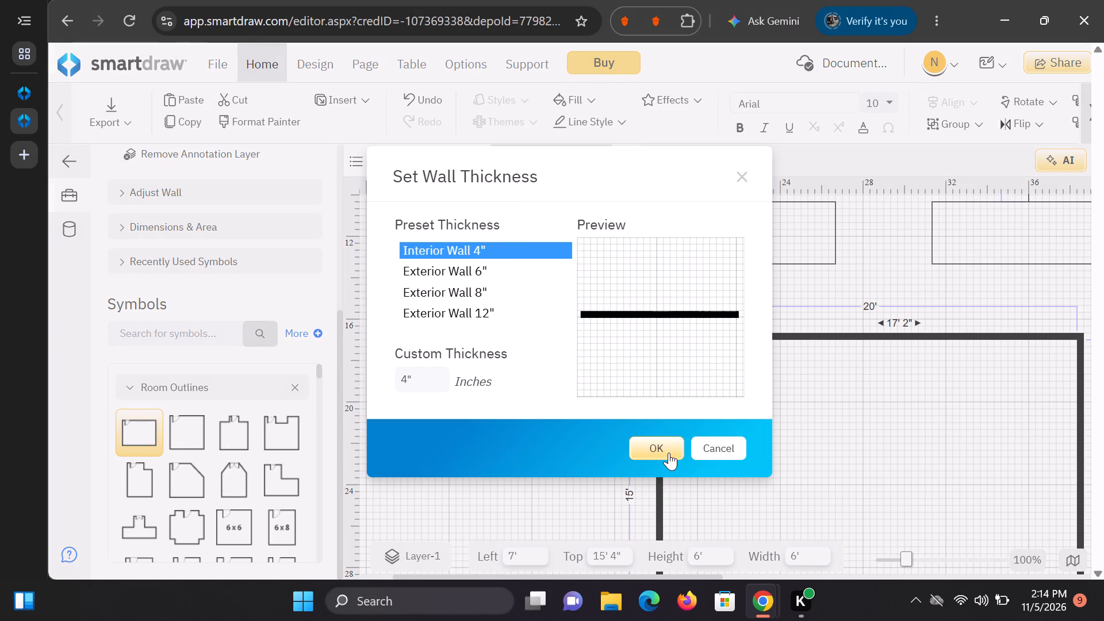
pyautogui.click(516, 317)
pyautogui.click(652, 447)
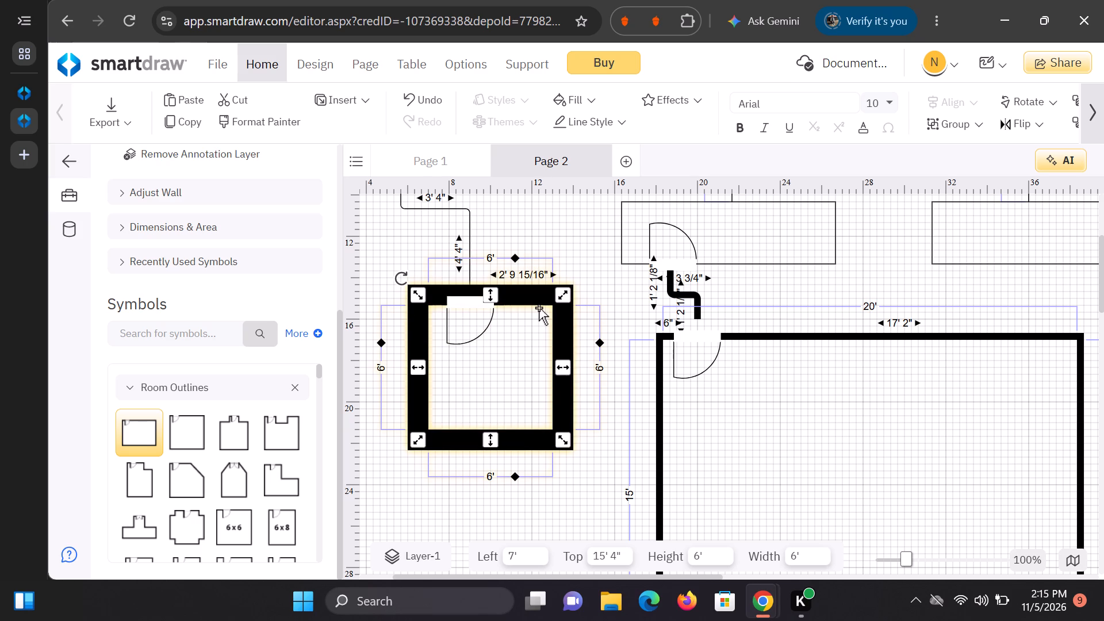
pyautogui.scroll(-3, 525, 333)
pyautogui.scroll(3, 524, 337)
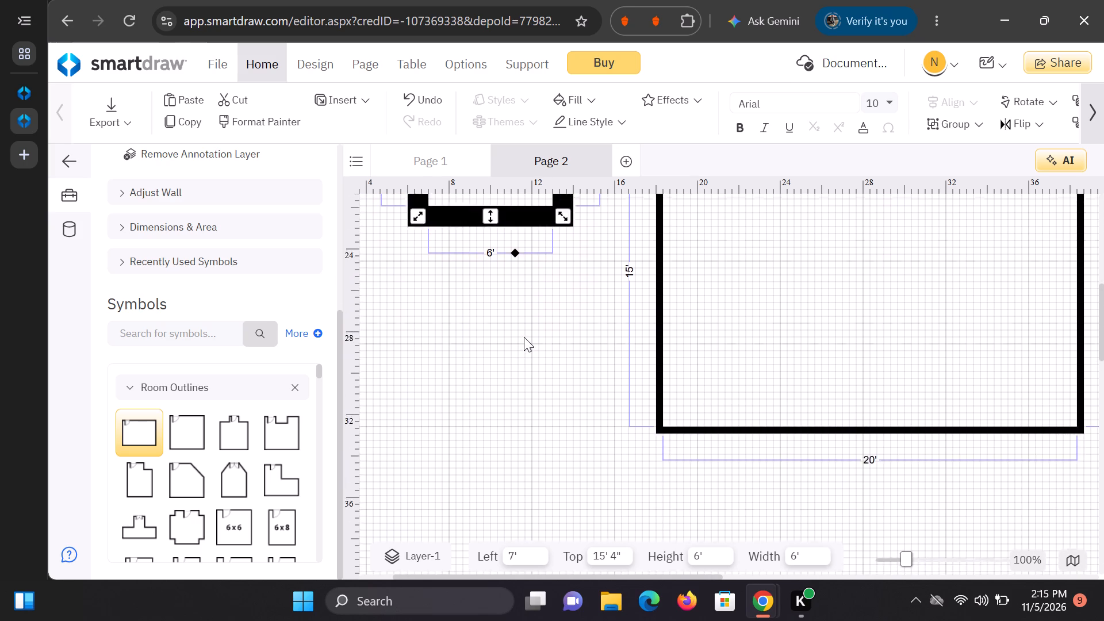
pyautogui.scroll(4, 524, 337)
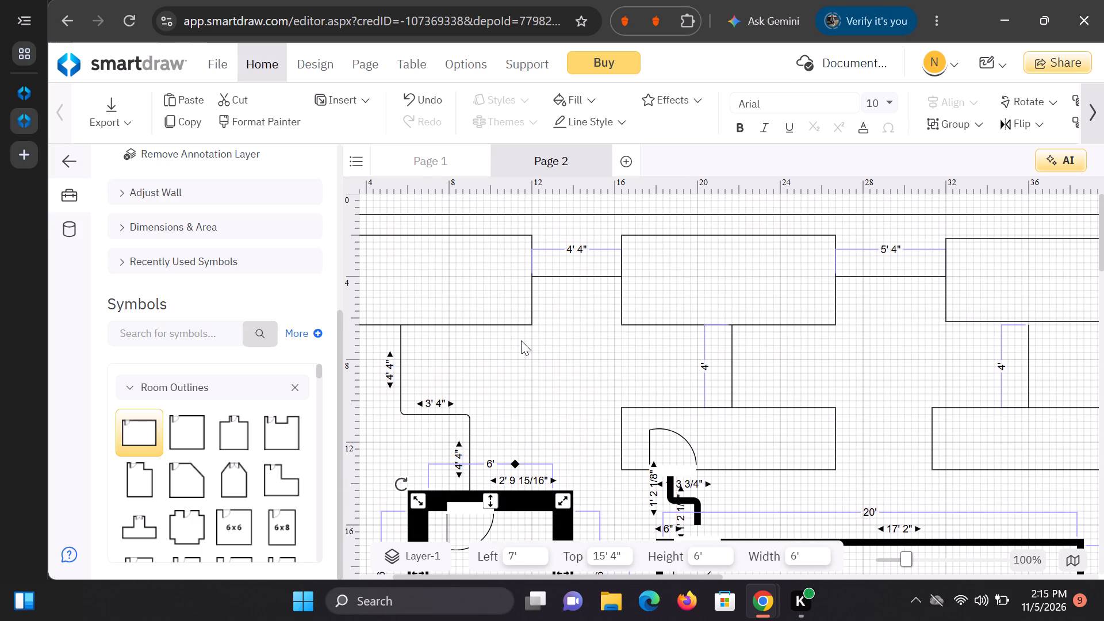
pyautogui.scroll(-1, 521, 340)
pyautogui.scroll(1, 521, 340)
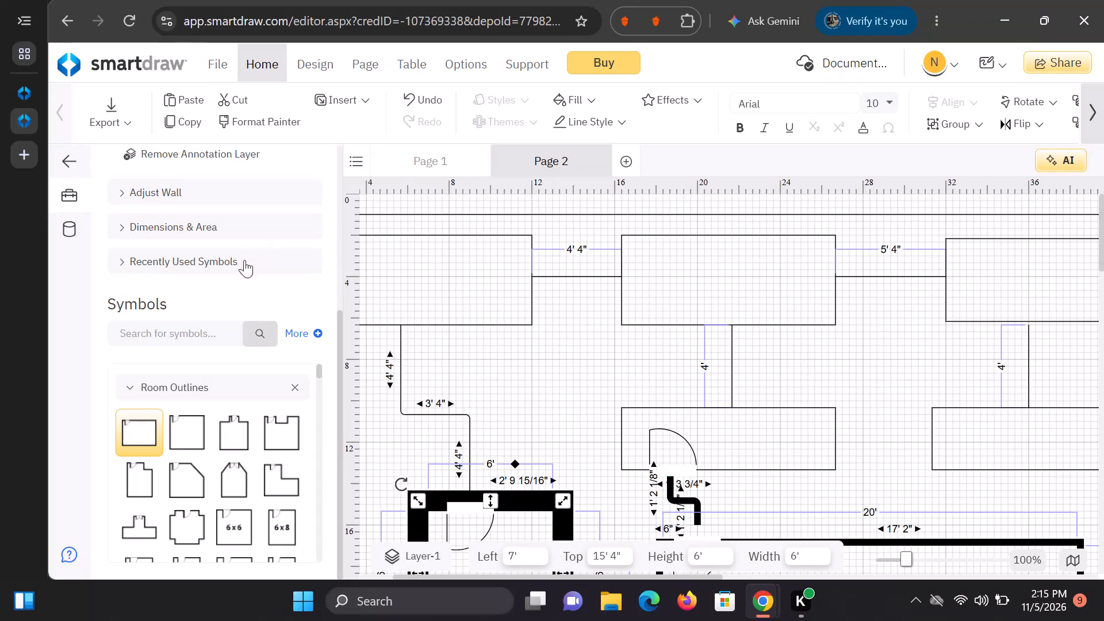
# Browse the Room Outlines symbols, from the irregular room shapes to the fixed-size rooms.
pyautogui.scroll(-1, 226, 423)
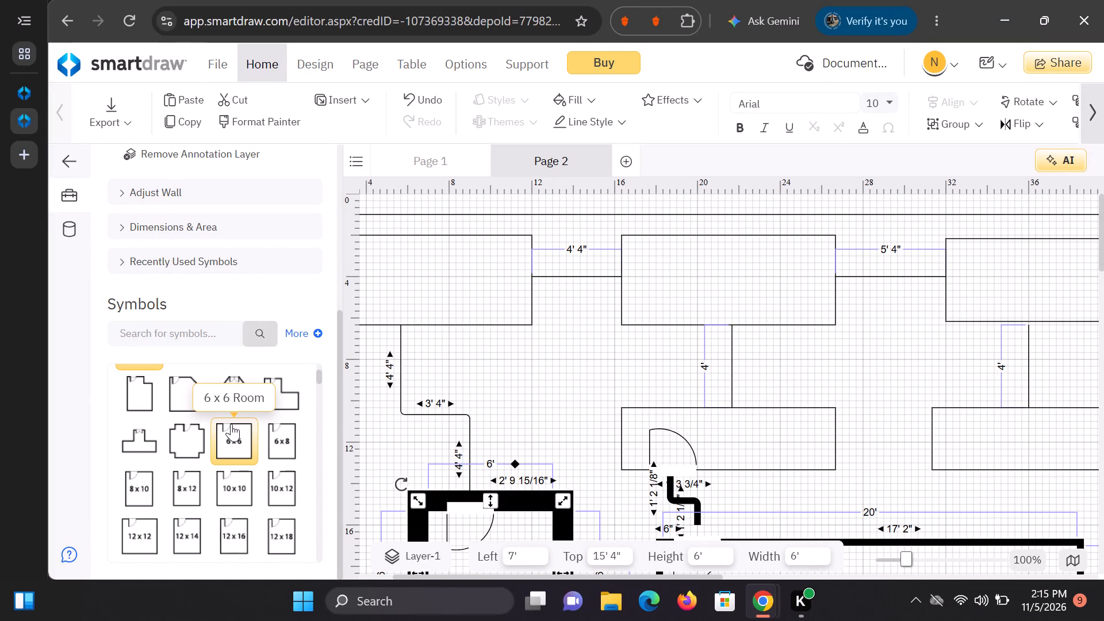
pyautogui.scroll(1, 231, 424)
pyautogui.scroll(-1, 231, 421)
pyautogui.scroll(1, 231, 421)
pyautogui.scroll(-1, 231, 419)
pyautogui.scroll(1, 231, 418)
pyautogui.scroll(-1, 232, 414)
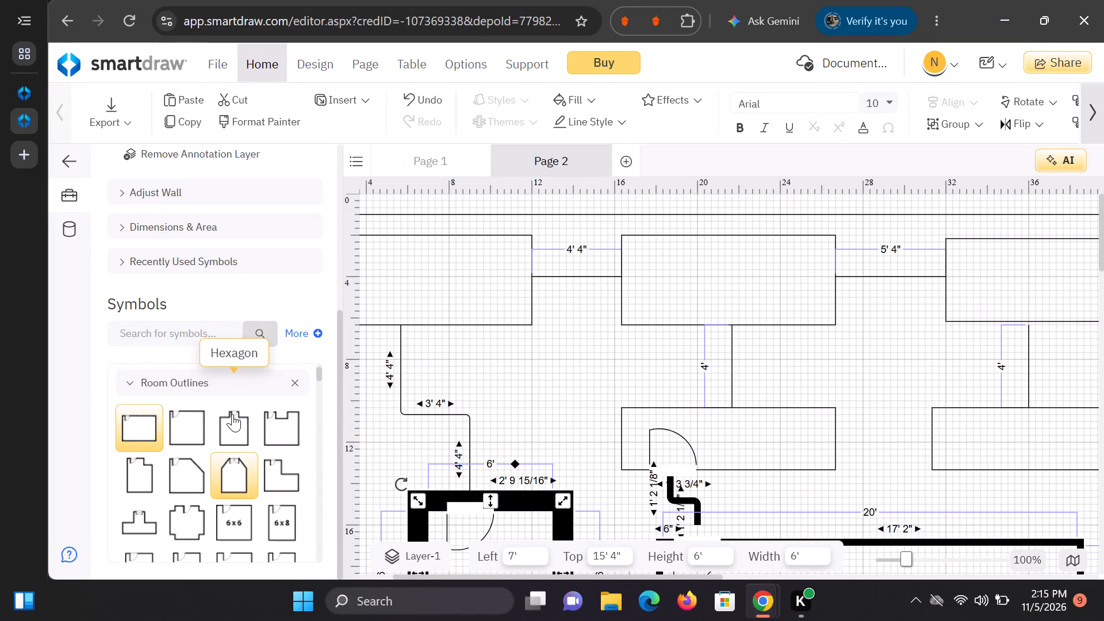
pyautogui.scroll(1, 232, 414)
pyautogui.scroll(-1, 232, 414)
pyautogui.scroll(1, 232, 414)
pyautogui.scroll(-2, 233, 414)
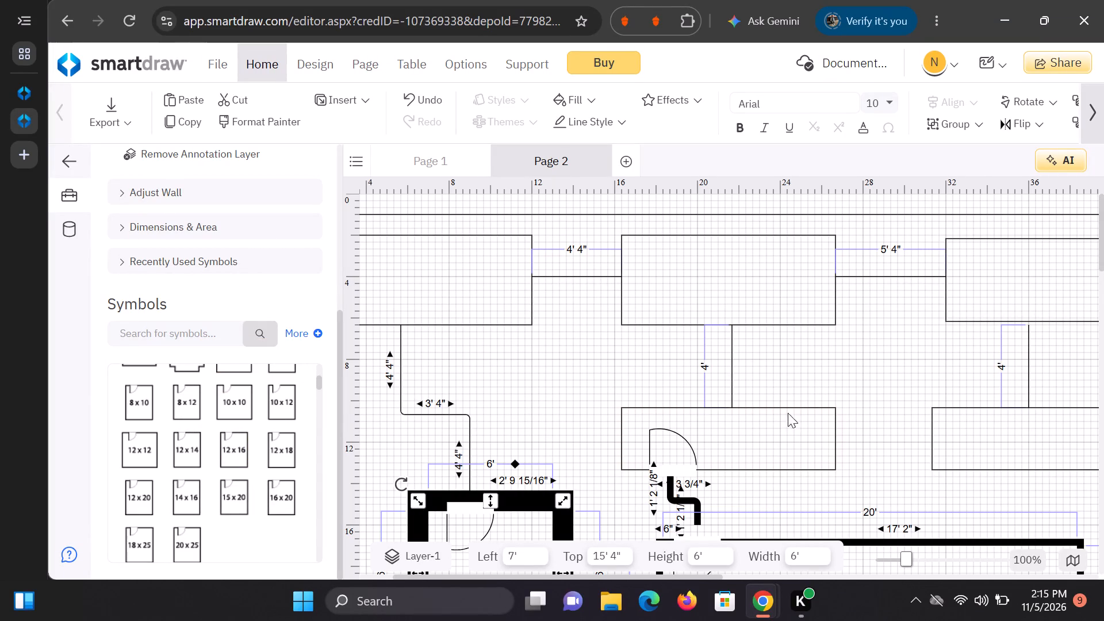
pyautogui.scroll(1, 287, 561)
pyautogui.scroll(1, 246, 399)
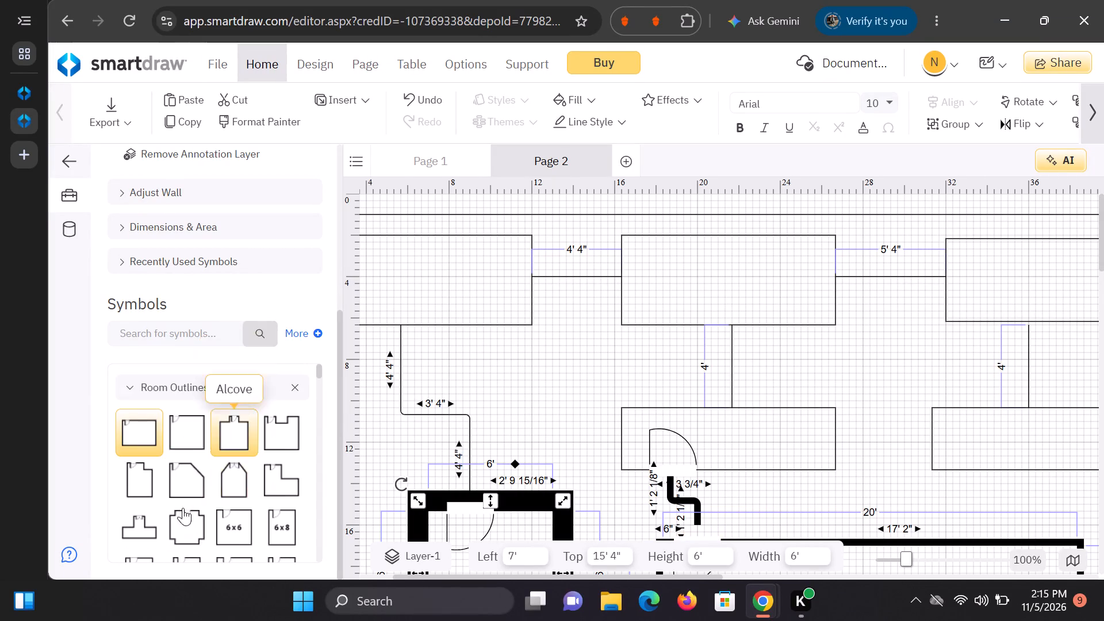
pyautogui.scroll(6, 182, 511)
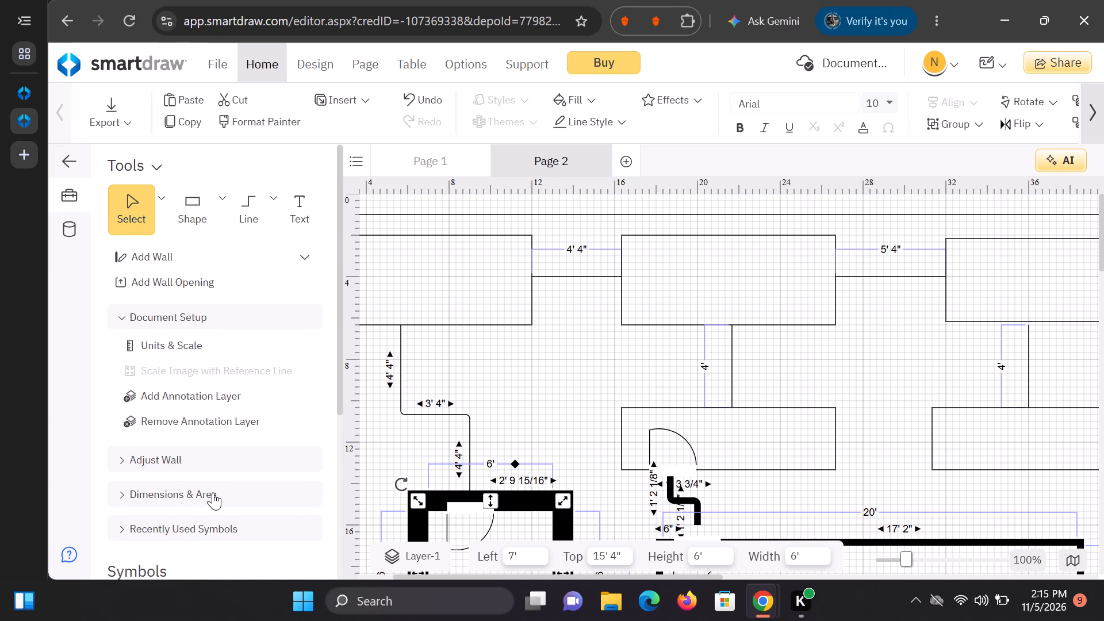
pyautogui.scroll(-2, 219, 493)
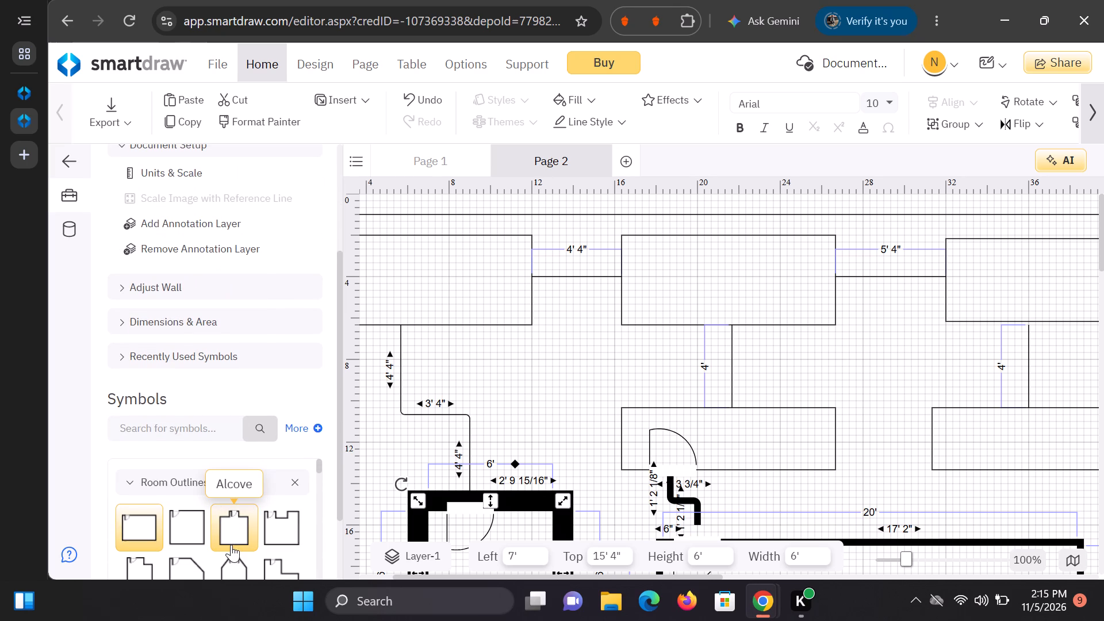
pyautogui.scroll(1, 228, 550)
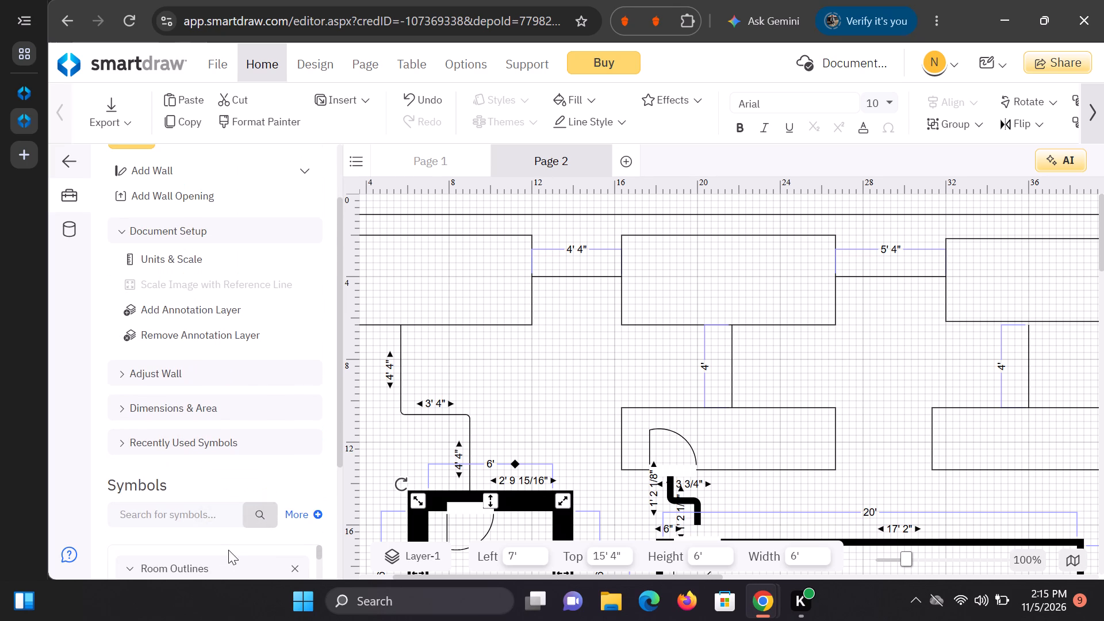
pyautogui.scroll(1, 228, 550)
pyautogui.scroll(-2, 228, 550)
pyautogui.scroll(1, 228, 550)
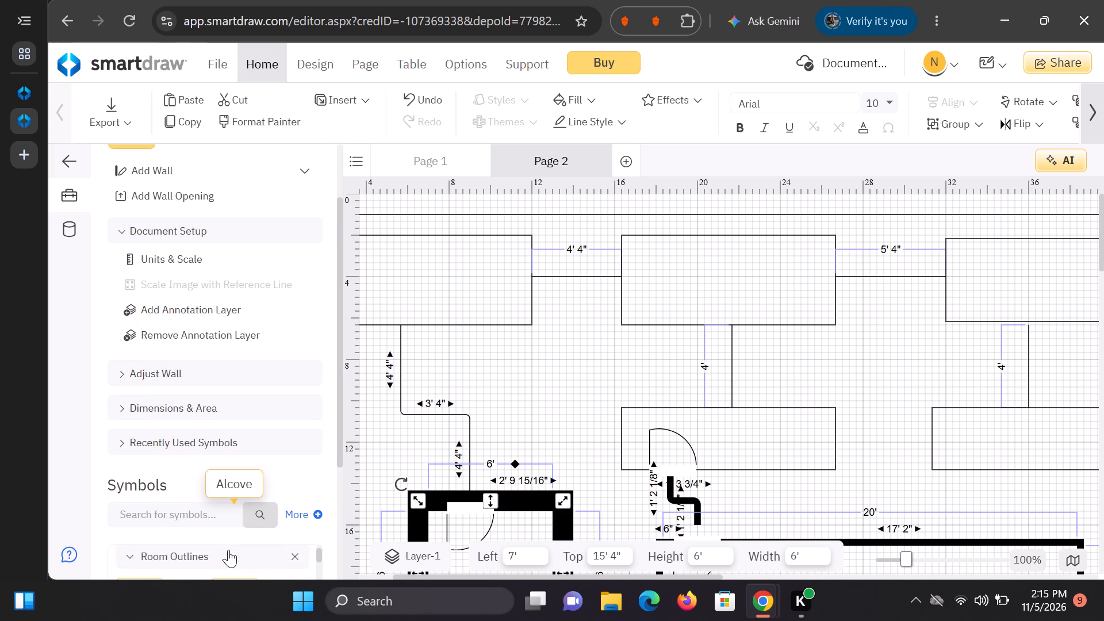
pyautogui.scroll(1, 228, 550)
pyautogui.scroll(-2, 228, 550)
pyautogui.scroll(1, 224, 542)
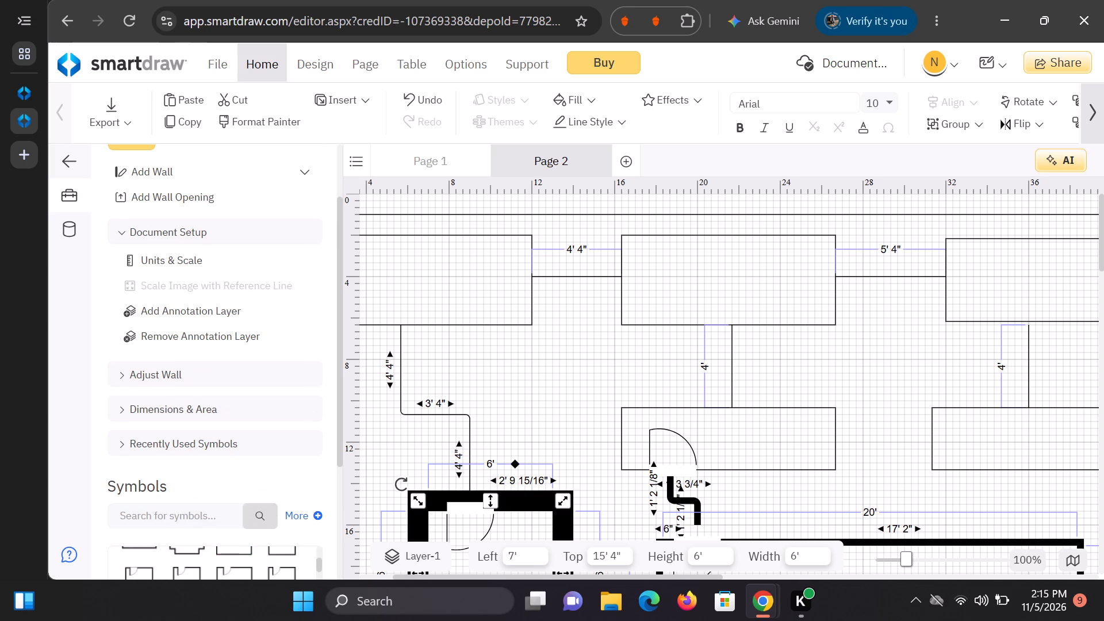
pyautogui.scroll(1, 223, 536)
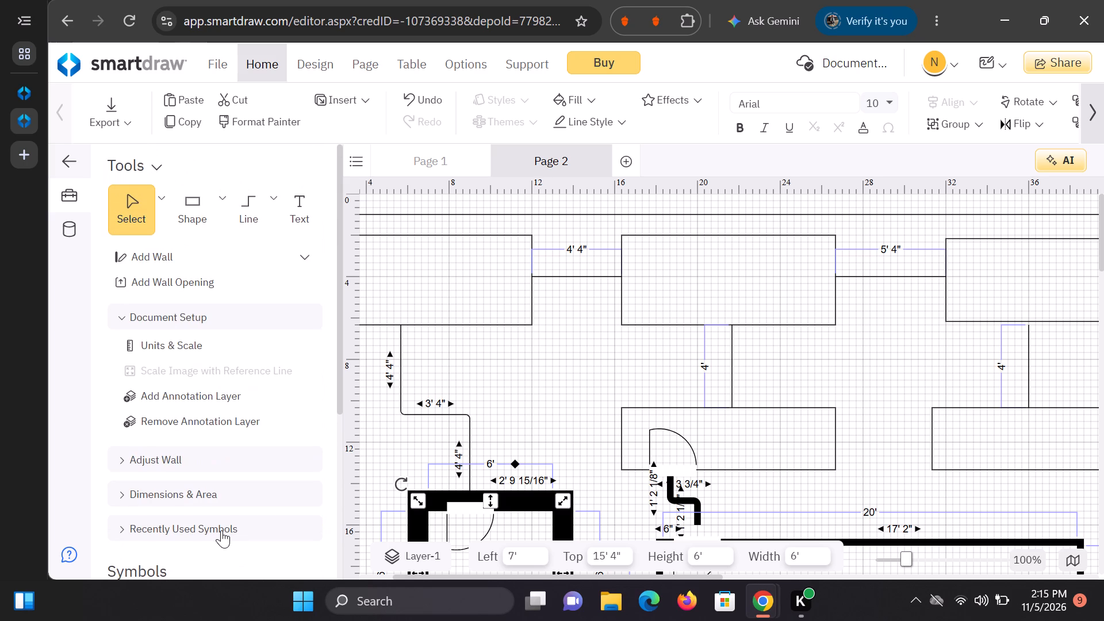
pyautogui.scroll(-1, 288, 460)
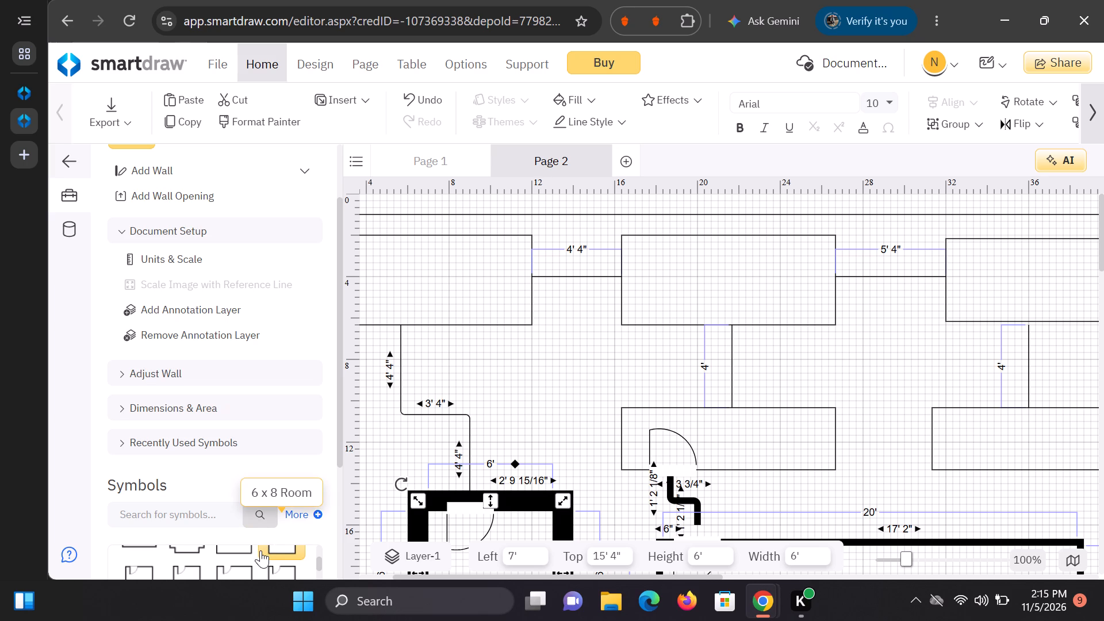
pyautogui.scroll(-2, 279, 522)
pyautogui.scroll(3, 576, 496)
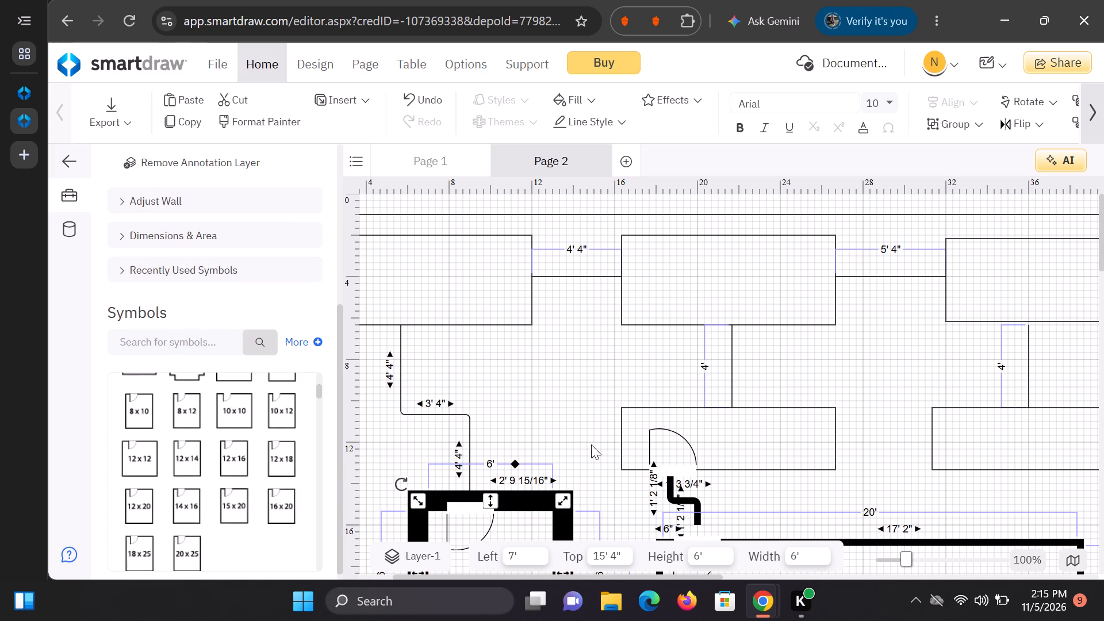
pyautogui.scroll(5, 591, 444)
# Look through the door symbols and examine the empty page area below the two rooms.
pyautogui.scroll(-1, 614, 441)
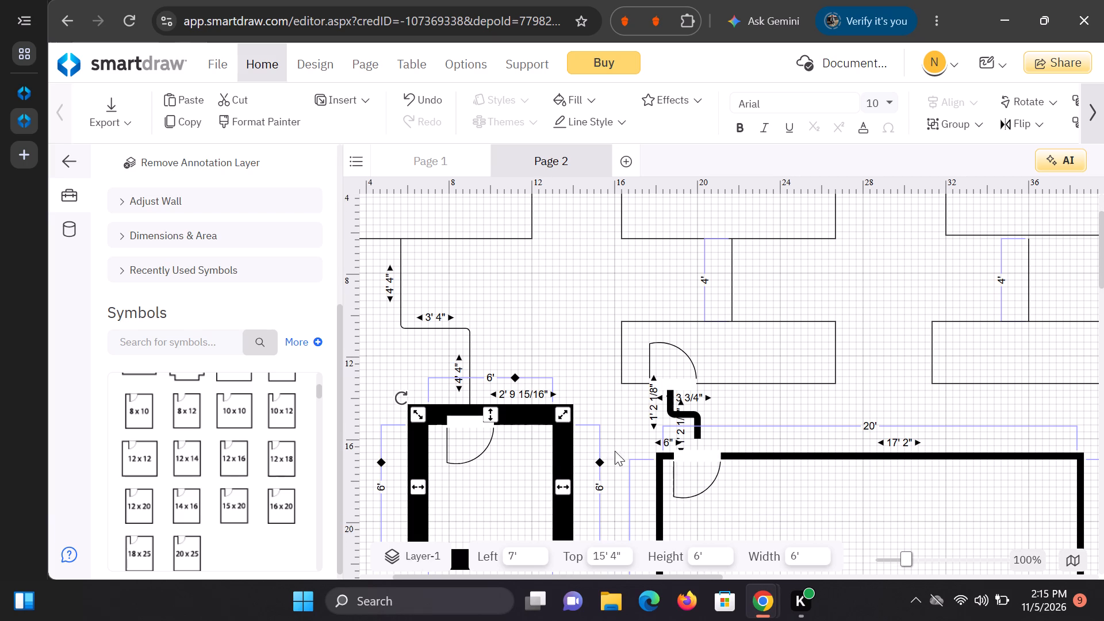
pyautogui.scroll(-4, 617, 412)
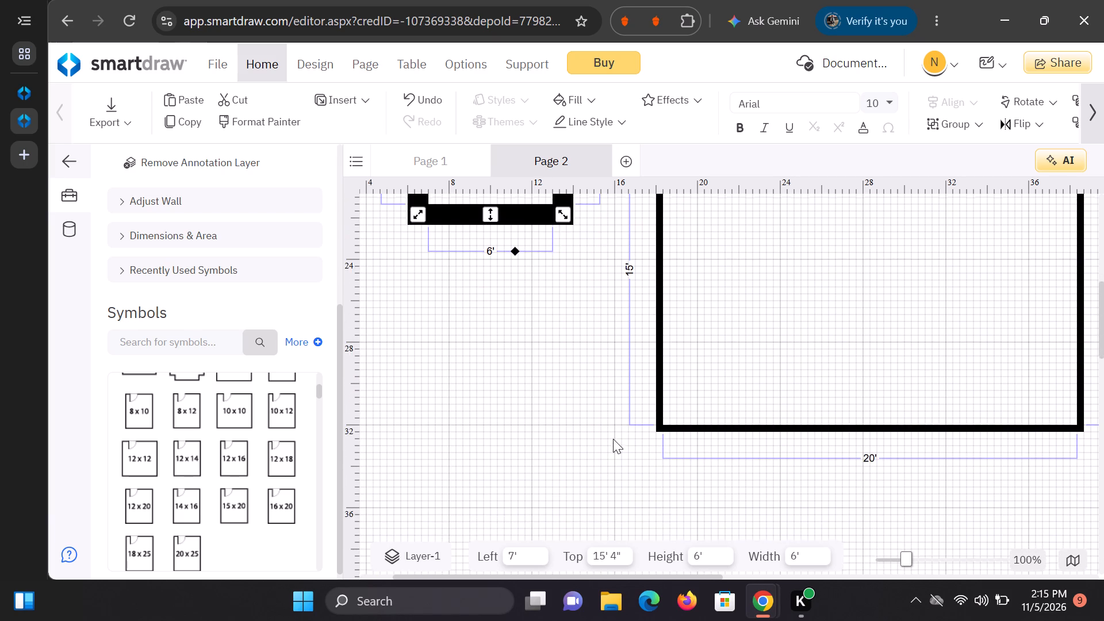
pyautogui.scroll(3, 610, 442)
pyautogui.scroll(-1, 289, 389)
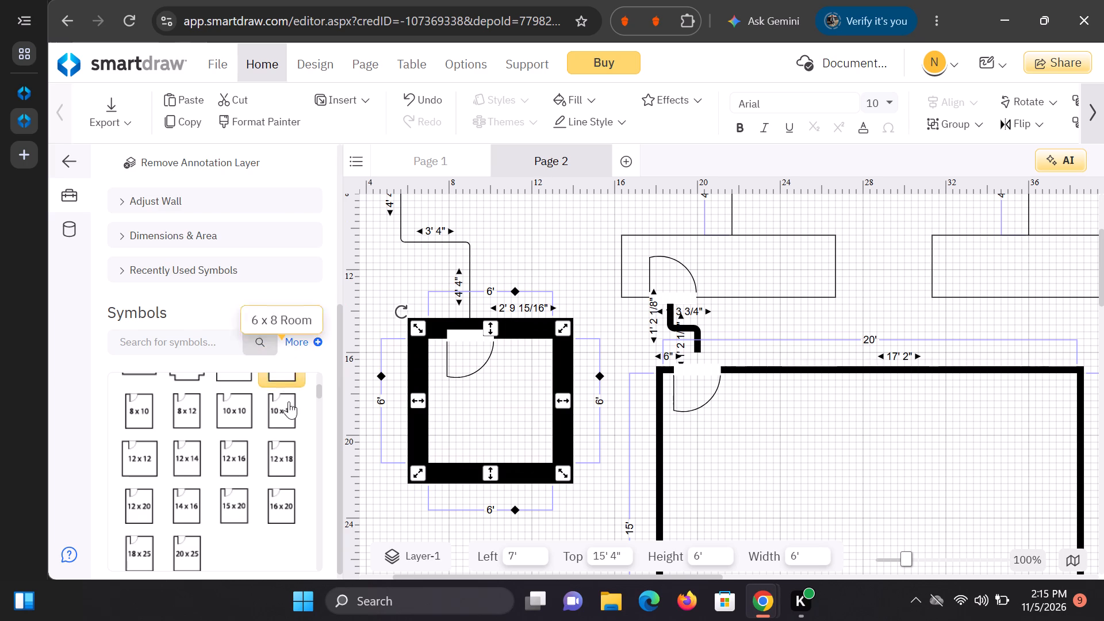
pyautogui.scroll(-2, 289, 401)
pyautogui.scroll(-7, 634, 305)
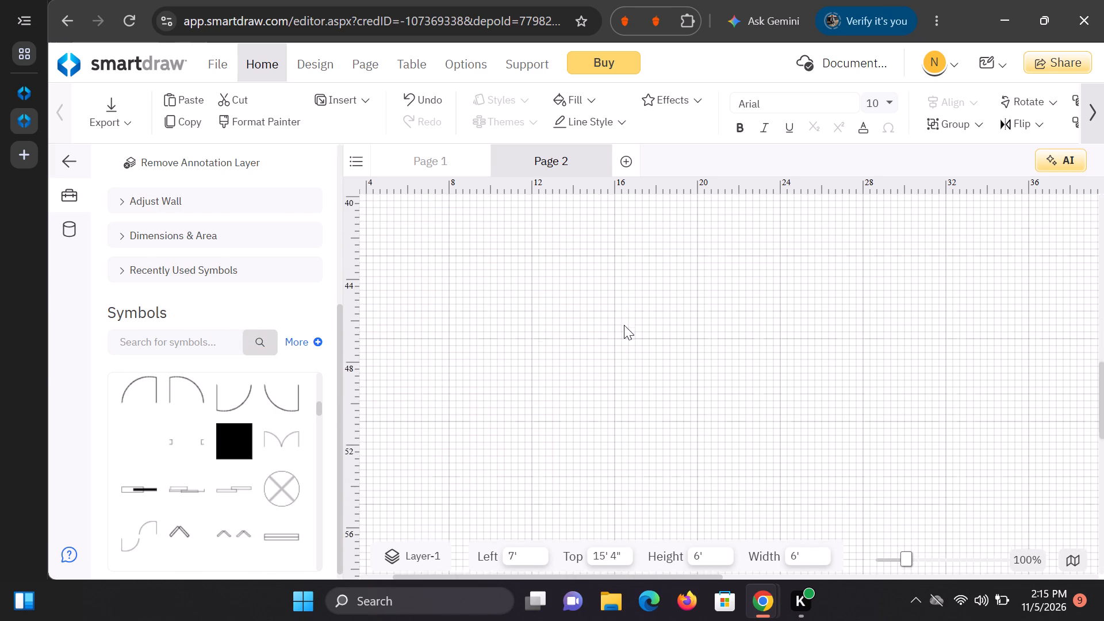
pyautogui.scroll(-7, 624, 325)
pyautogui.scroll(5, 620, 333)
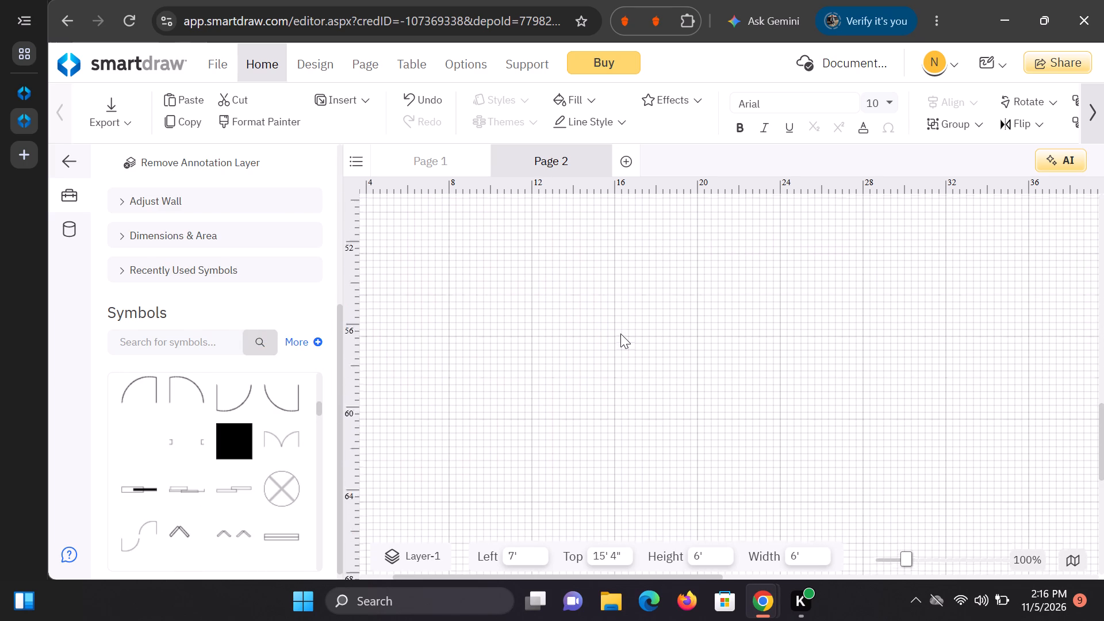
pyautogui.scroll(8, 620, 333)
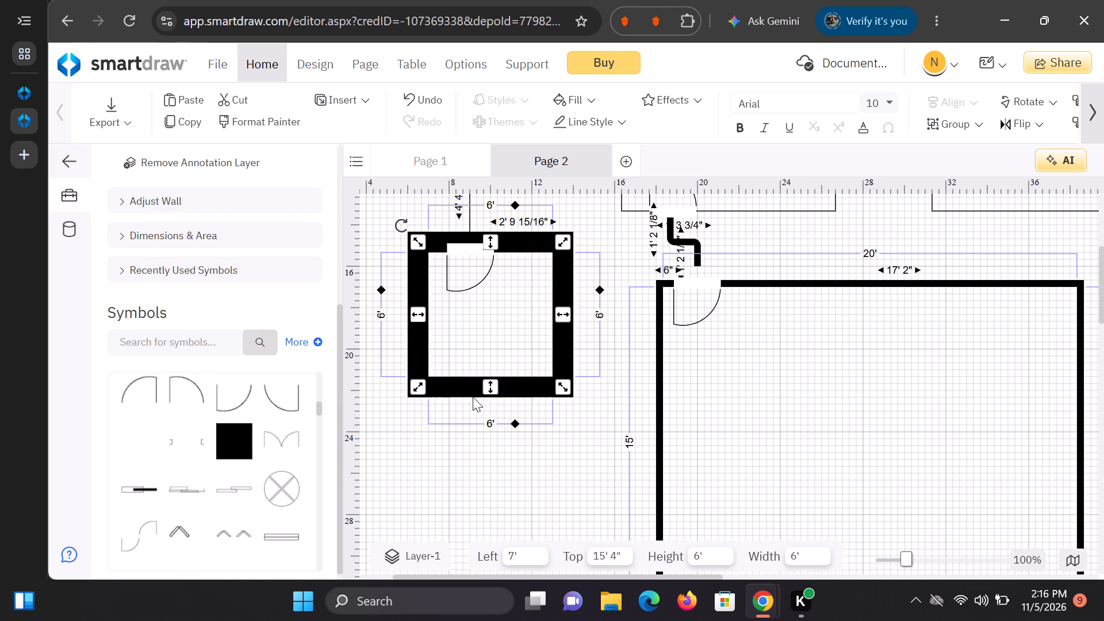
# Draw a vertical straight line about 2' 8" long down from the middle of the 6' by 6' room's bottom wall.
pyautogui.scroll(2, 258, 289)
pyautogui.scroll(2, 294, 243)
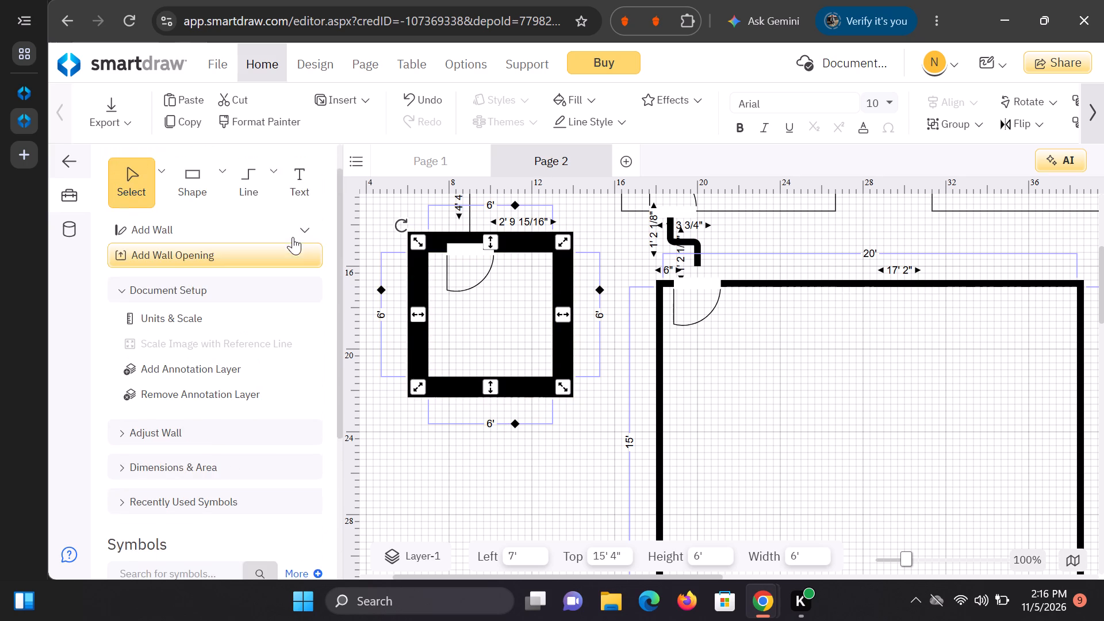
pyautogui.click(269, 215)
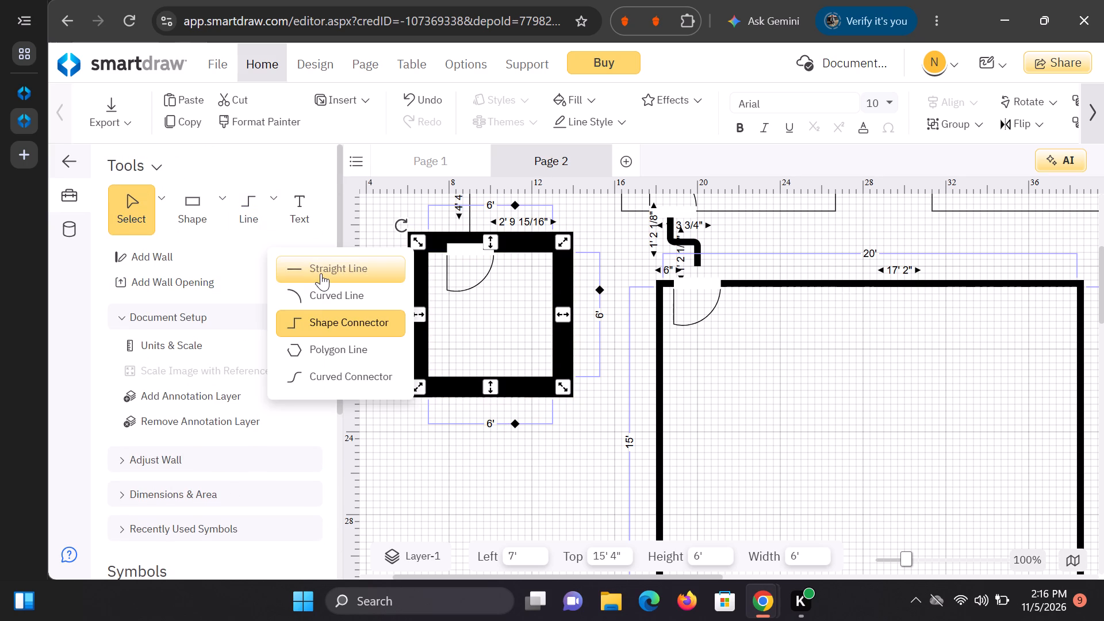
pyautogui.click(316, 271)
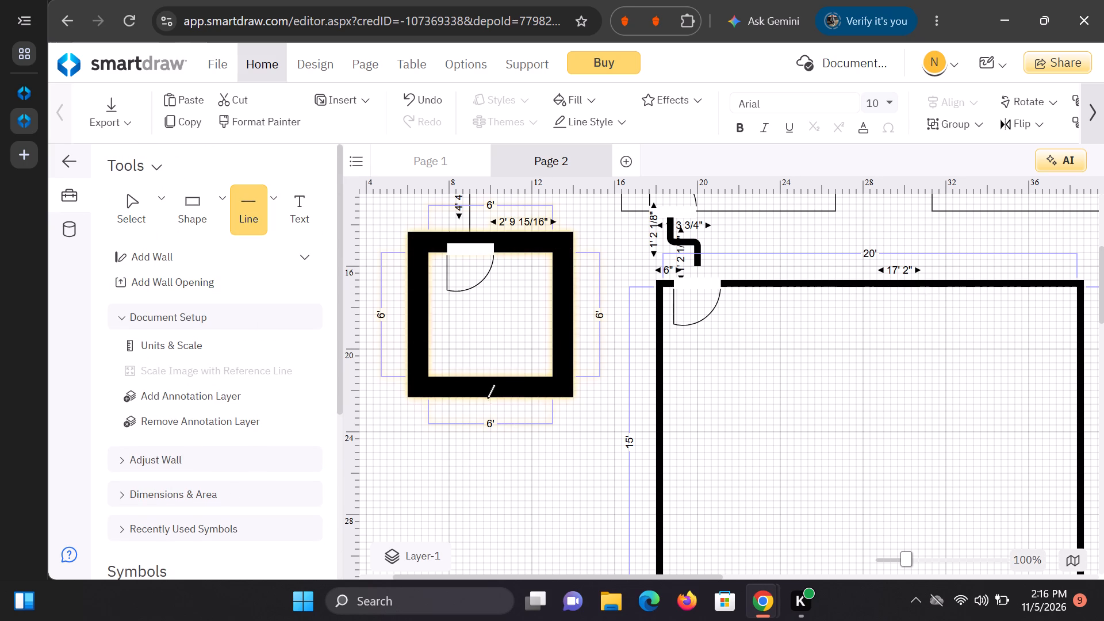
pyautogui.moveTo(487, 398); pyautogui.dragTo(495, 462)
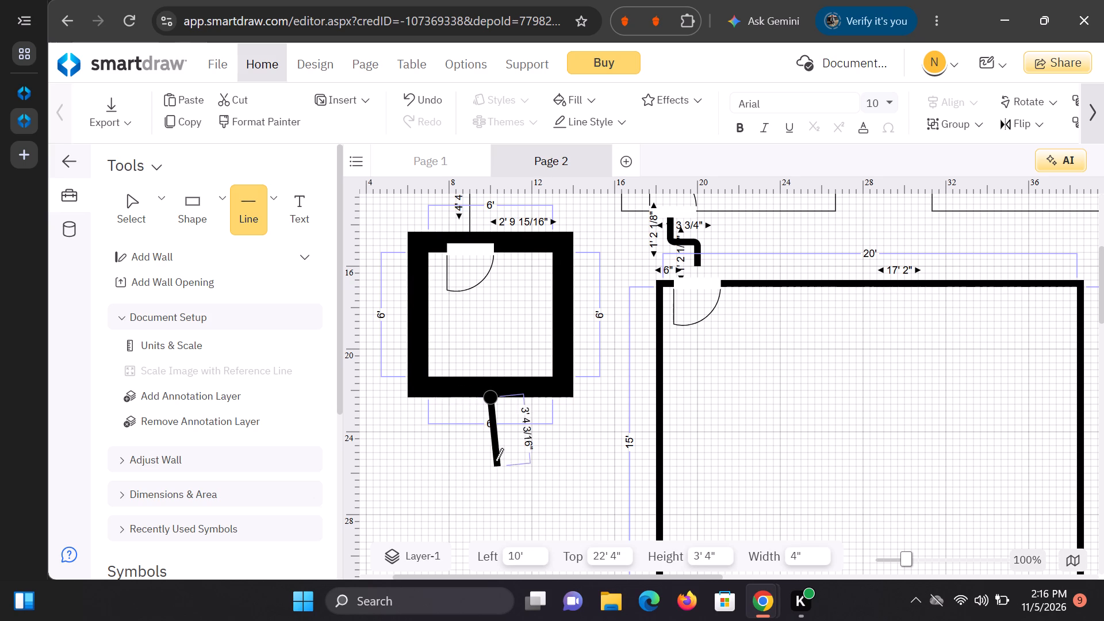
pyautogui.moveTo(495, 462); pyautogui.dragTo(490, 454)
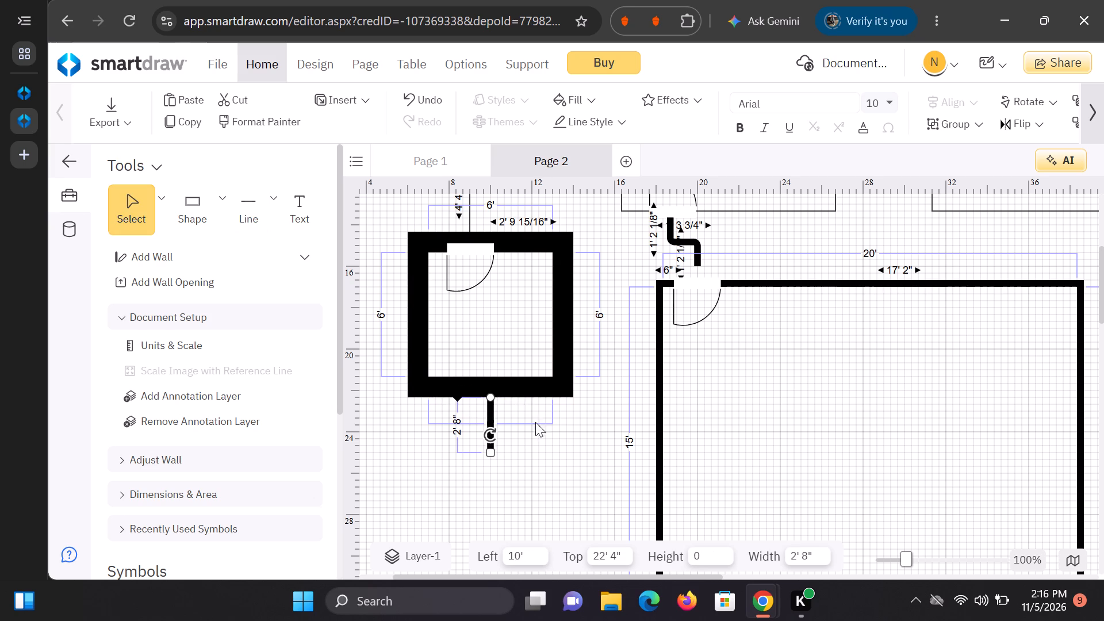
# Draw a rectangle about 13' wide and 6' high below the 6' by 6' room, beside the 20' by 15' room.
pyautogui.scroll(-2, 560, 413)
pyautogui.click(205, 209)
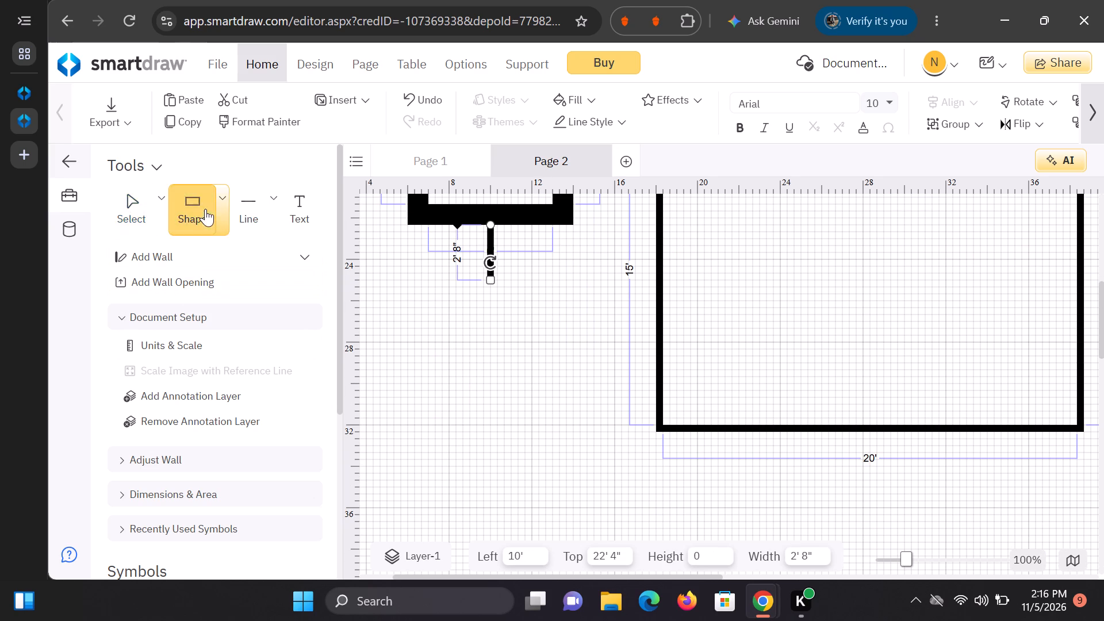
pyautogui.click(225, 216)
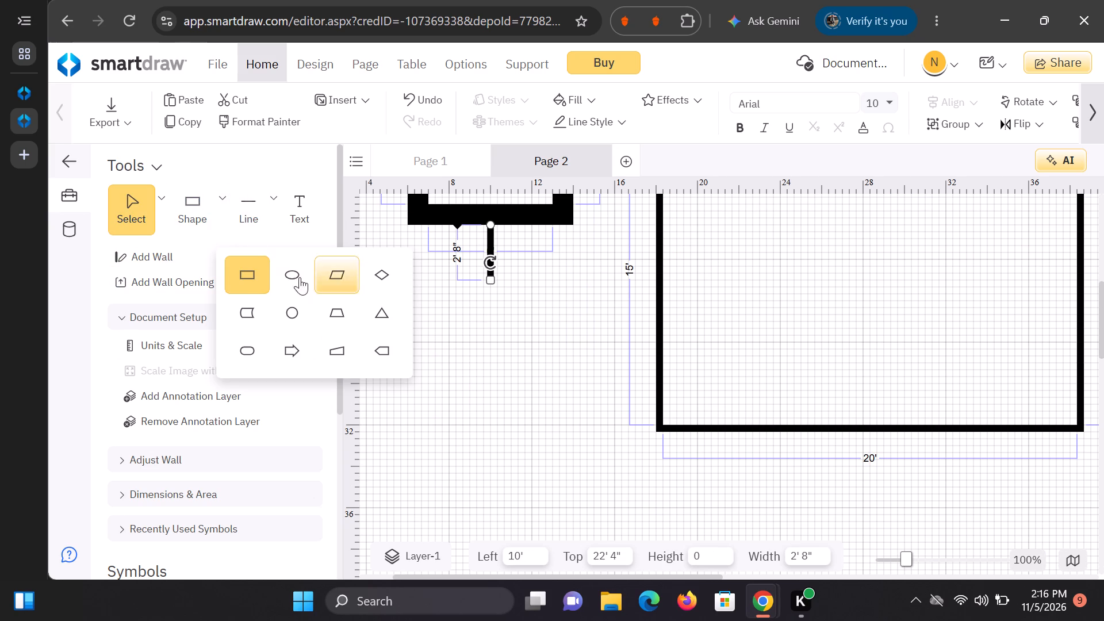
pyautogui.click(248, 273)
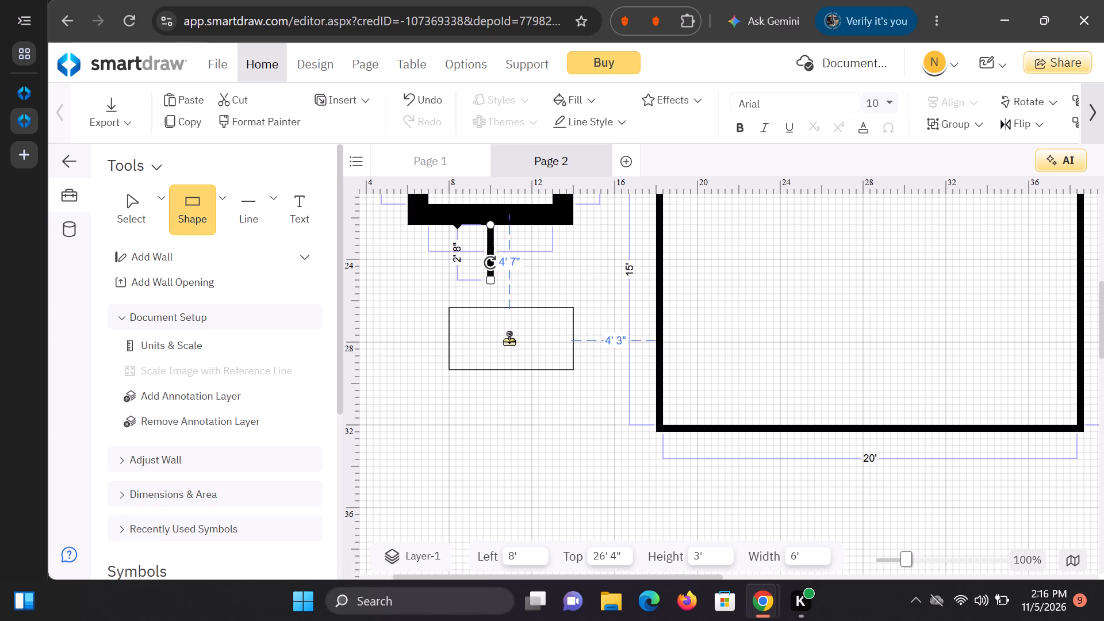
# Place a rectangle below the 6' by 6' room and stretch it to about 13' wide and 6' high.
pyautogui.click(515, 340)
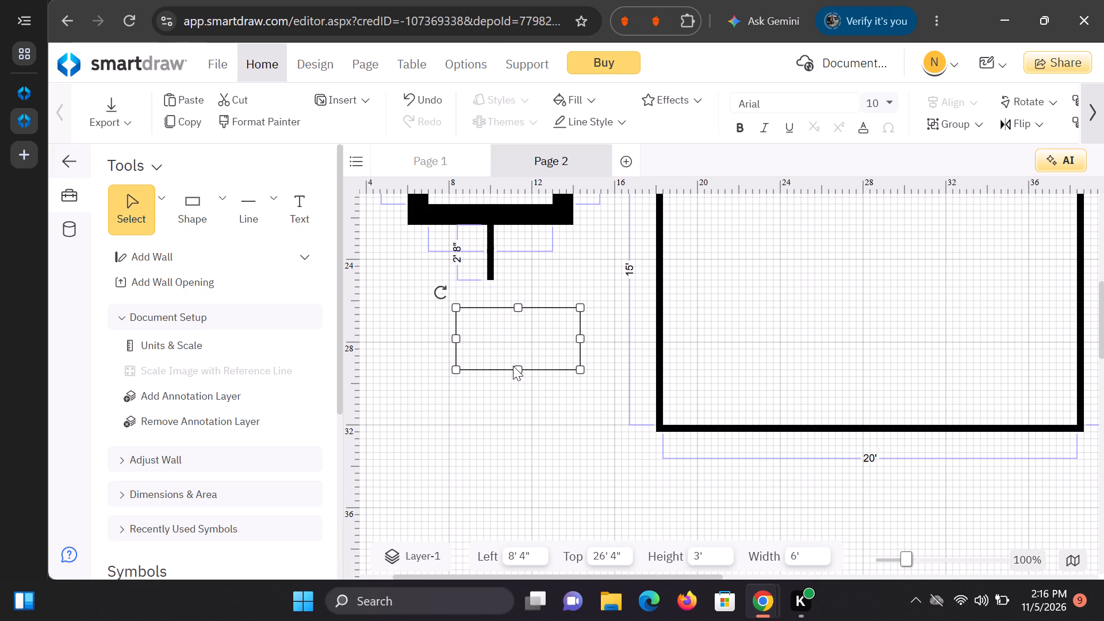
pyautogui.moveTo(518, 374); pyautogui.dragTo(508, 444)
pyautogui.moveTo(515, 362); pyautogui.dragTo(518, 379)
pyautogui.click(513, 365)
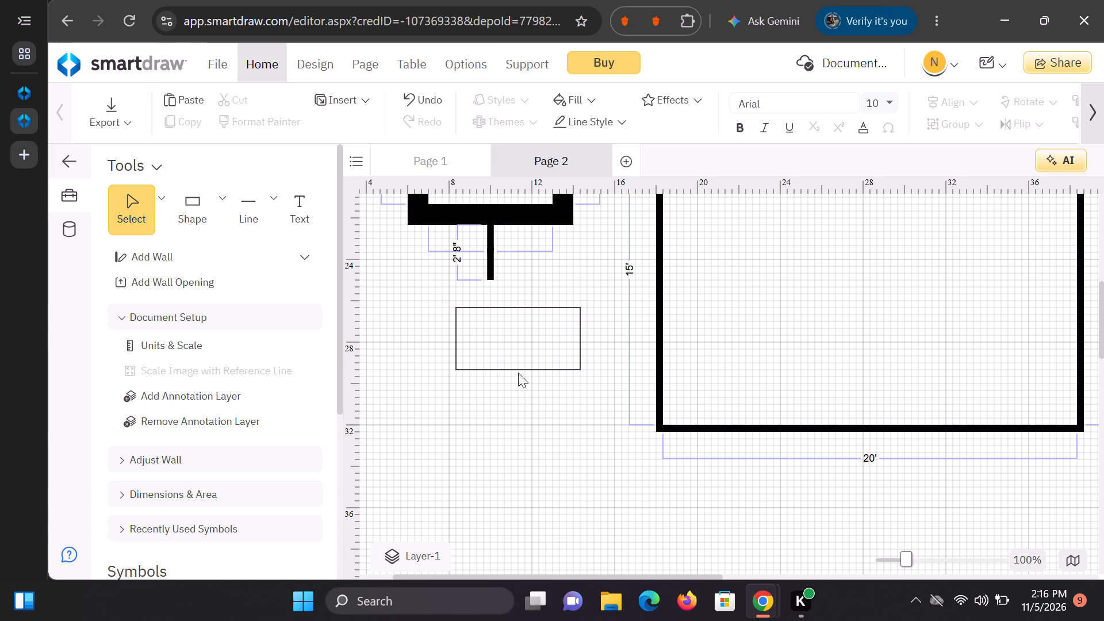
pyautogui.click(517, 370)
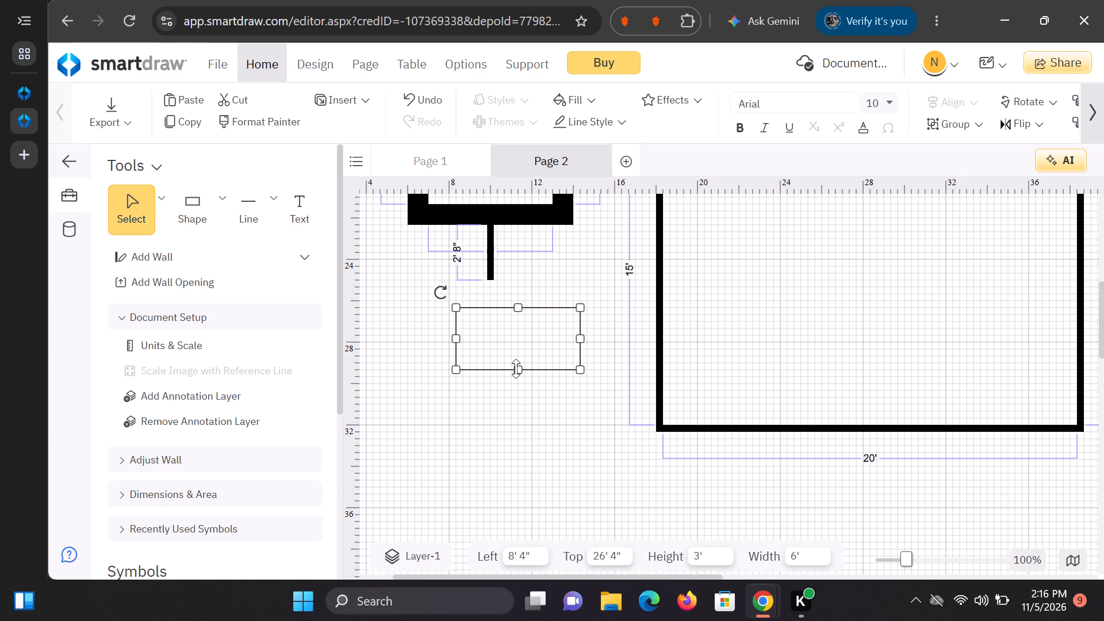
pyautogui.moveTo(518, 369); pyautogui.dragTo(512, 431)
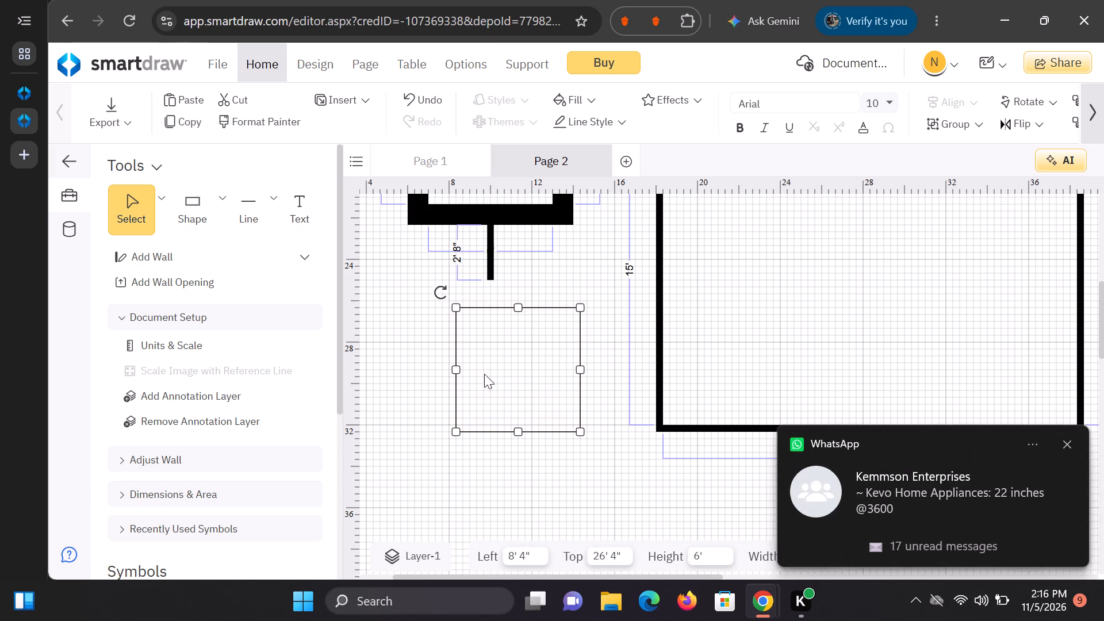
pyautogui.moveTo(455, 369); pyautogui.dragTo(416, 361)
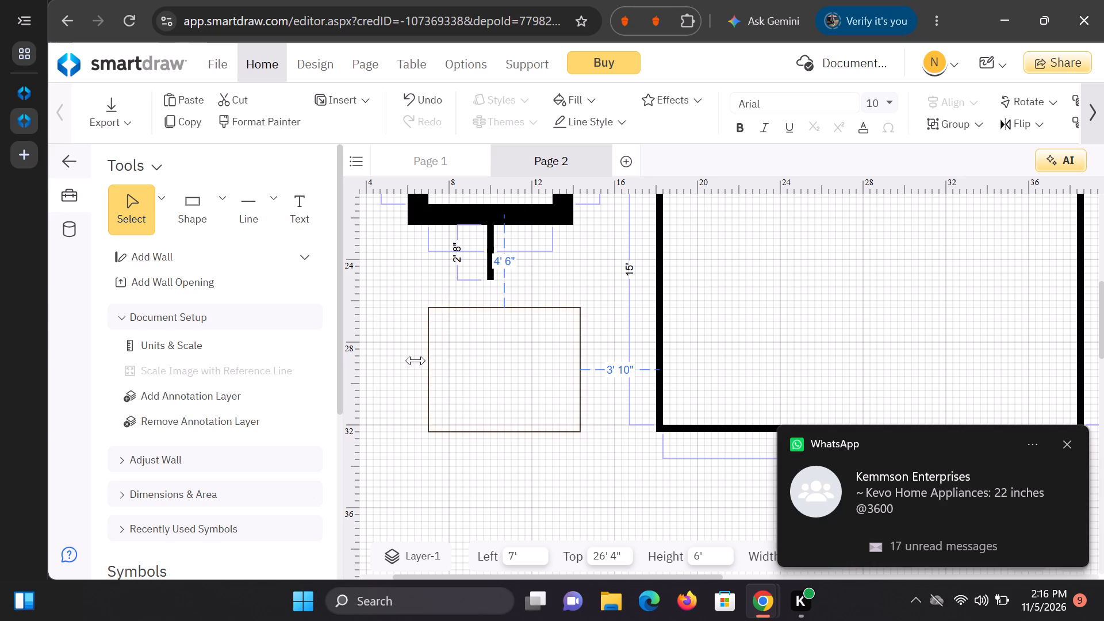
pyautogui.moveTo(416, 361); pyautogui.dragTo(362, 360)
pyautogui.moveTo(599, 369); pyautogui.dragTo(612, 369)
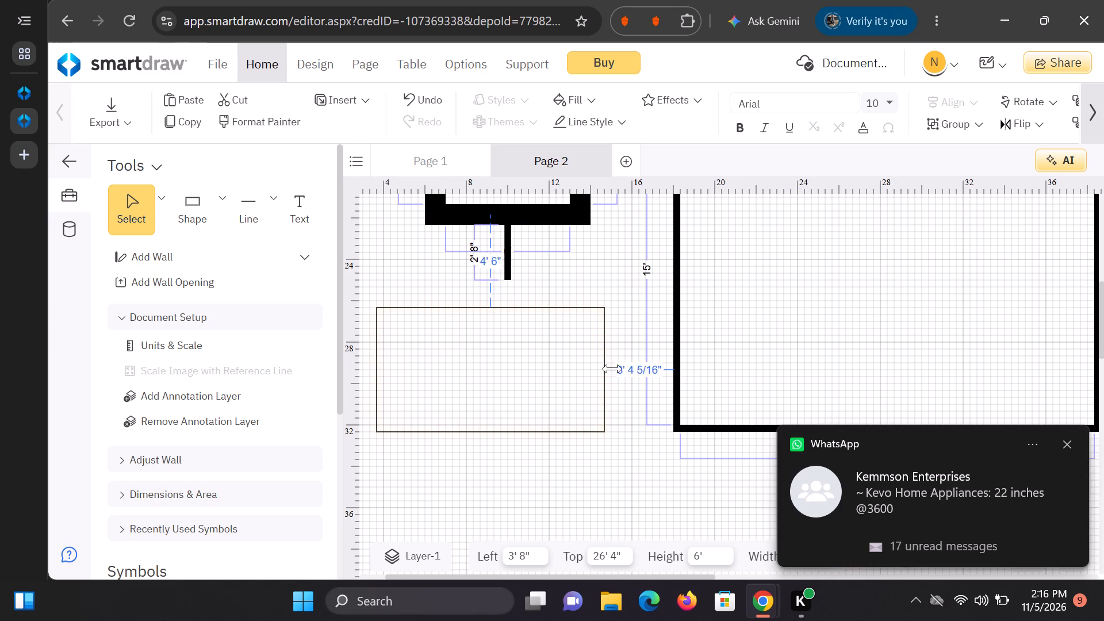
pyautogui.moveTo(612, 369); pyautogui.dragTo(644, 384)
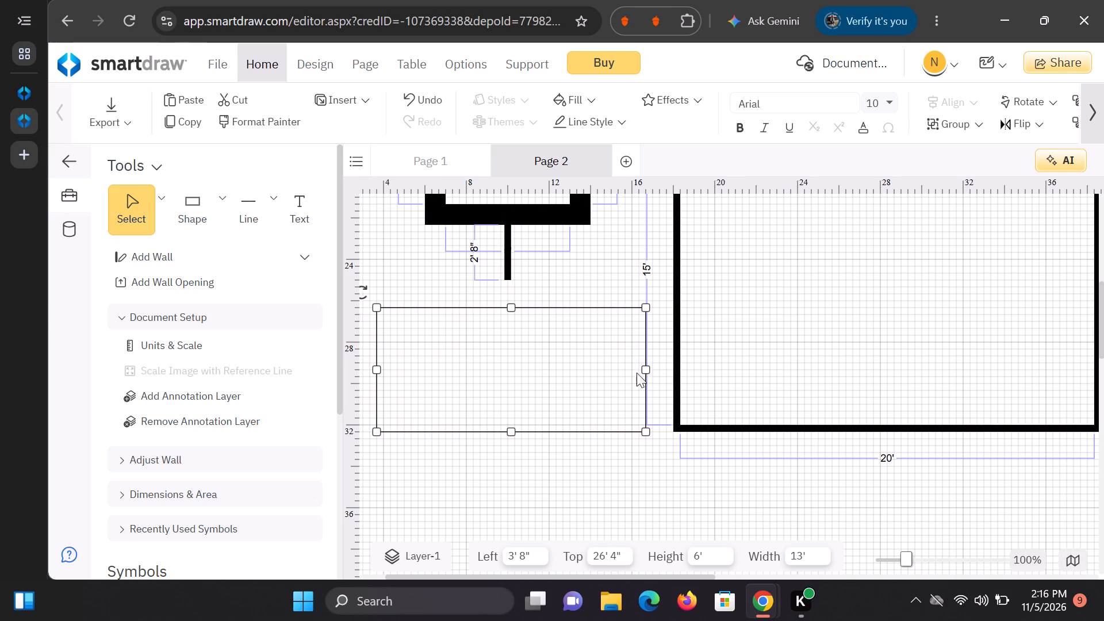
# Draw a slightly slanted straight line about 2' long leftward from the lower end of the 2' 8" vertical line.
pyautogui.scroll(-1, 654, 396)
pyautogui.scroll(2, 558, 364)
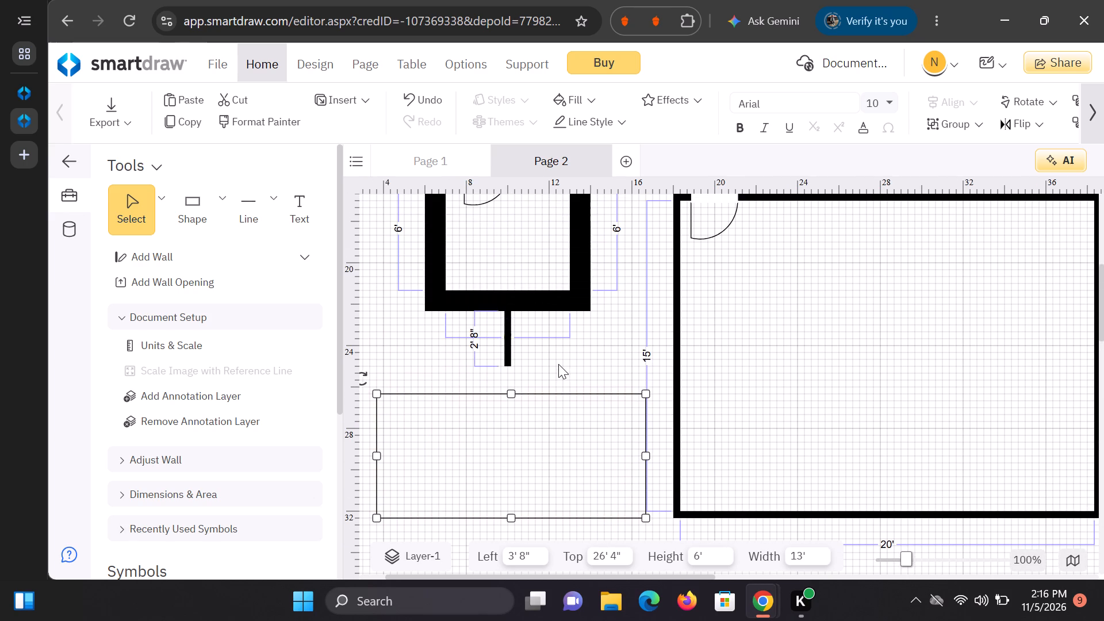
pyautogui.click(273, 215)
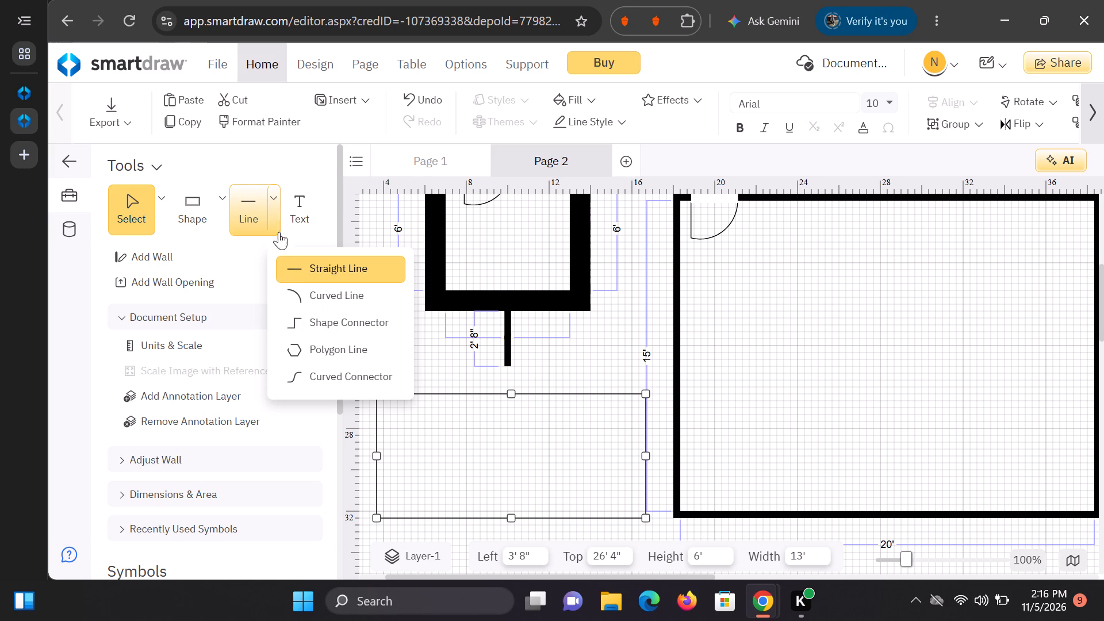
pyautogui.click(300, 270)
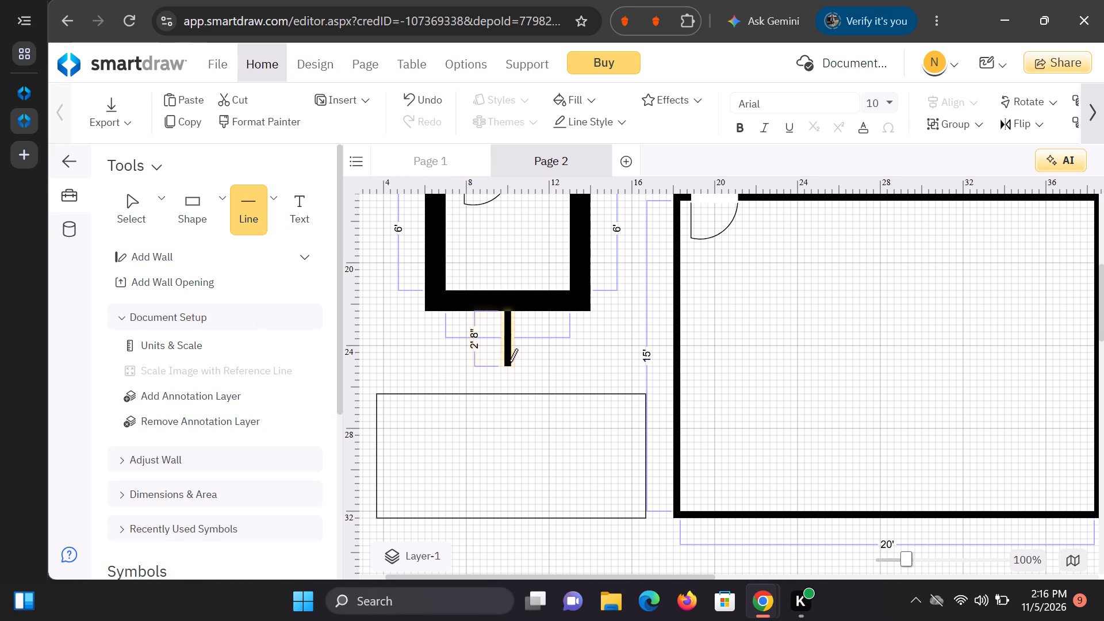
pyautogui.moveTo(509, 362); pyautogui.dragTo(455, 357)
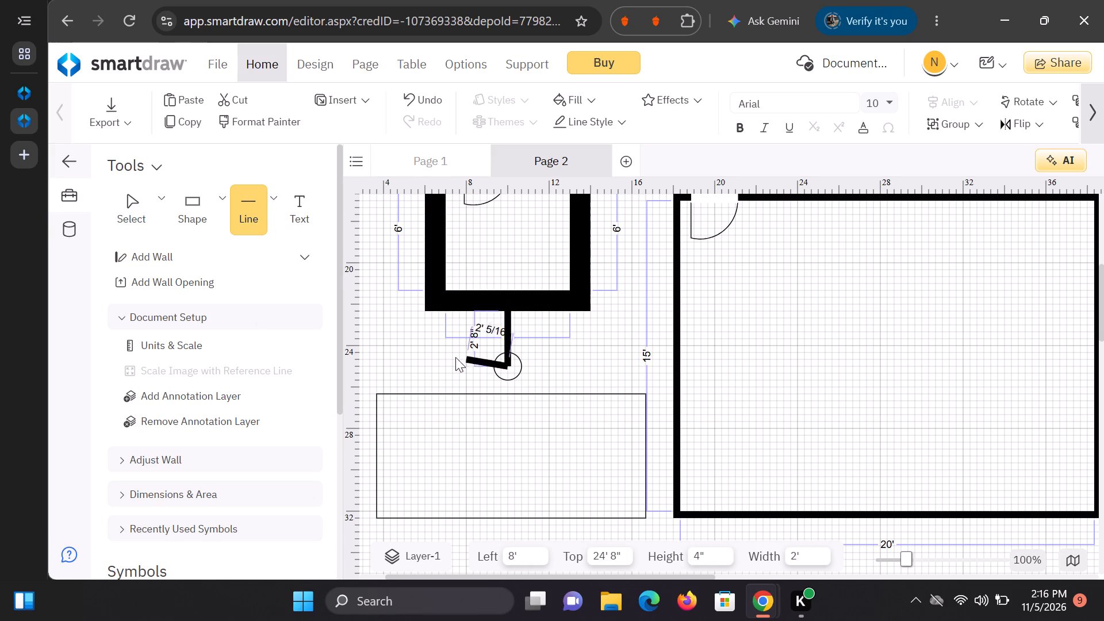
# Draw a horizontal line about 3' 8" long leftward from the lower end of the 2' 8" vertical line.
pyautogui.moveTo(455, 357); pyautogui.dragTo(434, 365)
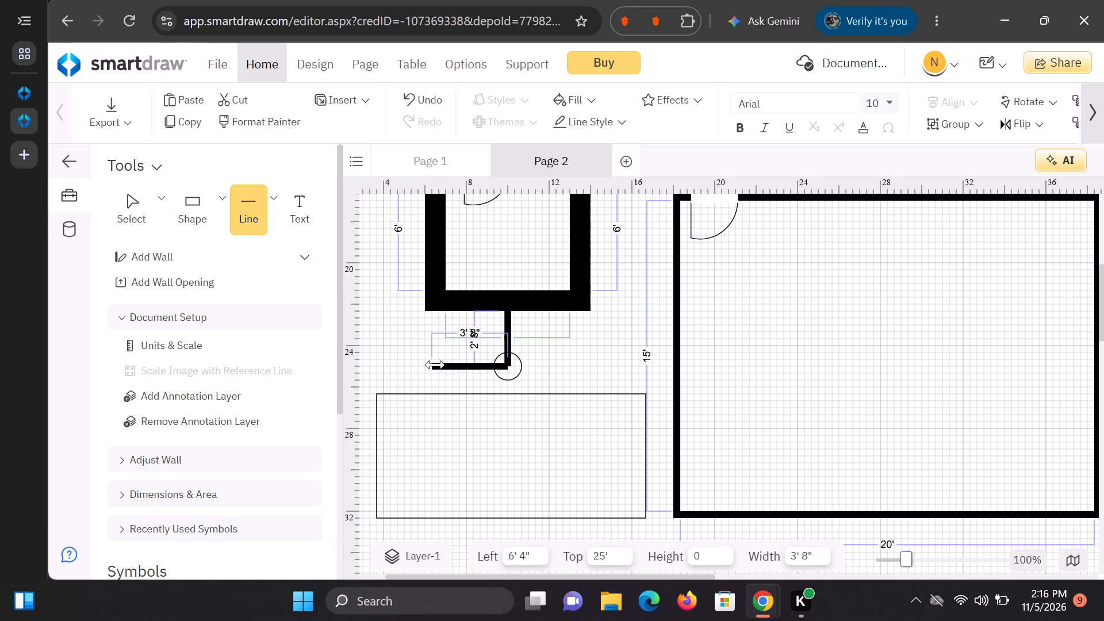
pyautogui.click(568, 339)
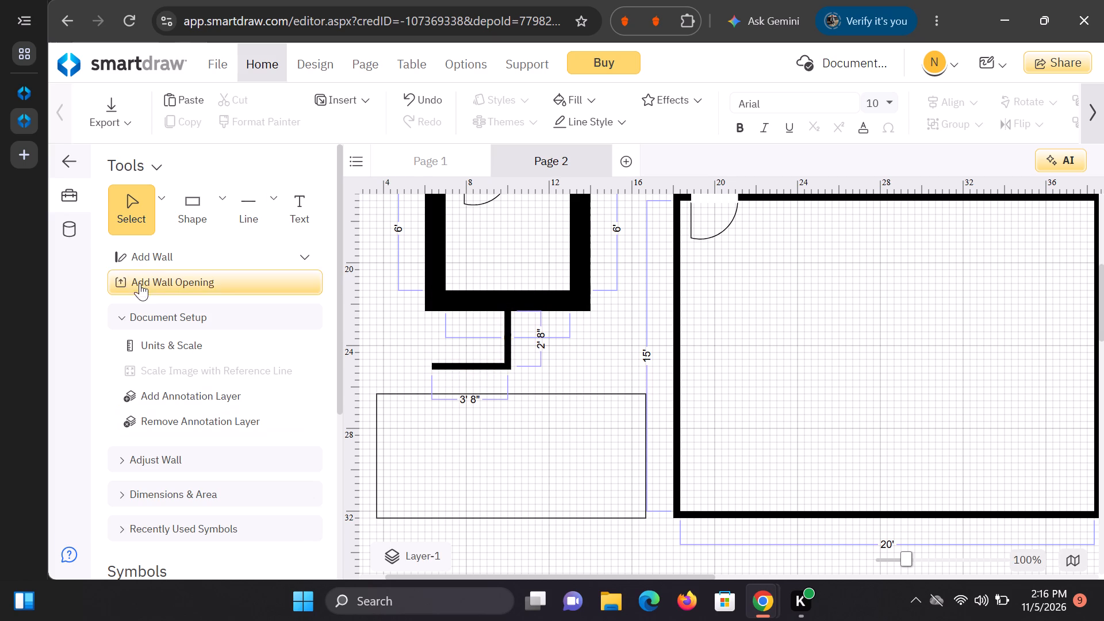
# Place a Door (28") symbol on the new rectangle's top edge at the free end of the 3' 8" line.
pyautogui.scroll(-2, 211, 342)
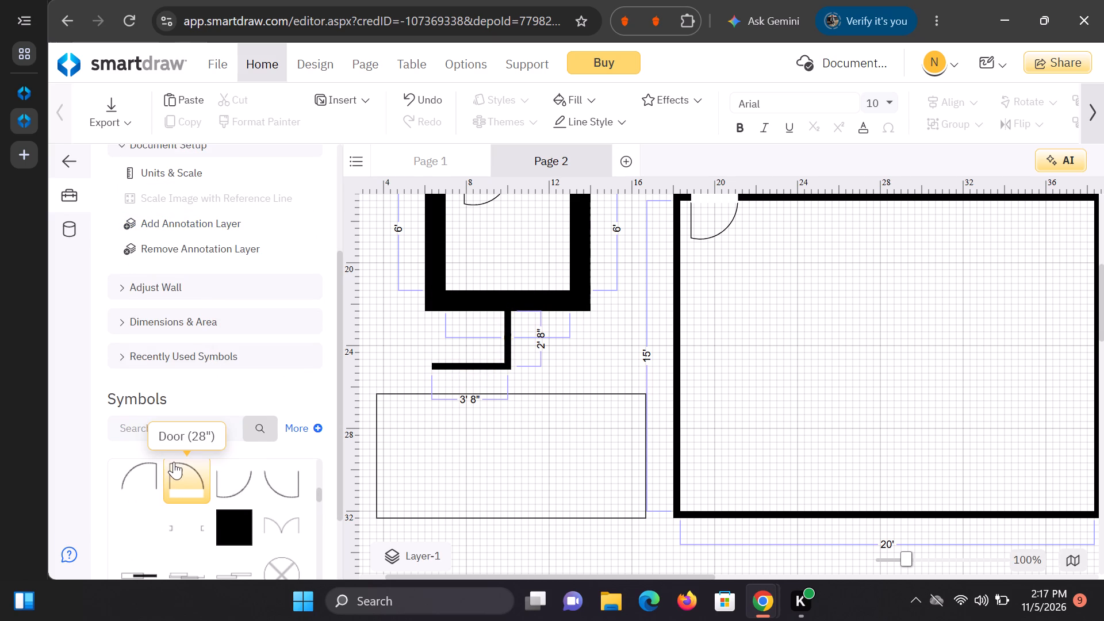
pyautogui.doubleClick(181, 465)
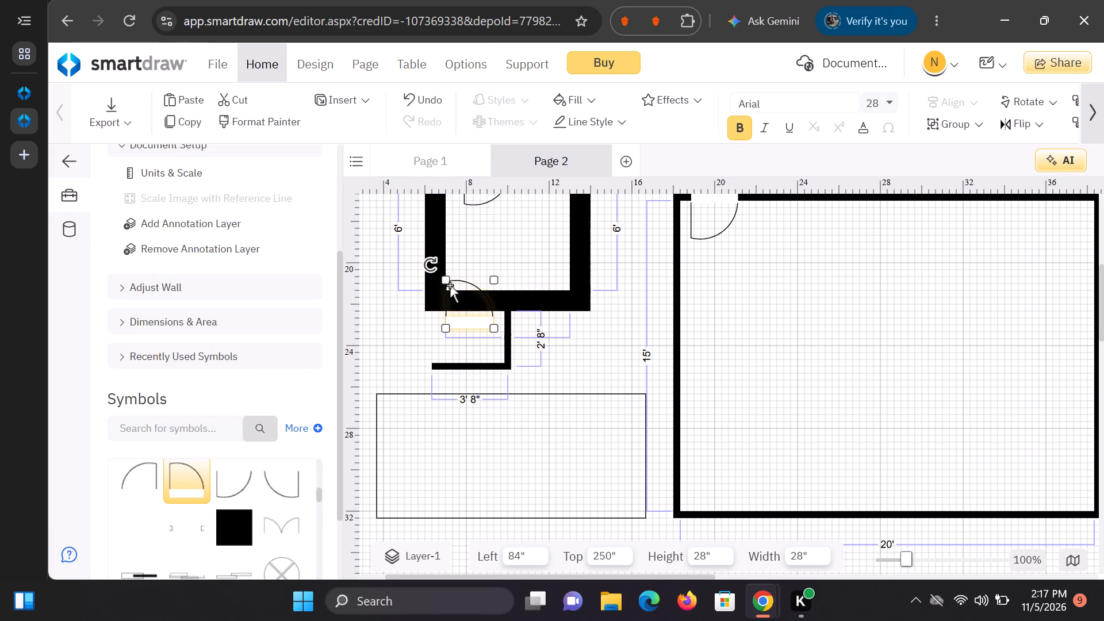
pyautogui.moveTo(461, 280); pyautogui.dragTo(451, 300)
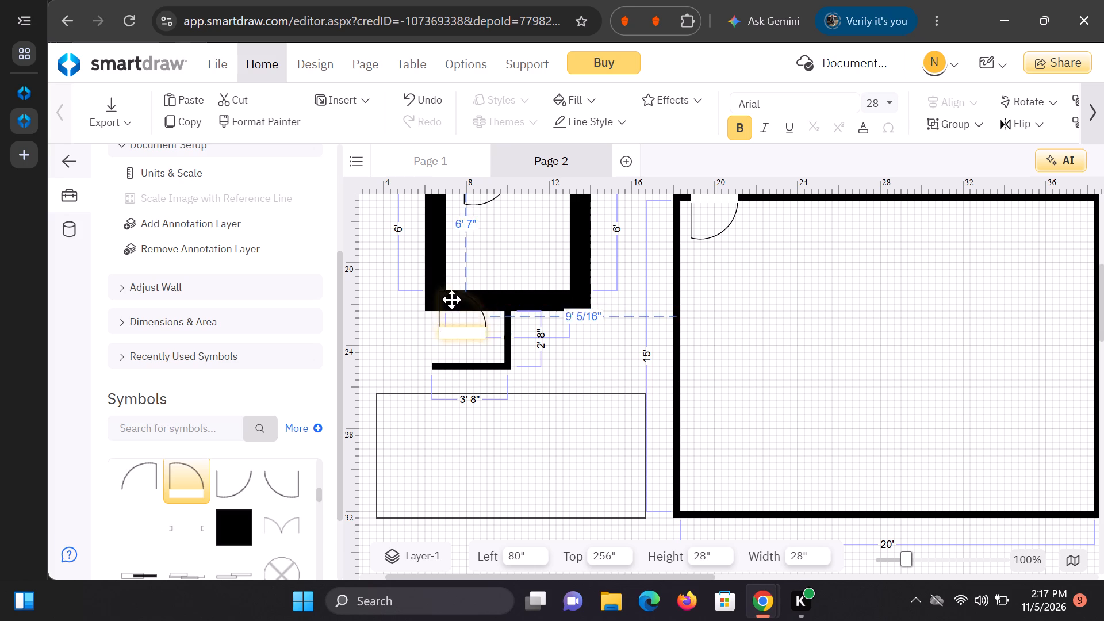
pyautogui.moveTo(451, 300); pyautogui.dragTo(402, 352)
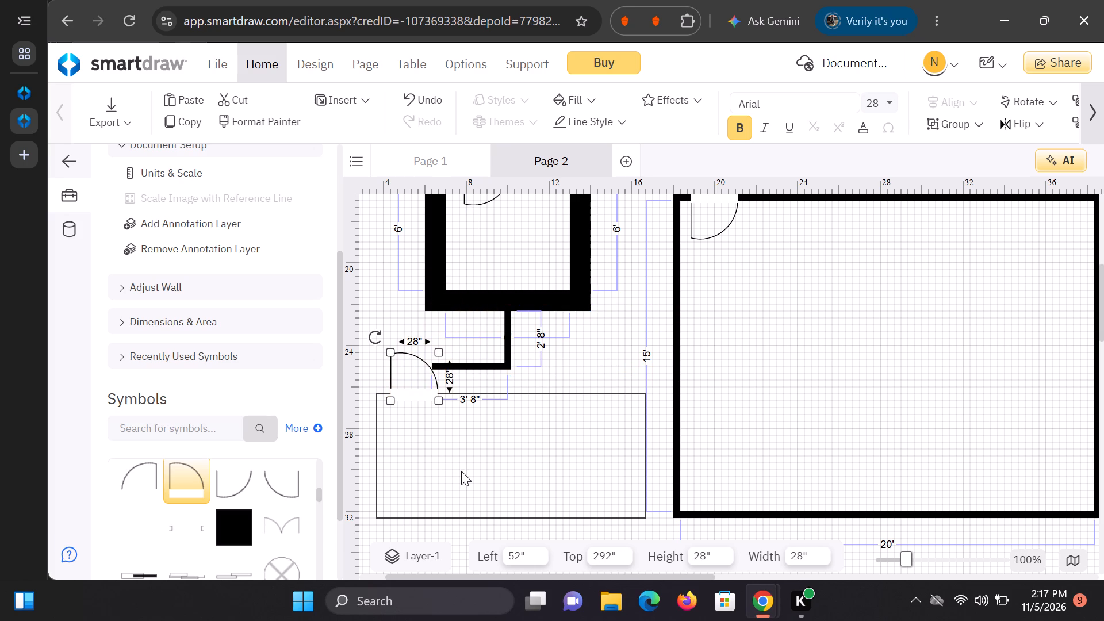
pyautogui.click(467, 463)
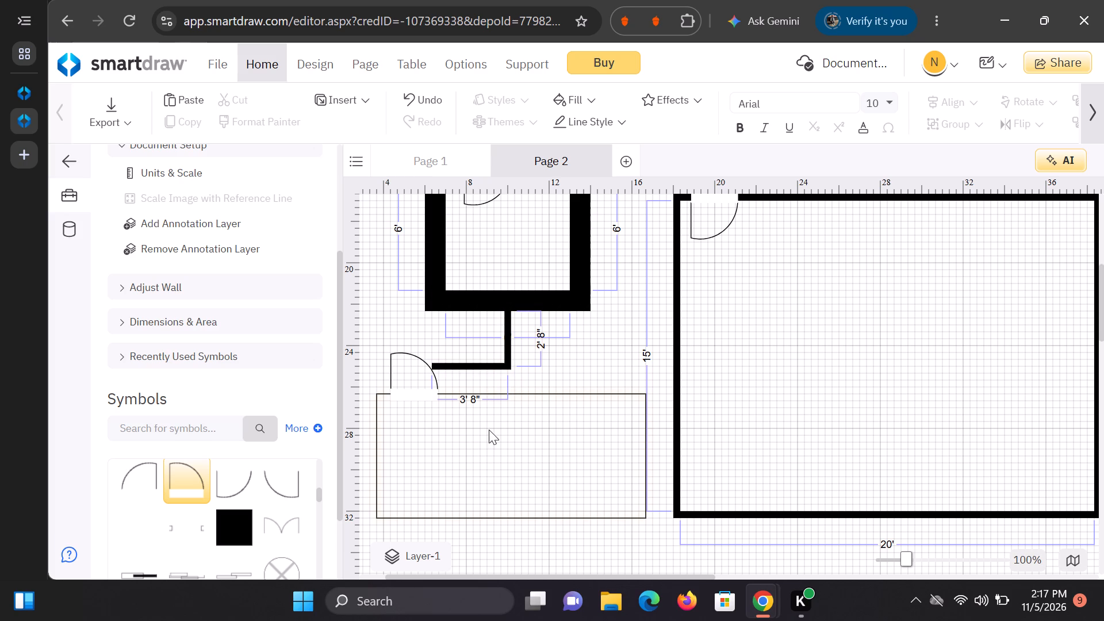
# Examine the page around the two rooms, the upper connected rectangles and the empty area below.
pyautogui.scroll(-2, 554, 425)
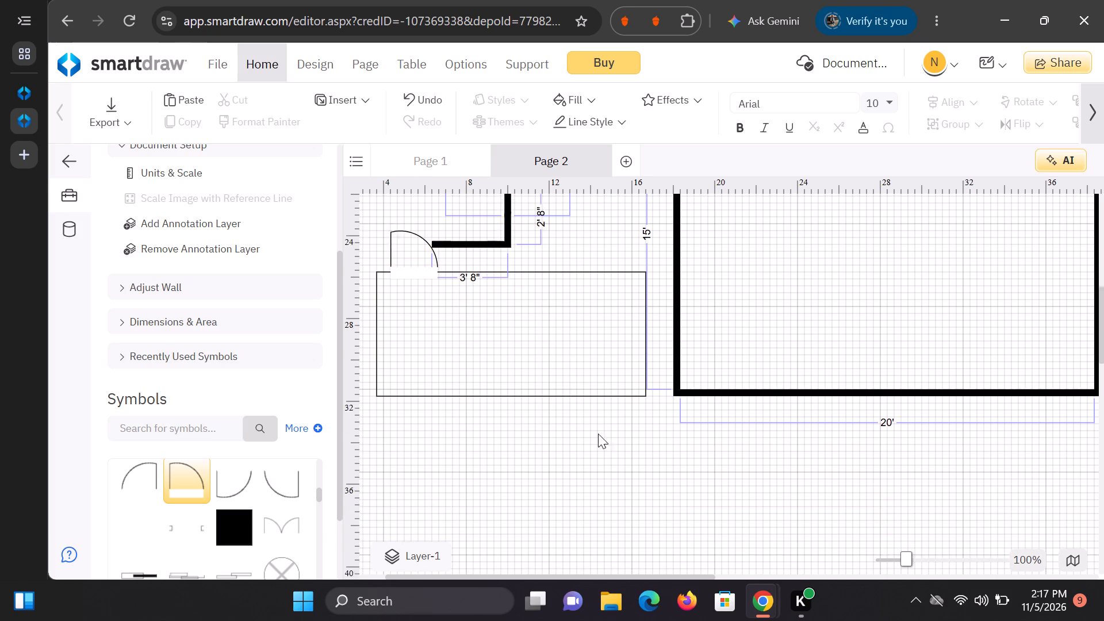
pyautogui.scroll(2, 608, 435)
pyautogui.scroll(-2, 744, 467)
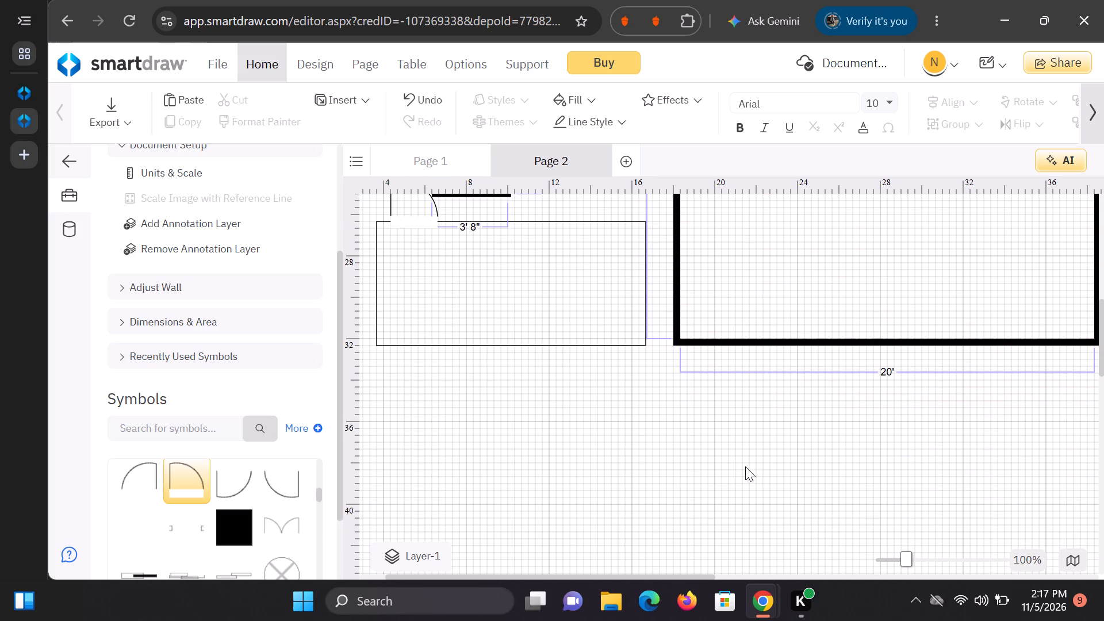
pyautogui.scroll(5, 734, 457)
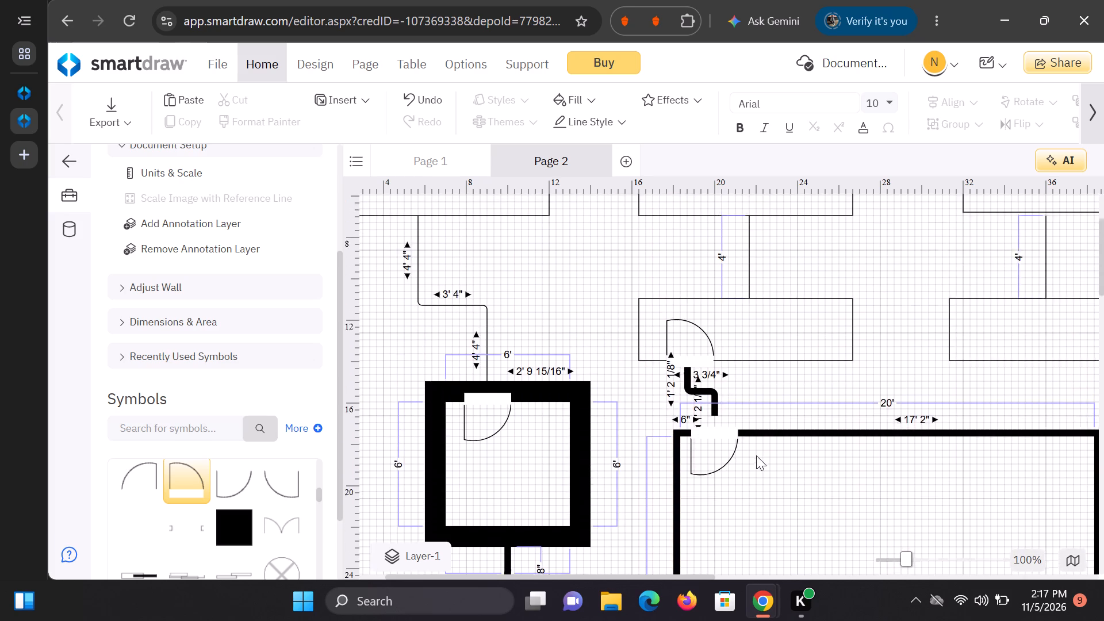
pyautogui.scroll(2, 756, 455)
pyautogui.scroll(-5, 756, 455)
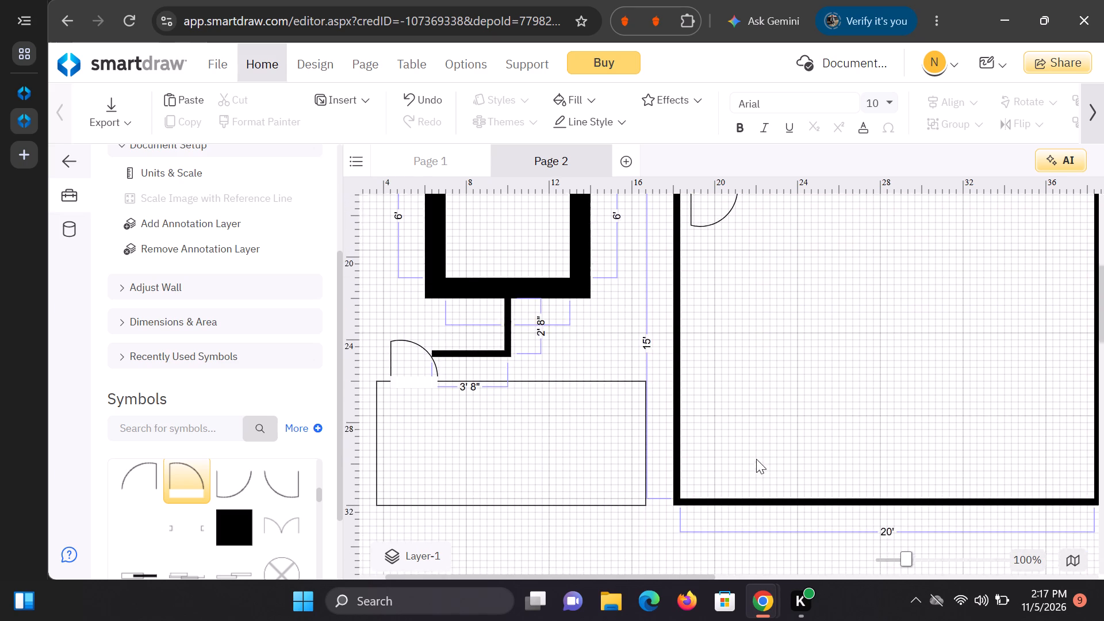
pyautogui.scroll(-3, 756, 460)
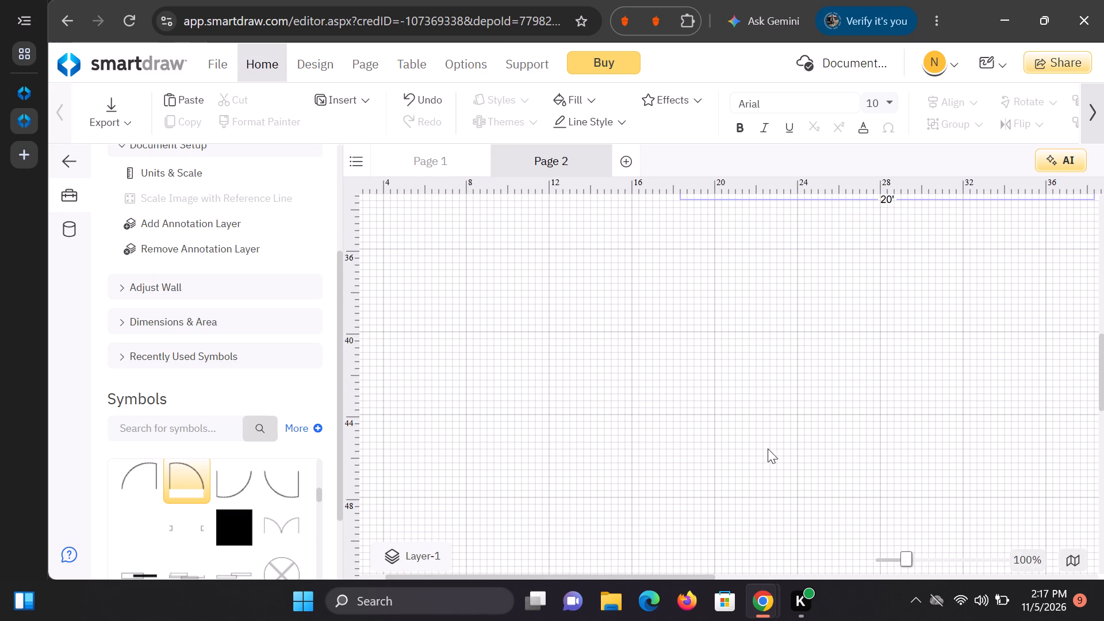
pyautogui.scroll(6, 401, 341)
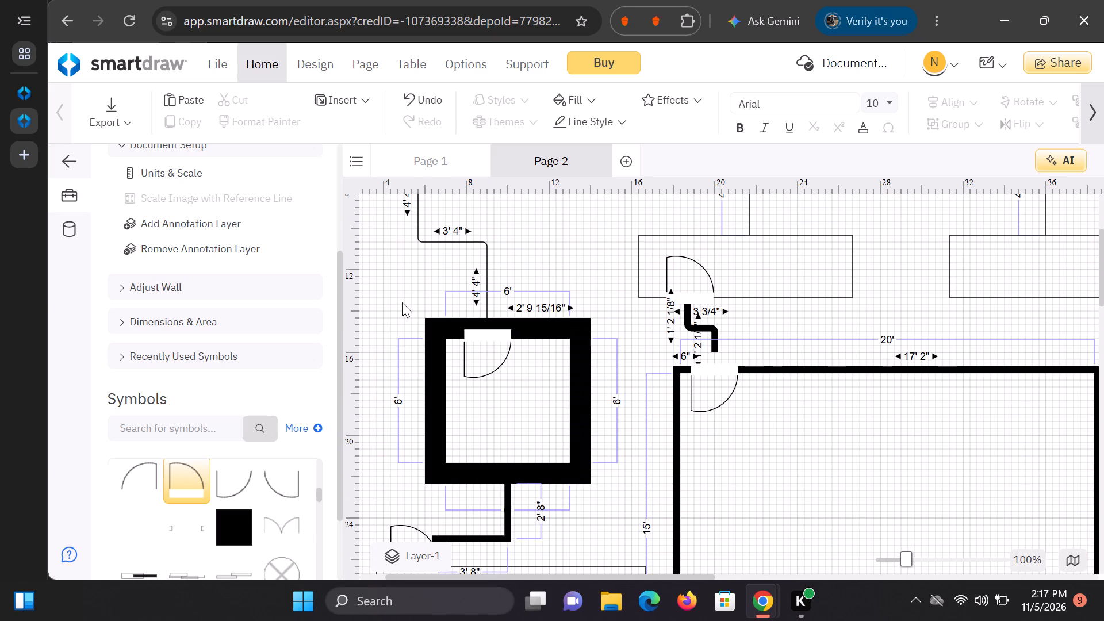
# Draw a vertical straight line about 4' long down from the bottom edge of the rectangle with the door.
pyautogui.scroll(2, 405, 304)
pyautogui.scroll(2, 218, 293)
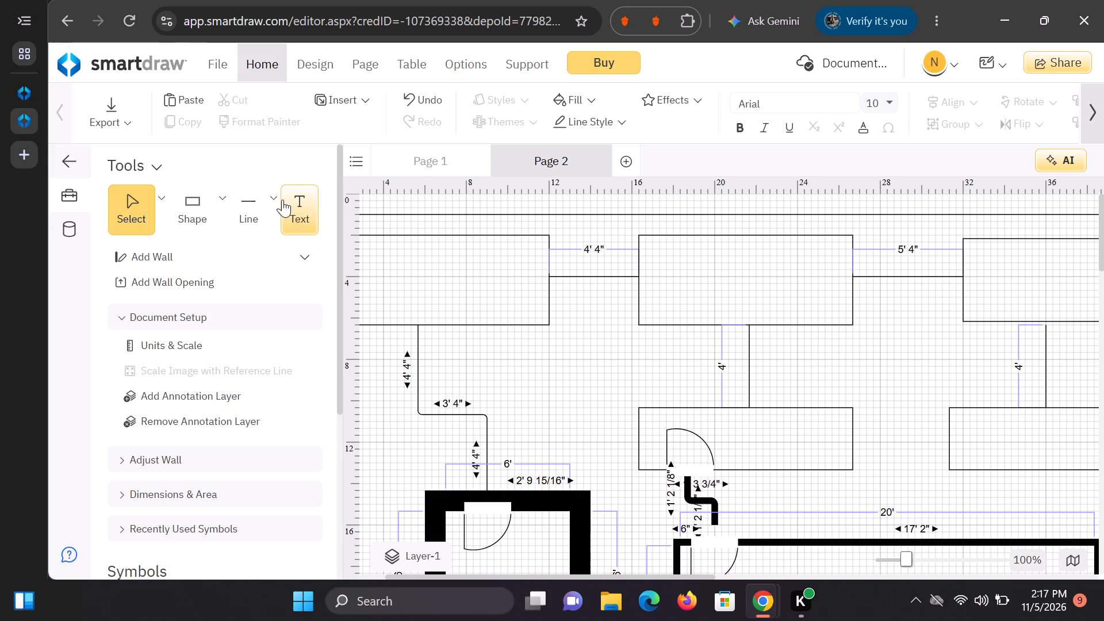
pyautogui.click(274, 213)
pyautogui.click(326, 270)
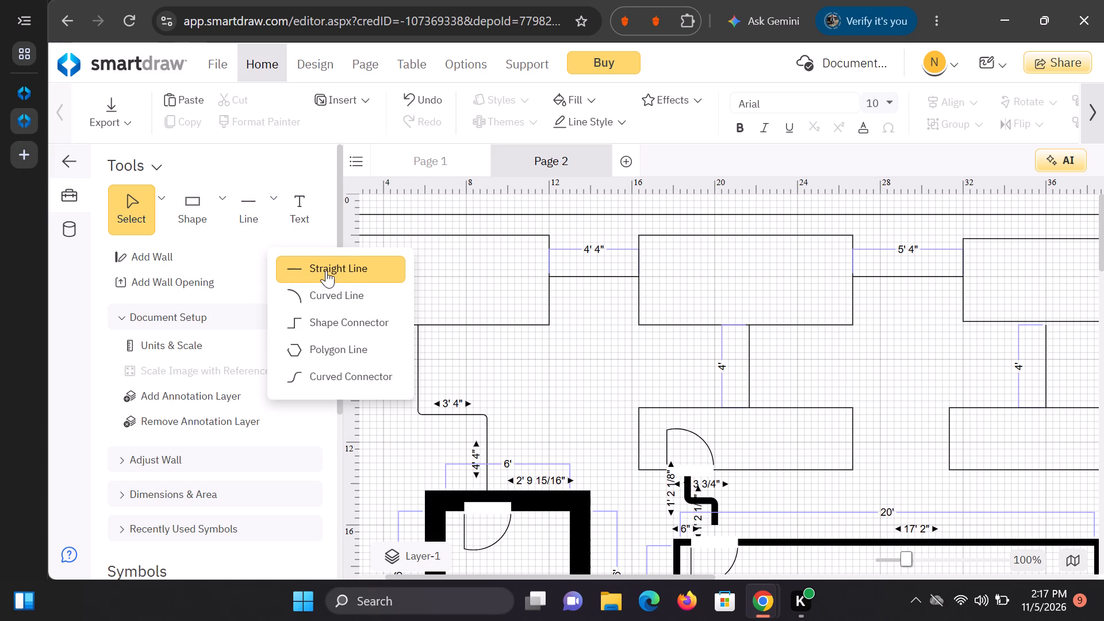
pyautogui.scroll(-4, 594, 361)
pyautogui.scroll(-2, 507, 480)
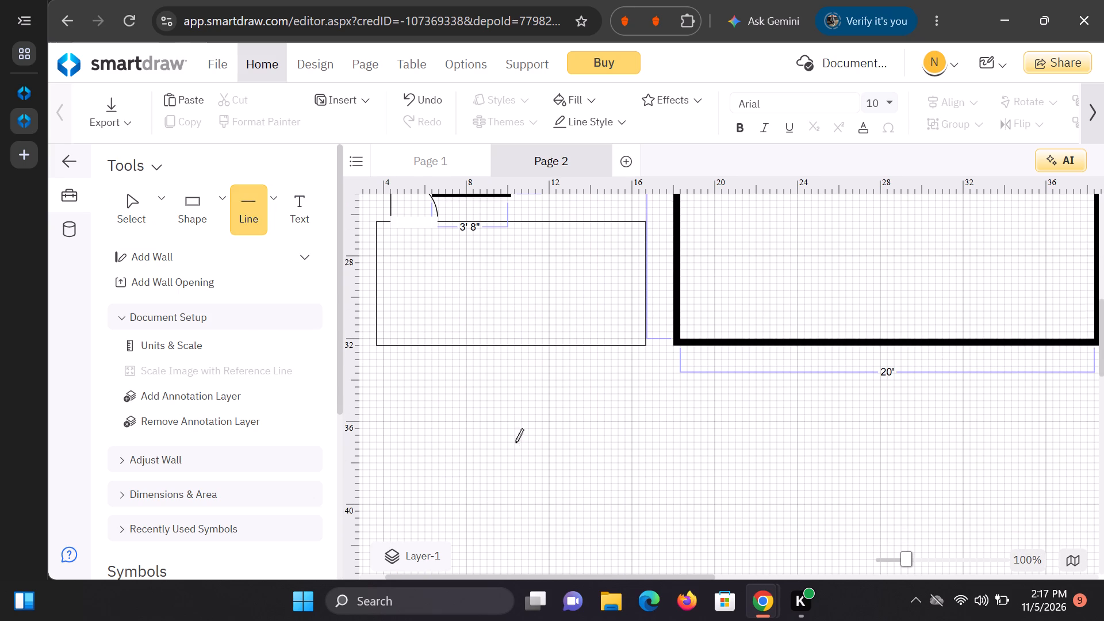
pyautogui.moveTo(507, 348); pyautogui.dragTo(505, 428)
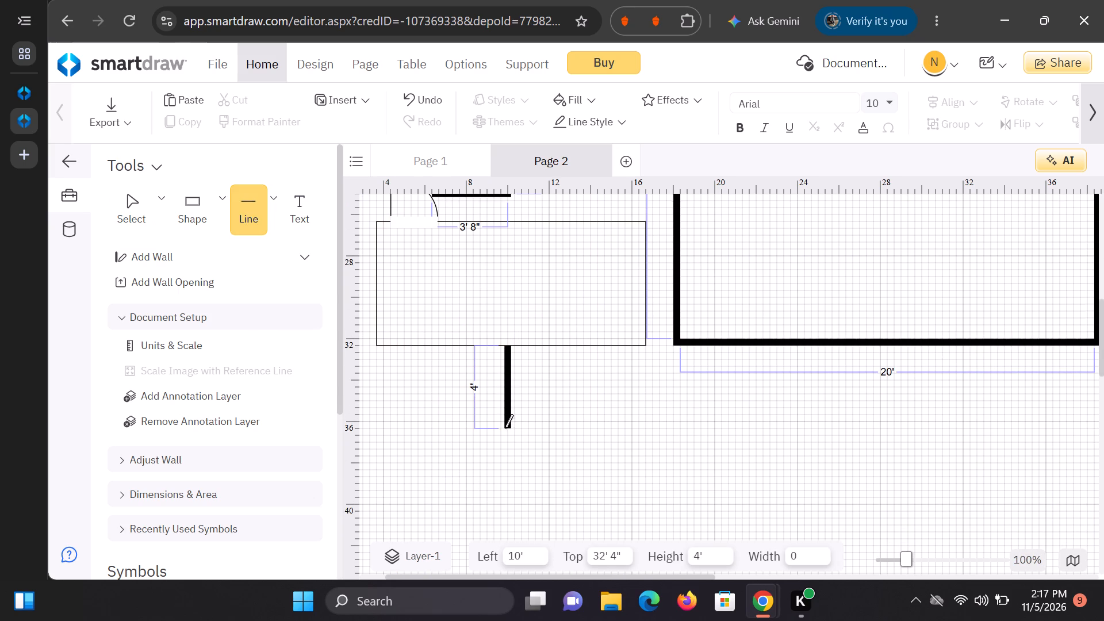
pyautogui.moveTo(505, 428); pyautogui.dragTo(504, 428)
# Set the 4' vertical line's thickness to the thinnest available line.
pyautogui.click(276, 216)
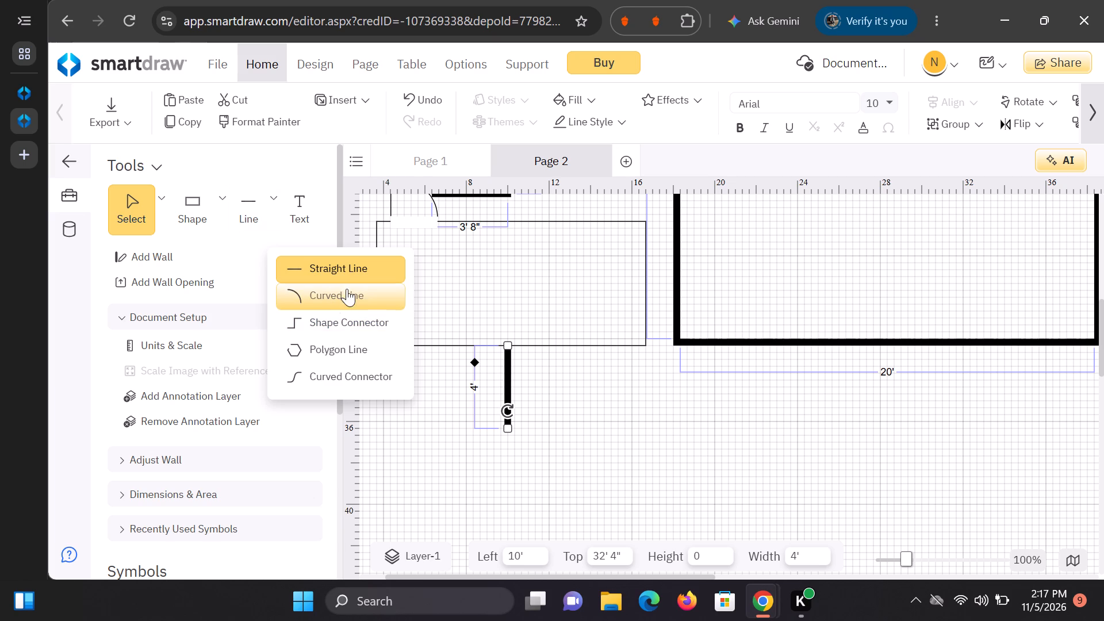
pyautogui.click(508, 387)
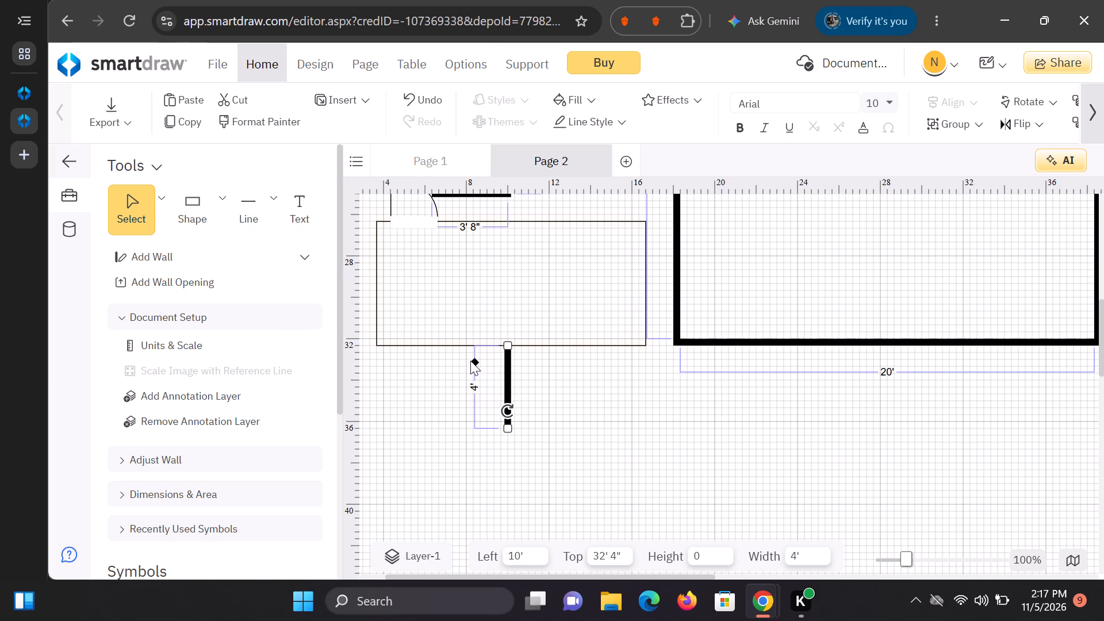
pyautogui.click(507, 382)
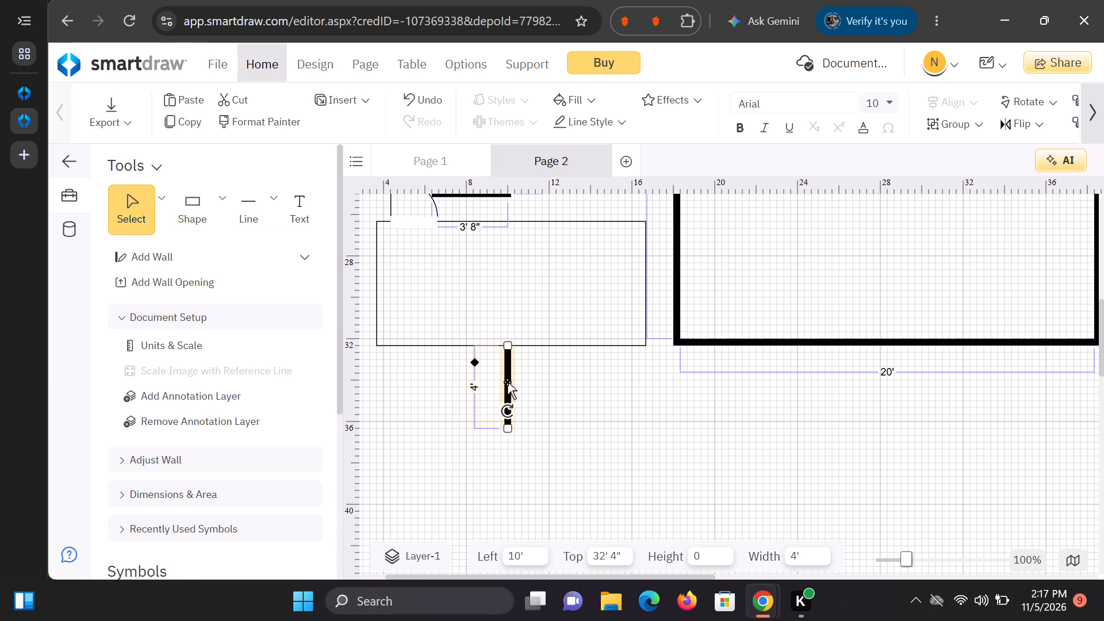
pyautogui.rightClick(508, 379)
pyautogui.click(506, 382)
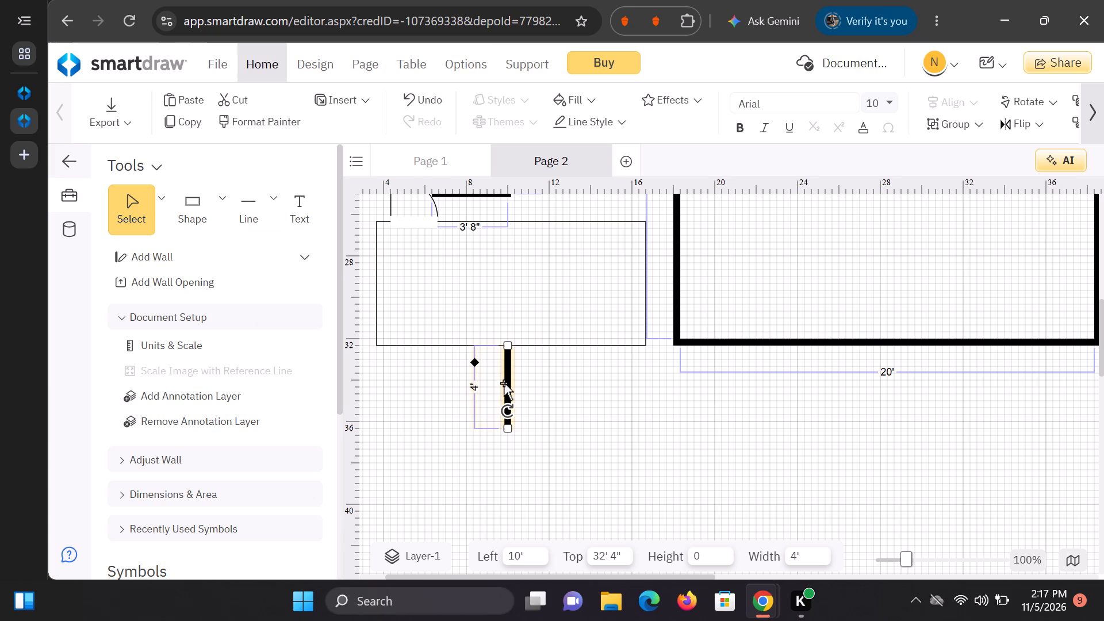
pyautogui.click(504, 386)
pyautogui.moveTo(505, 388); pyautogui.dragTo(507, 393)
pyautogui.click(507, 393)
pyautogui.click(507, 393)
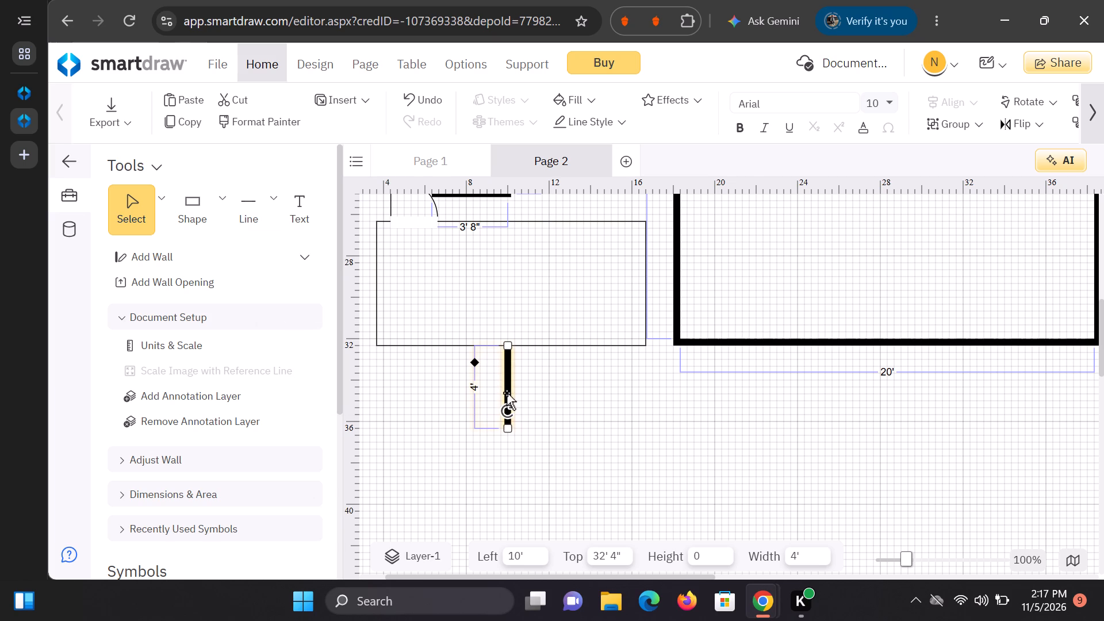
pyautogui.rightClick(508, 393)
pyautogui.click(588, 194)
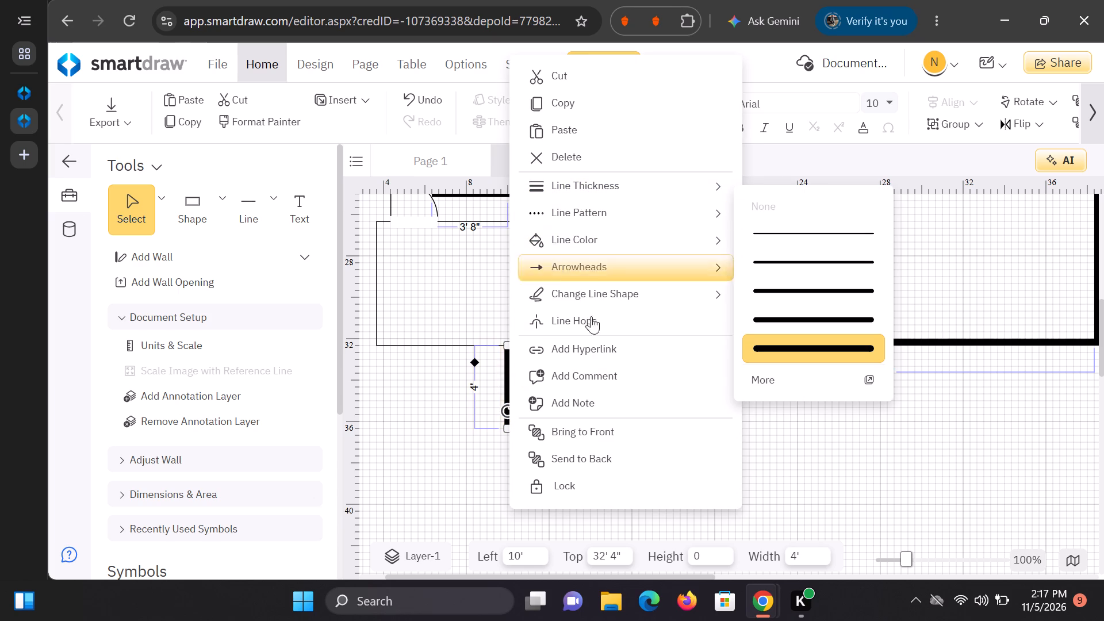
pyautogui.click(799, 232)
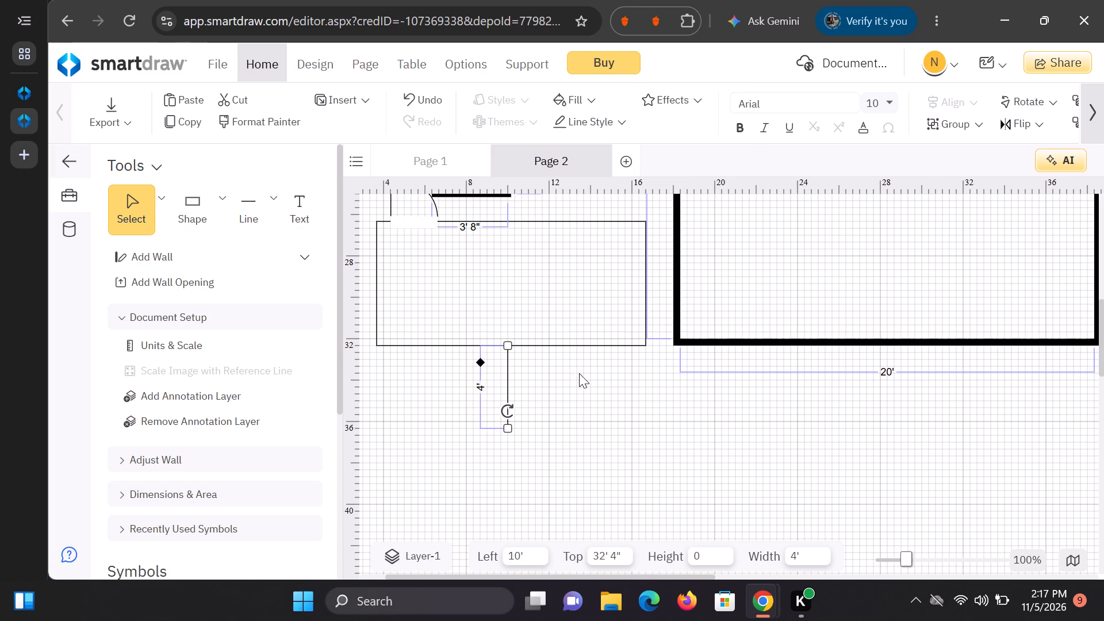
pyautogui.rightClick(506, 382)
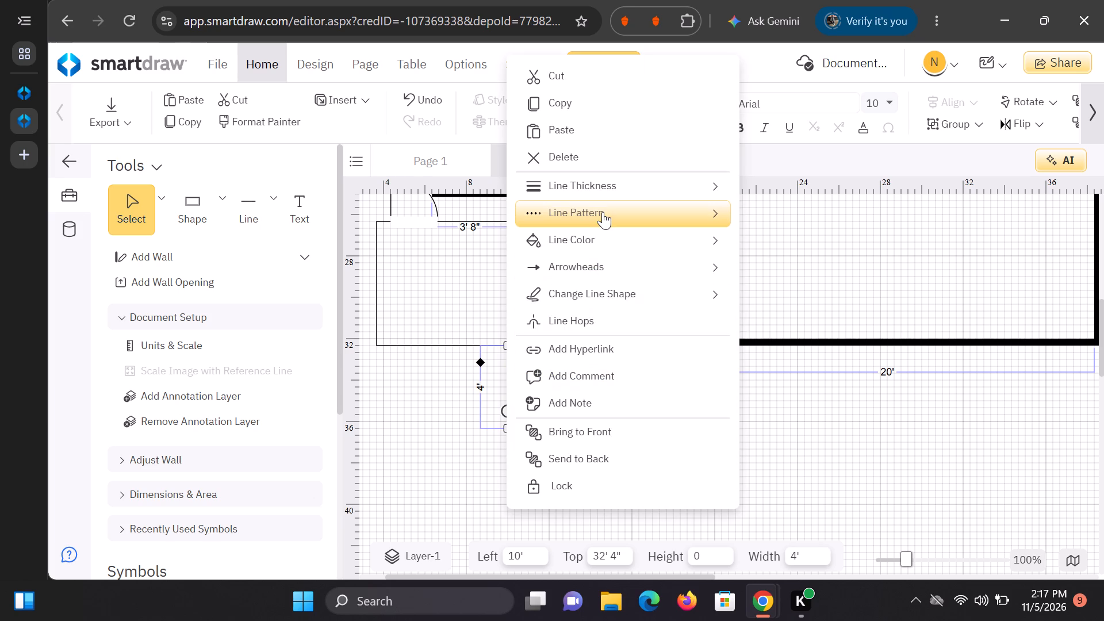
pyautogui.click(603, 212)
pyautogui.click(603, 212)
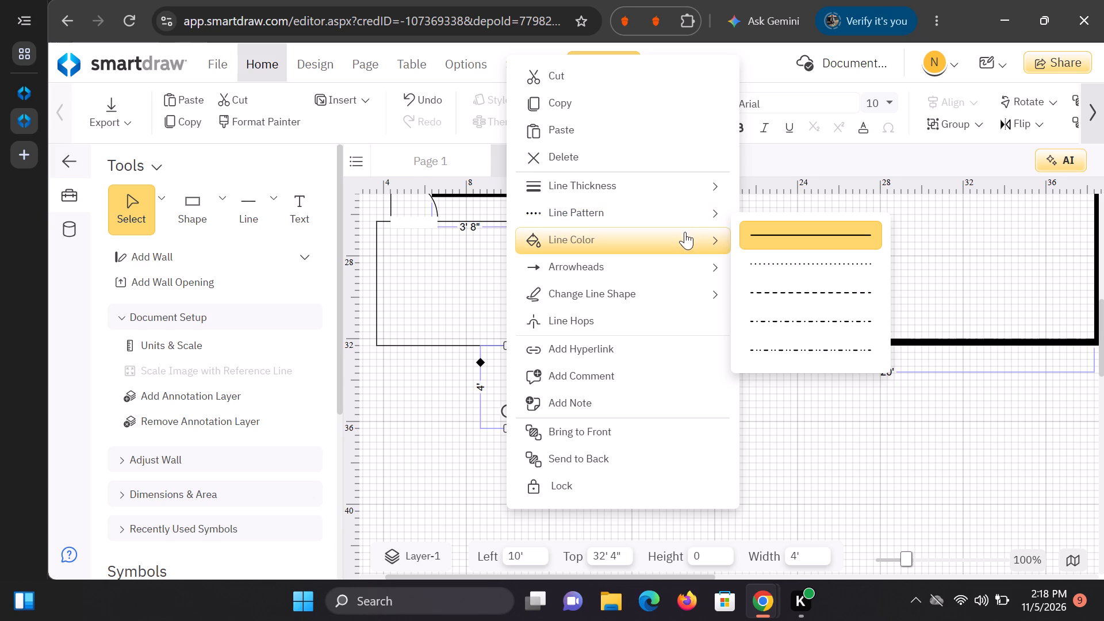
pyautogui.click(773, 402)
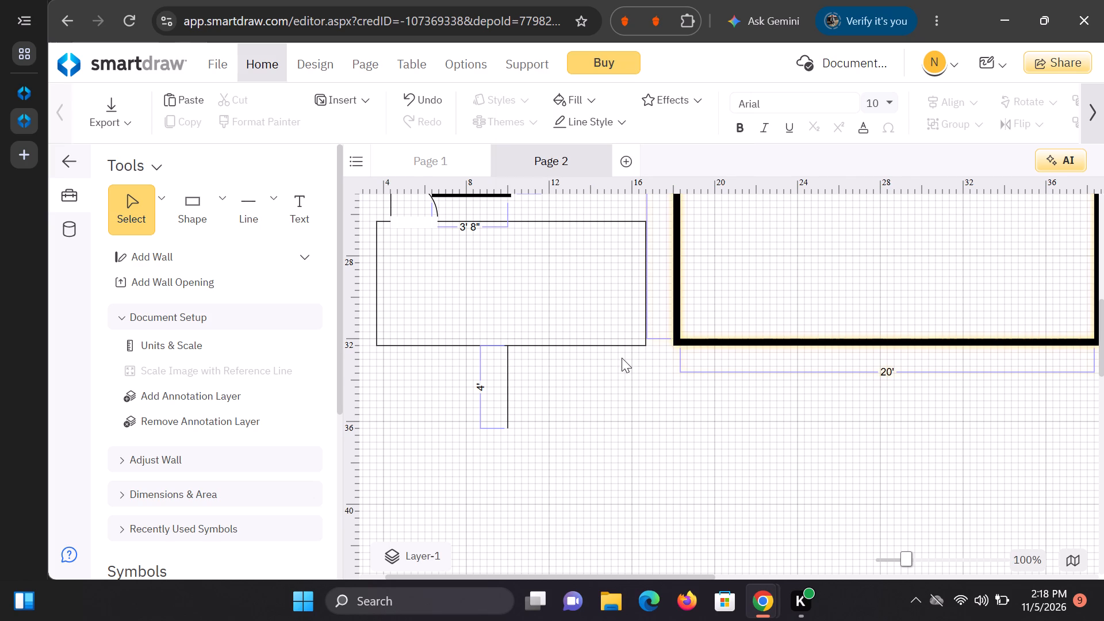
# Place a rectangle 6' wide and 3' high with its top edge on the lower end of the 4' vertical line.
pyautogui.scroll(-4, 550, 410)
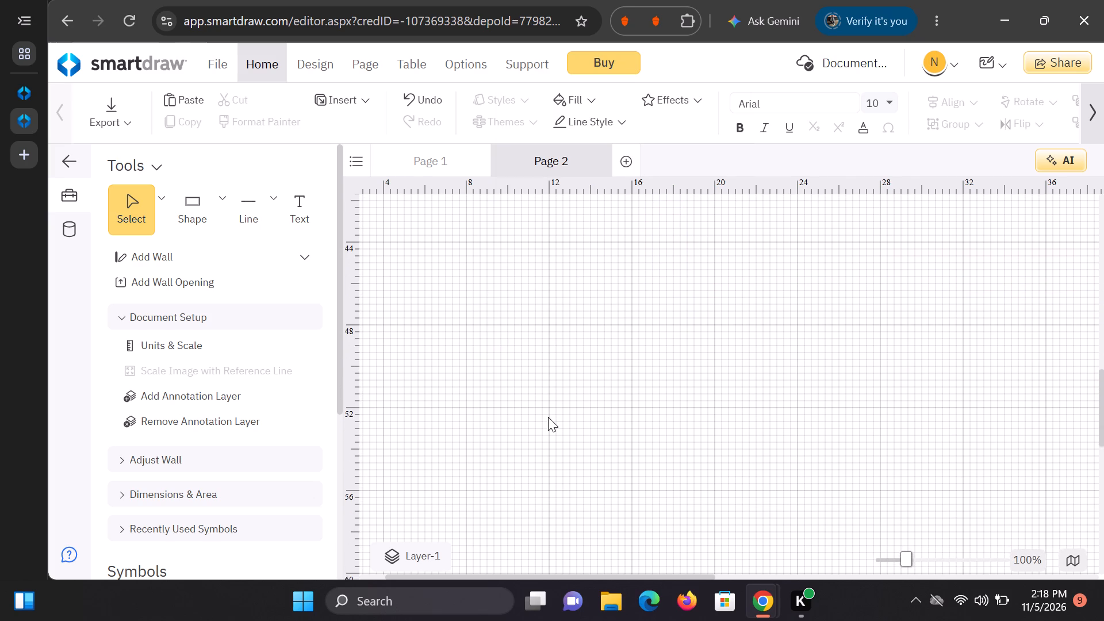
pyautogui.scroll(2, 548, 417)
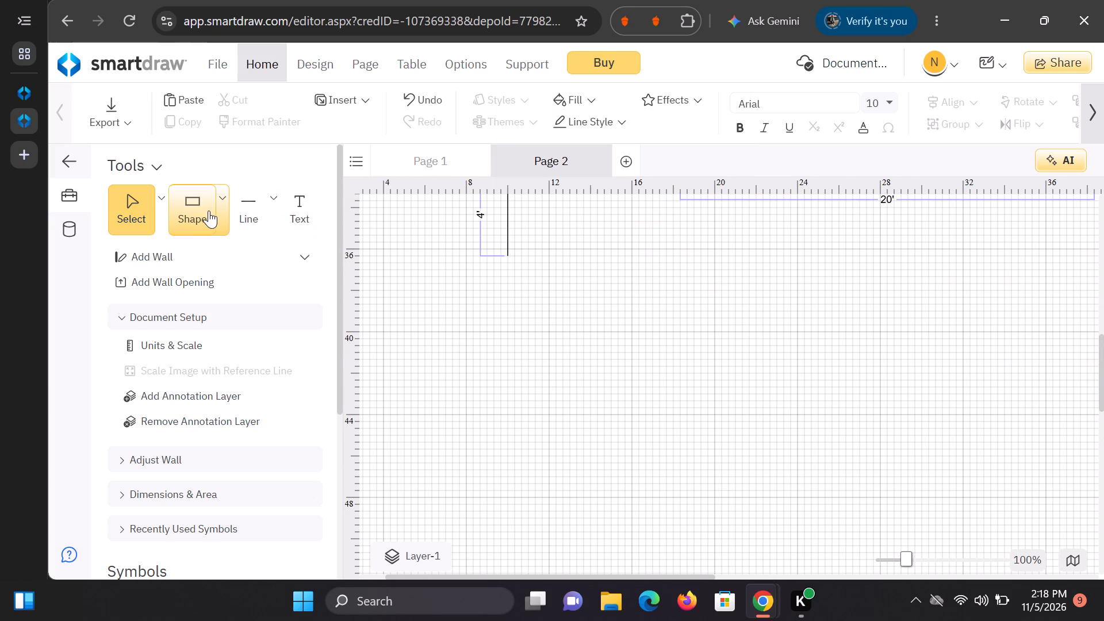
pyautogui.click(212, 206)
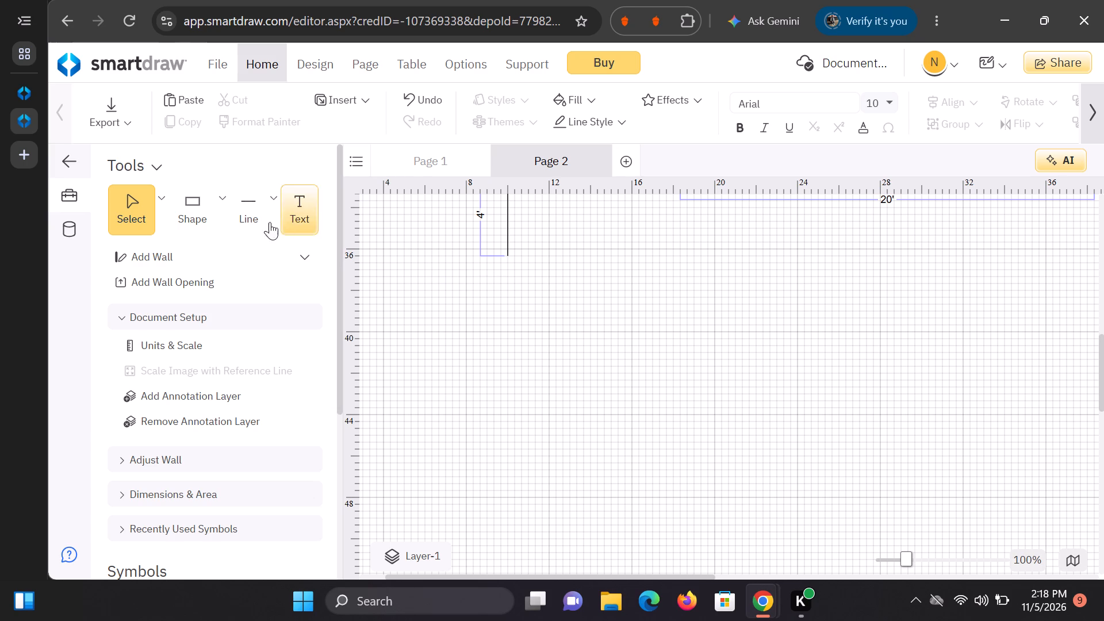
pyautogui.click(225, 194)
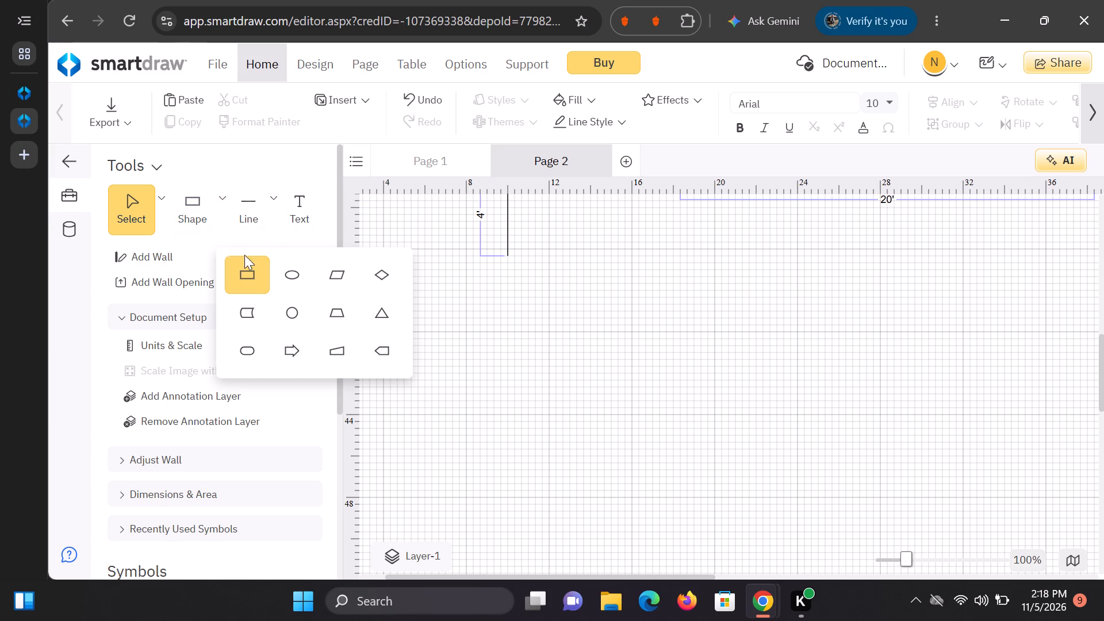
pyautogui.click(258, 274)
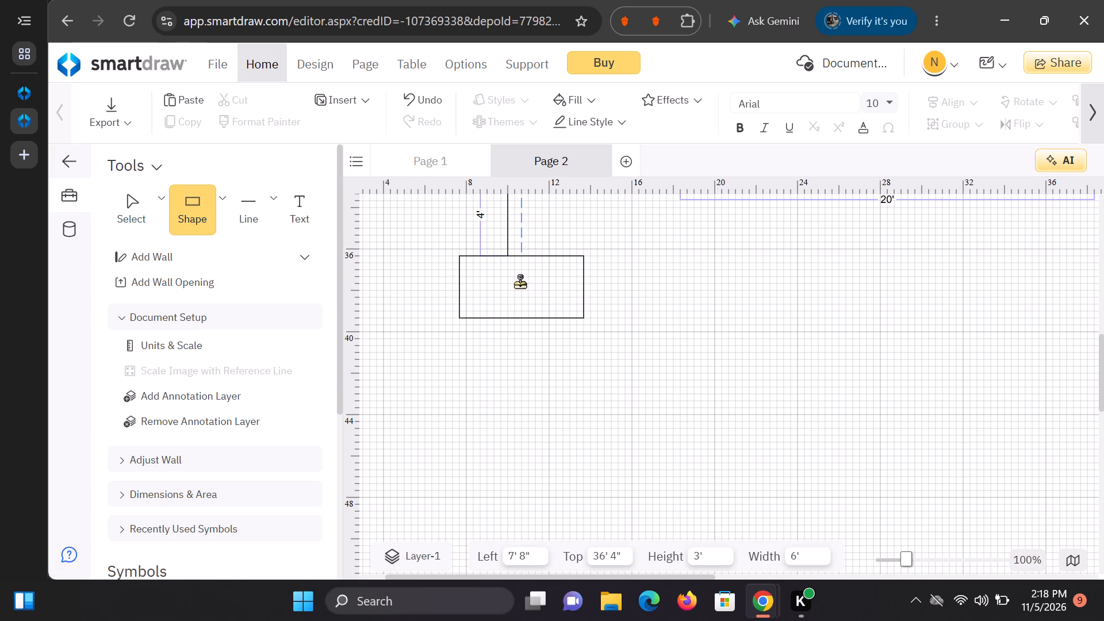
pyautogui.click(512, 285)
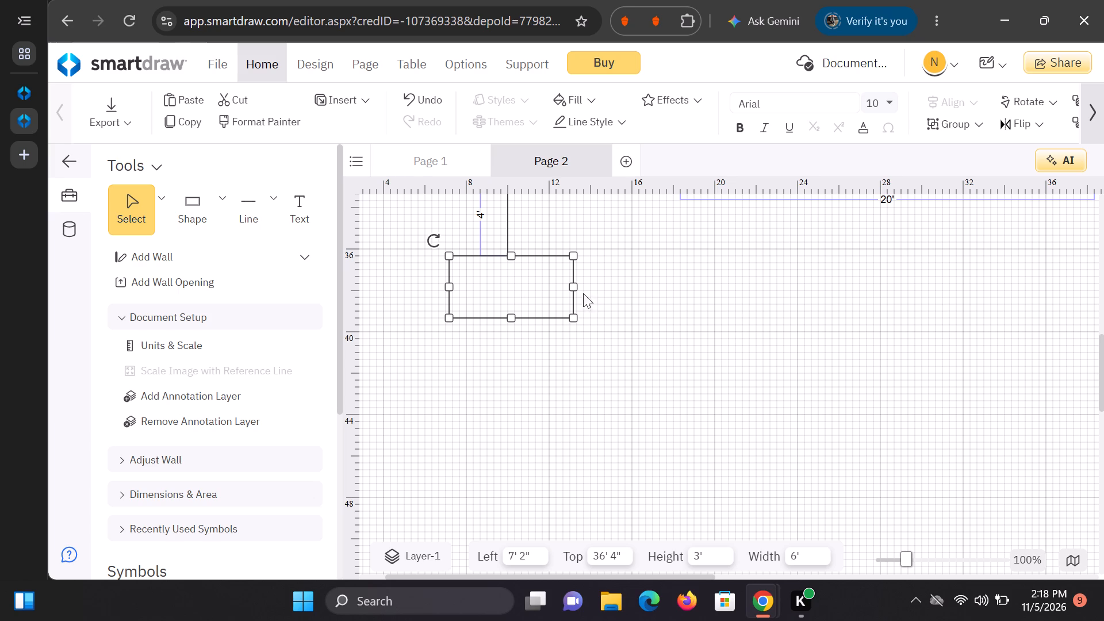
# Enlarge the new rectangle to about 18' 9" wide and 7' 8" high, extending it sideways and downward below the 4' line.
pyautogui.moveTo(576, 287); pyautogui.dragTo(692, 319)
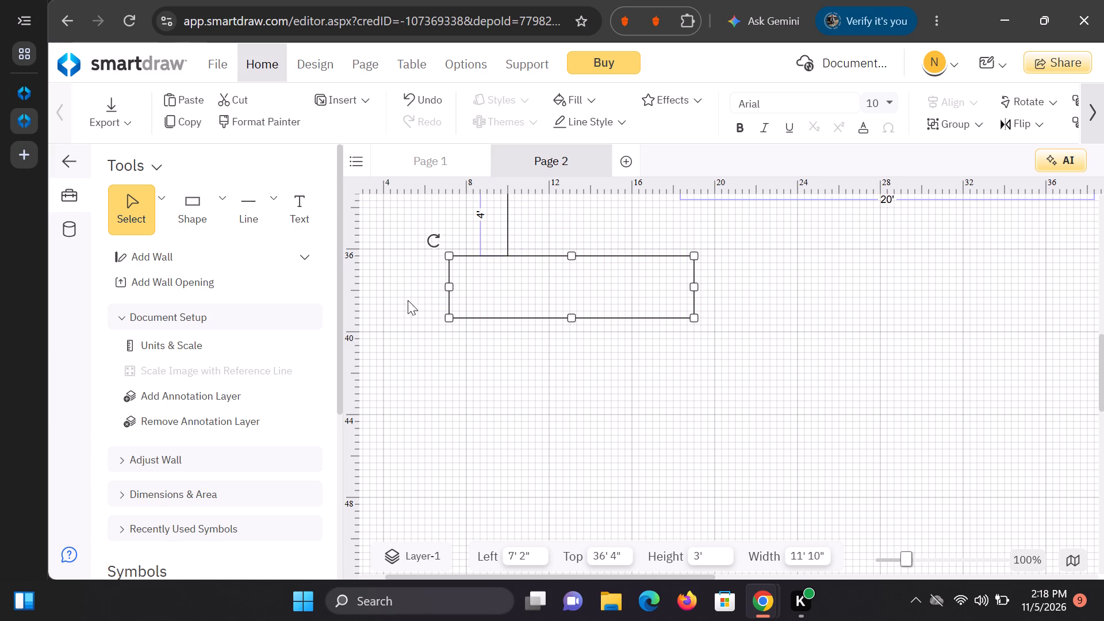
pyautogui.moveTo(446, 286); pyautogui.dragTo(440, 286)
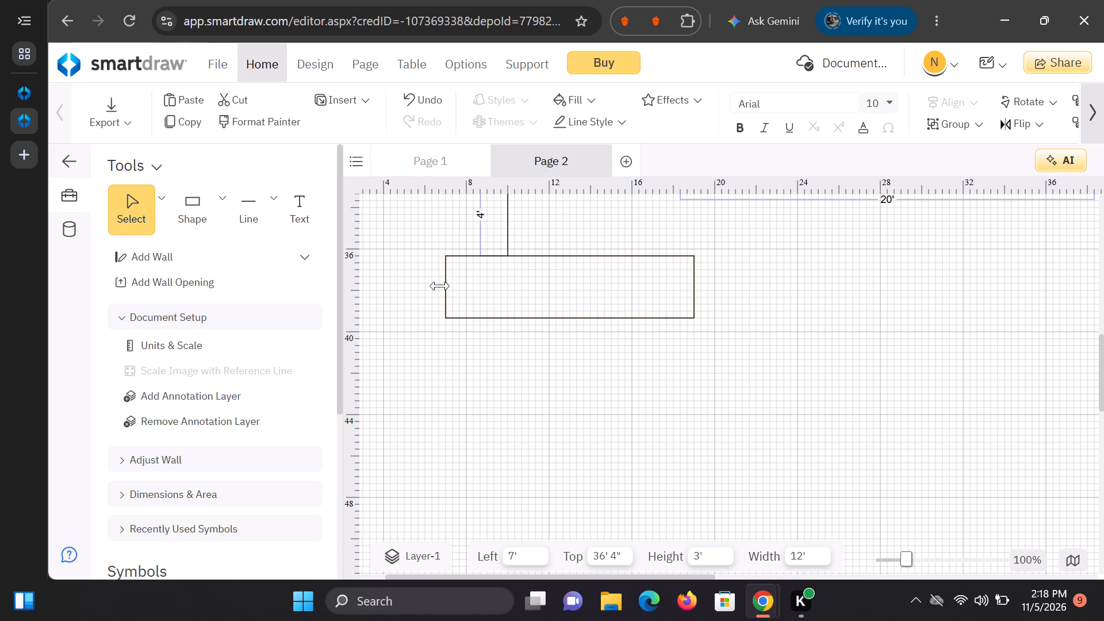
pyautogui.moveTo(440, 286); pyautogui.dragTo(332, 277)
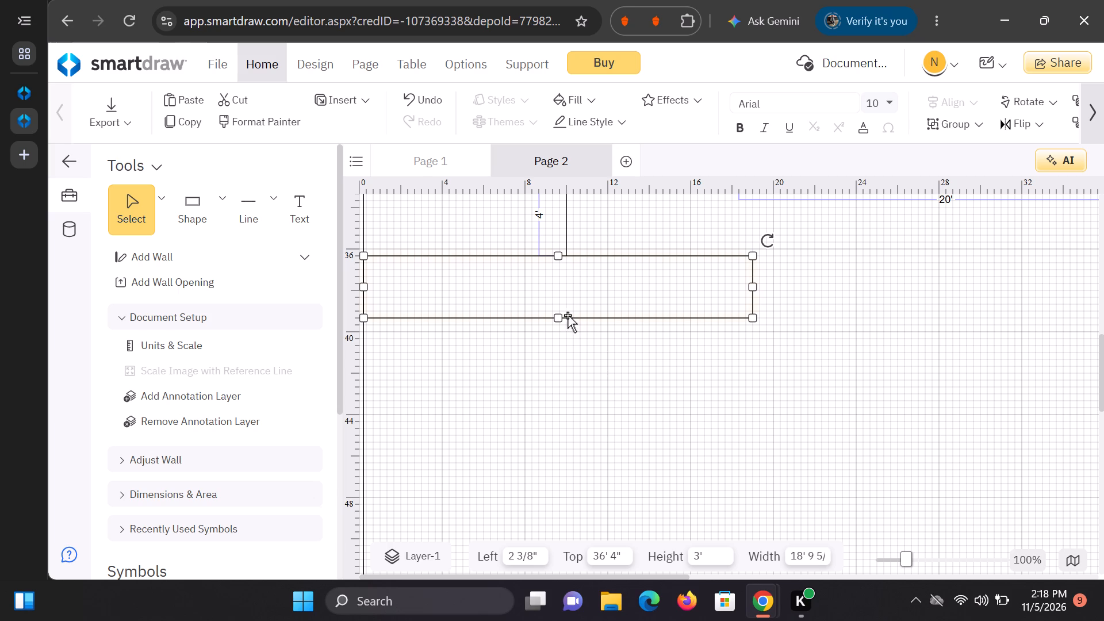
pyautogui.moveTo(560, 313); pyautogui.dragTo(555, 386)
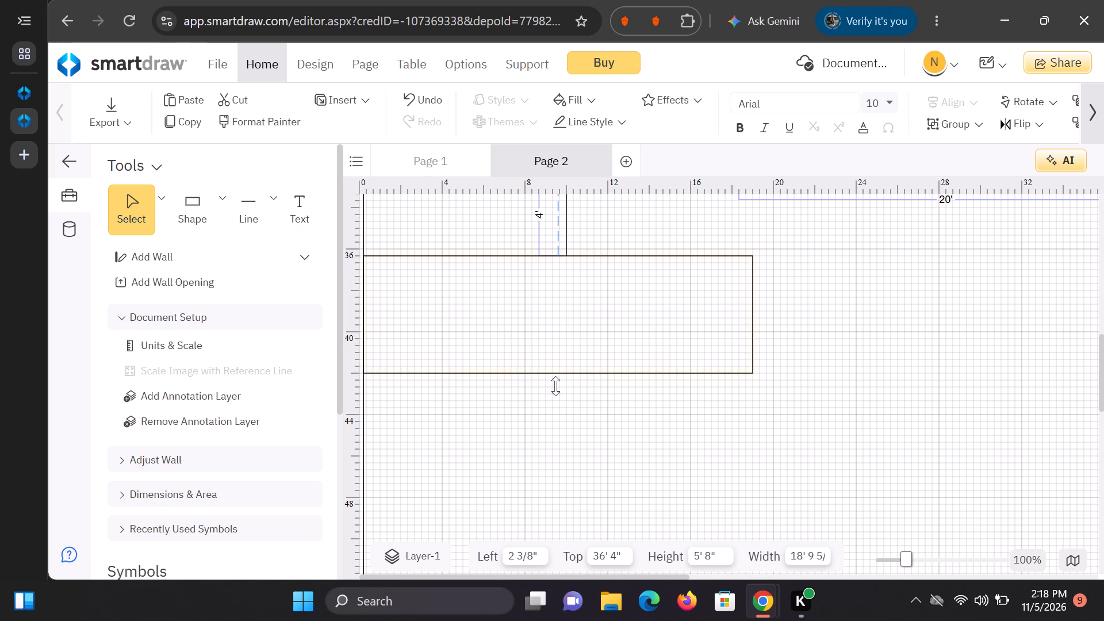
pyautogui.moveTo(555, 386); pyautogui.dragTo(563, 416)
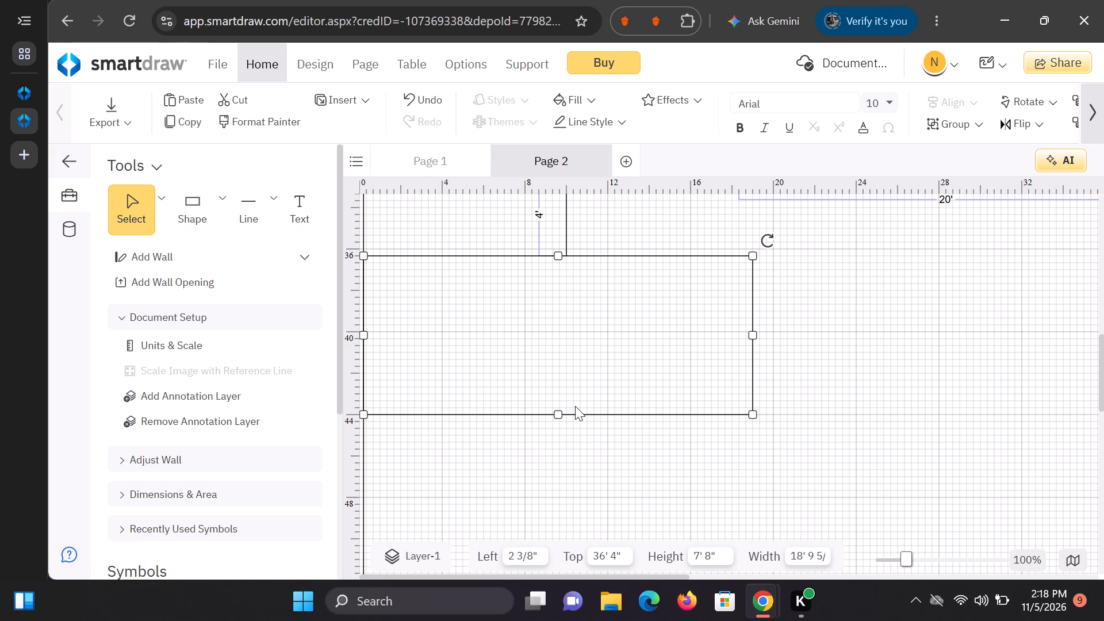
# Draw a horizontal straight line about 7' 8" long outward from the middle of the large rectangle's right edge.
pyautogui.scroll(-4, 662, 329)
pyautogui.scroll(2, 655, 346)
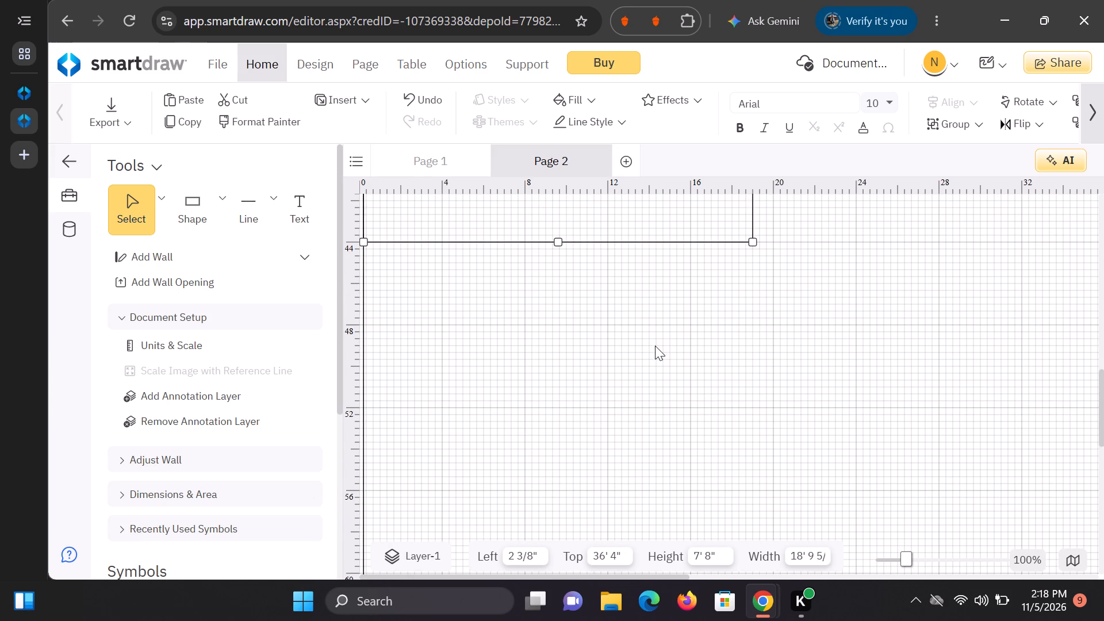
pyautogui.scroll(2, 741, 297)
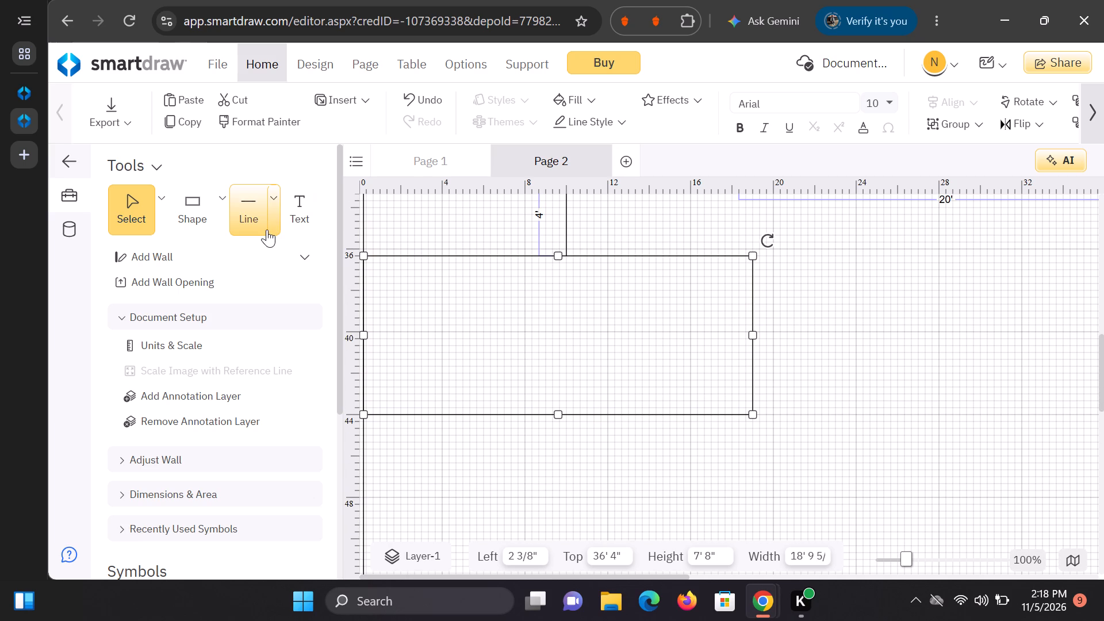
pyautogui.click(279, 213)
pyautogui.click(316, 263)
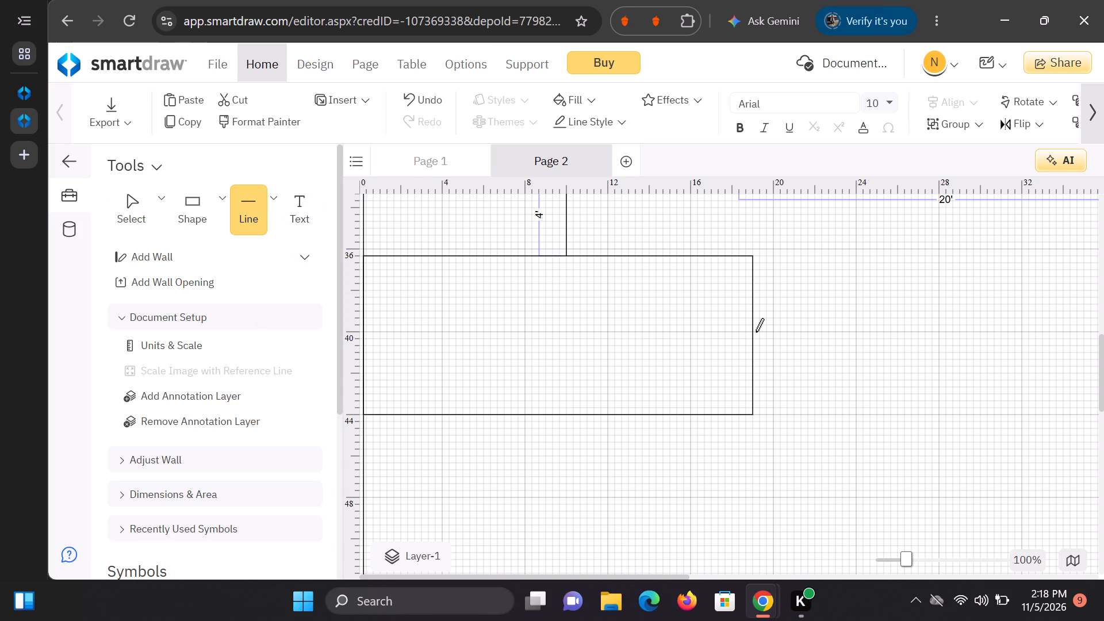
pyautogui.moveTo(753, 332); pyautogui.dragTo(831, 328)
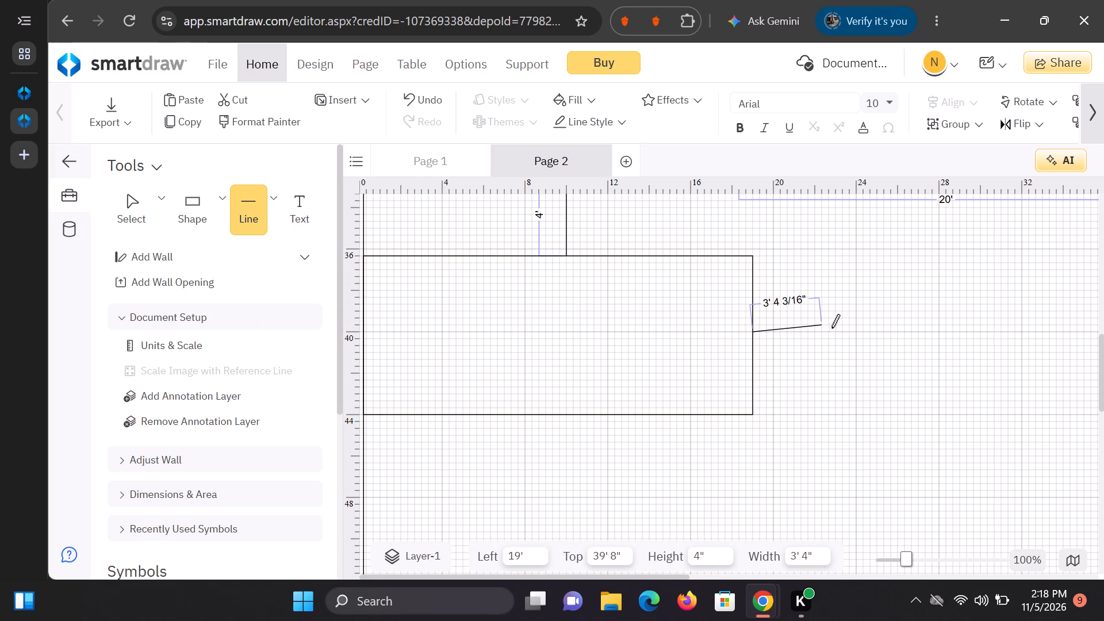
pyautogui.moveTo(831, 328); pyautogui.dragTo(913, 333)
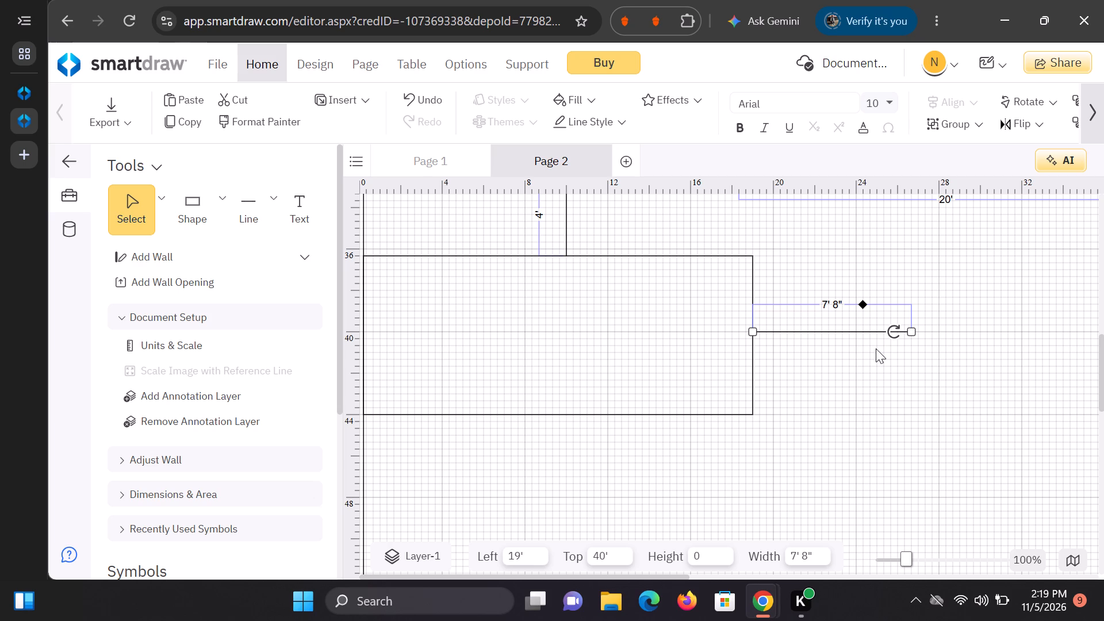
# Place a triangle 6' wide and 3' high with its apex at the free end of the 7' 8" line.
pyautogui.scroll(-3, 907, 333)
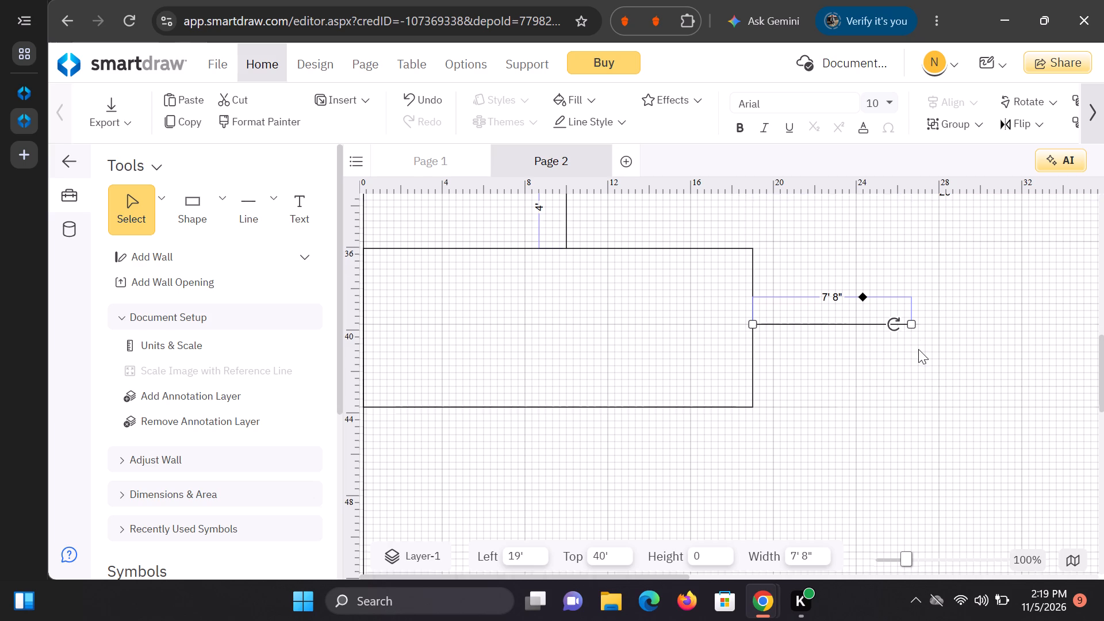
pyautogui.scroll(-10, 918, 349)
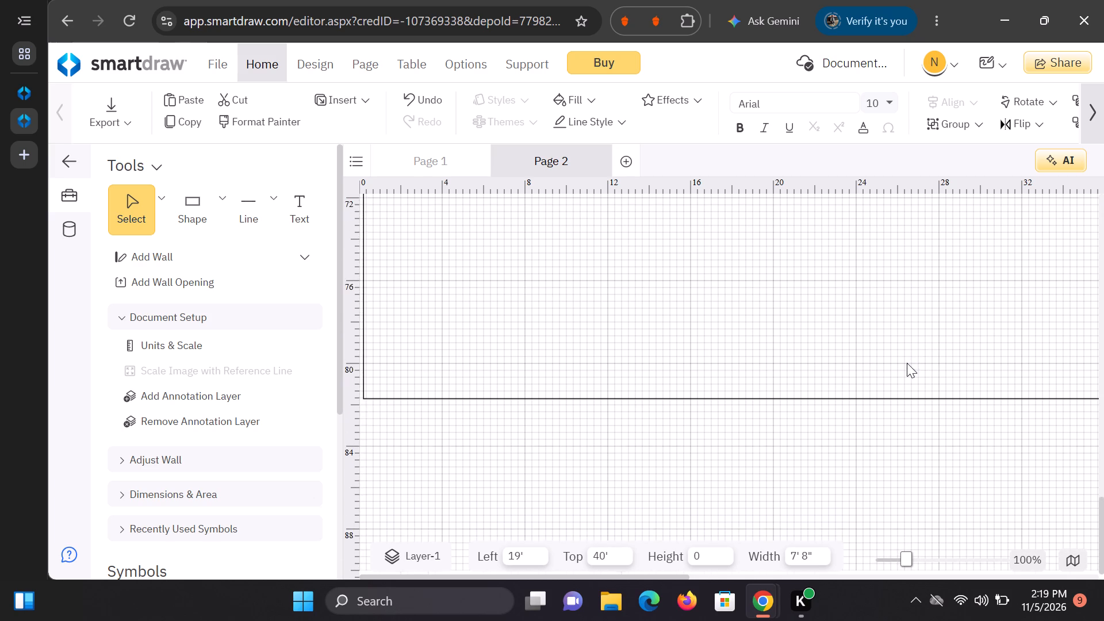
pyautogui.scroll(-3, 907, 363)
pyautogui.scroll(11, 904, 366)
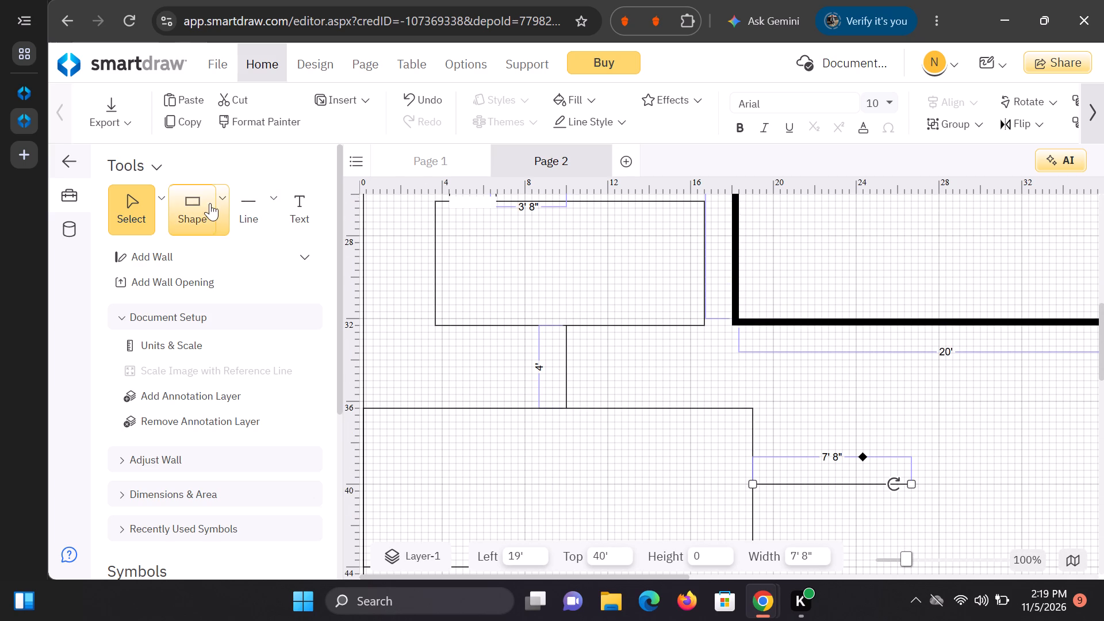
pyautogui.click(223, 209)
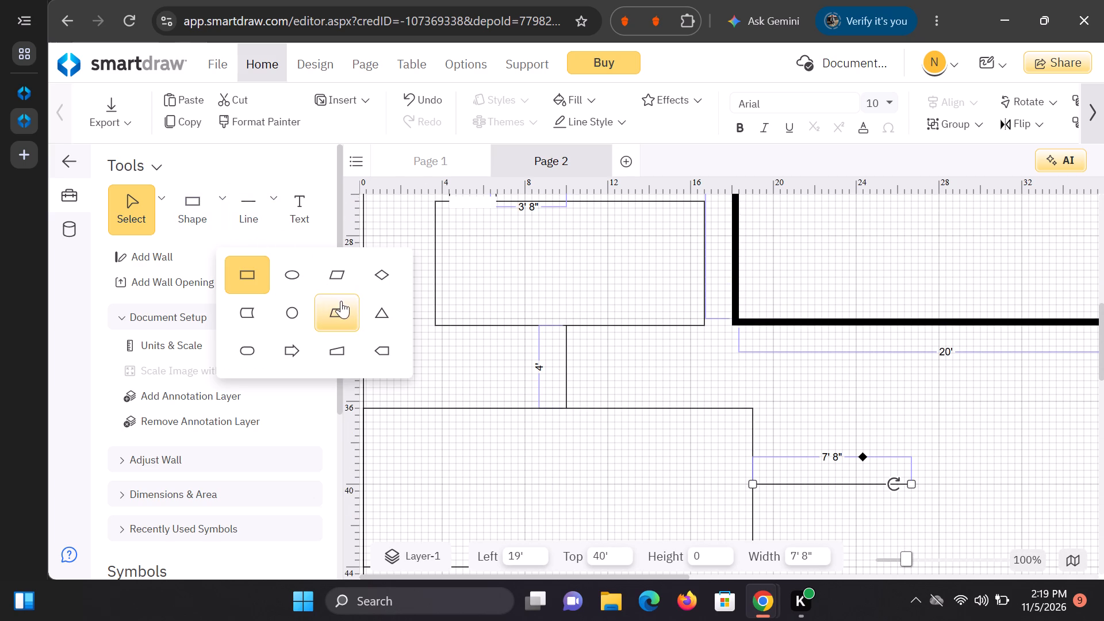
pyautogui.click(392, 310)
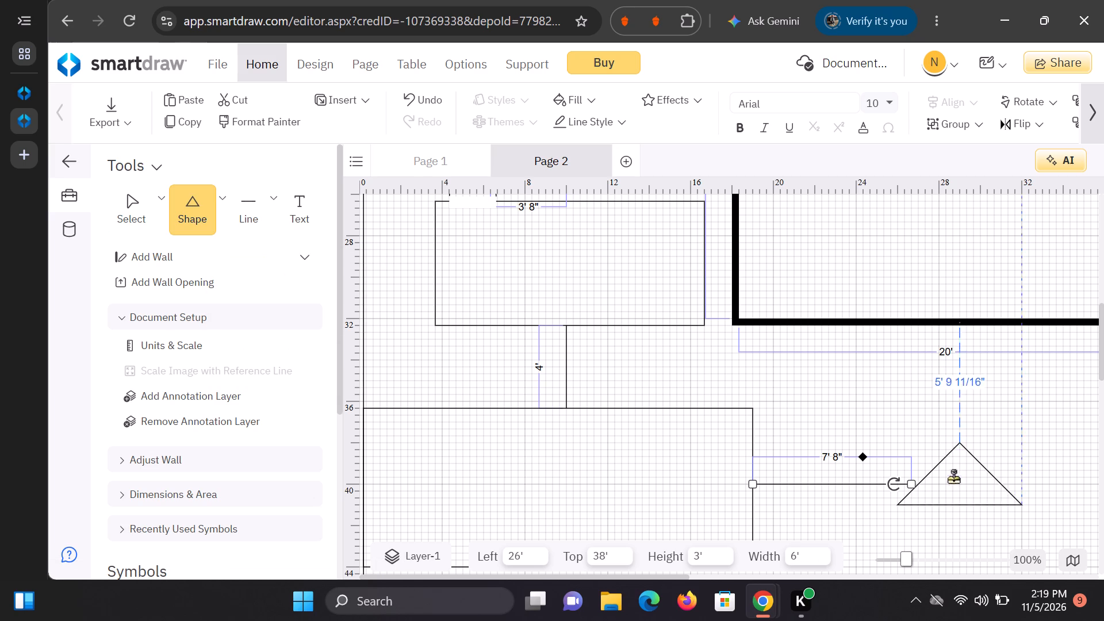
pyautogui.click(909, 516)
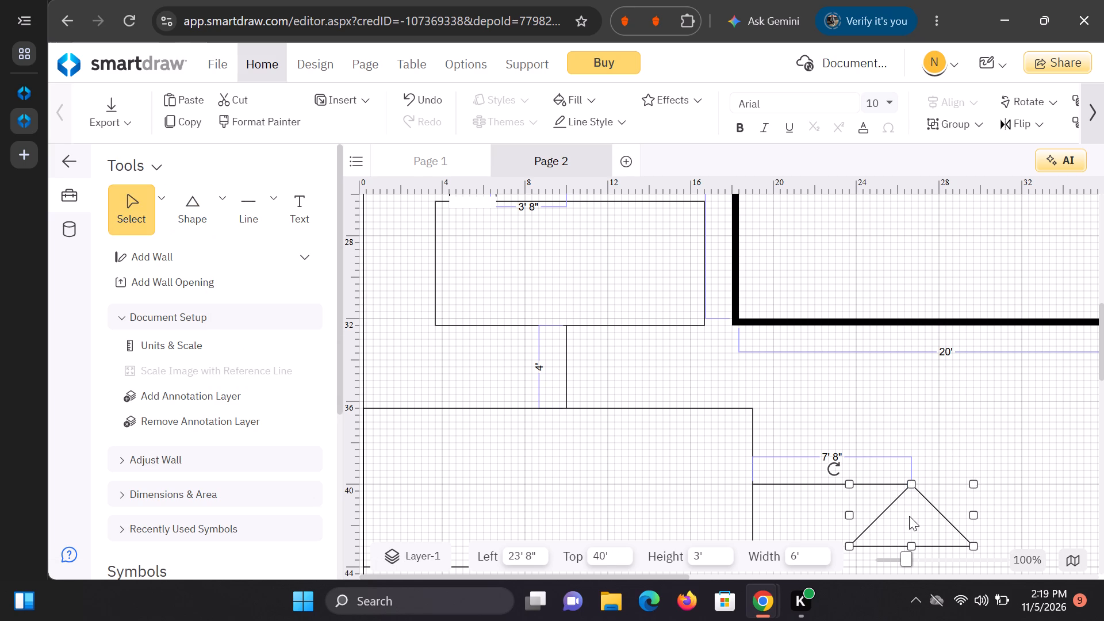
pyautogui.click(990, 435)
# Enlarge the triangle to about 12' 8" wide and 5' 4" high.
pyautogui.scroll(-2, 1060, 379)
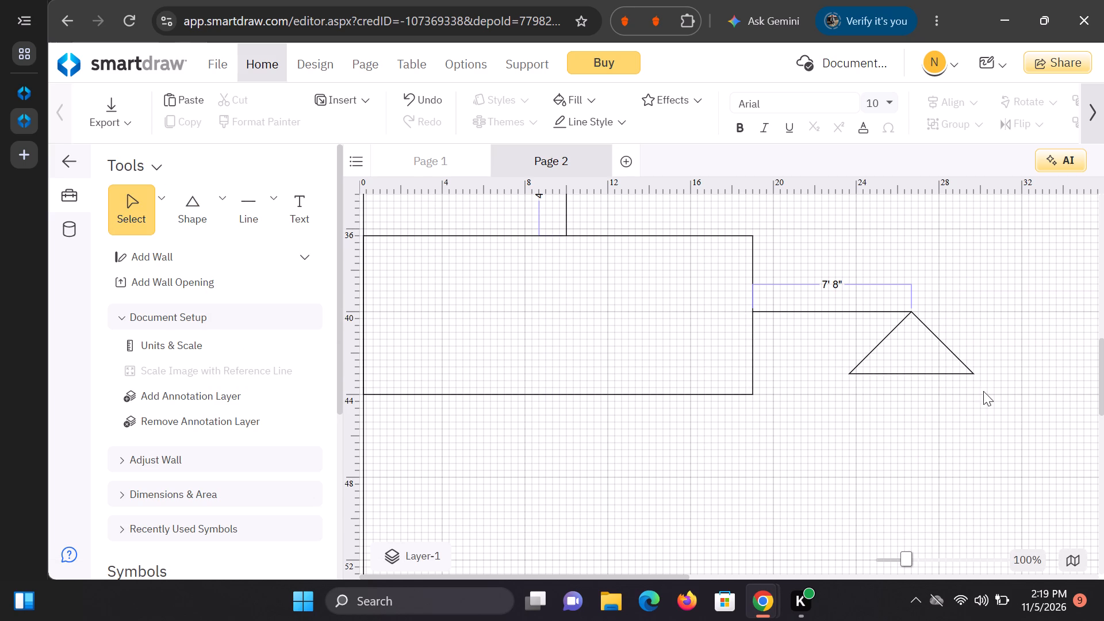
pyautogui.moveTo(971, 375); pyautogui.dragTo(1038, 374)
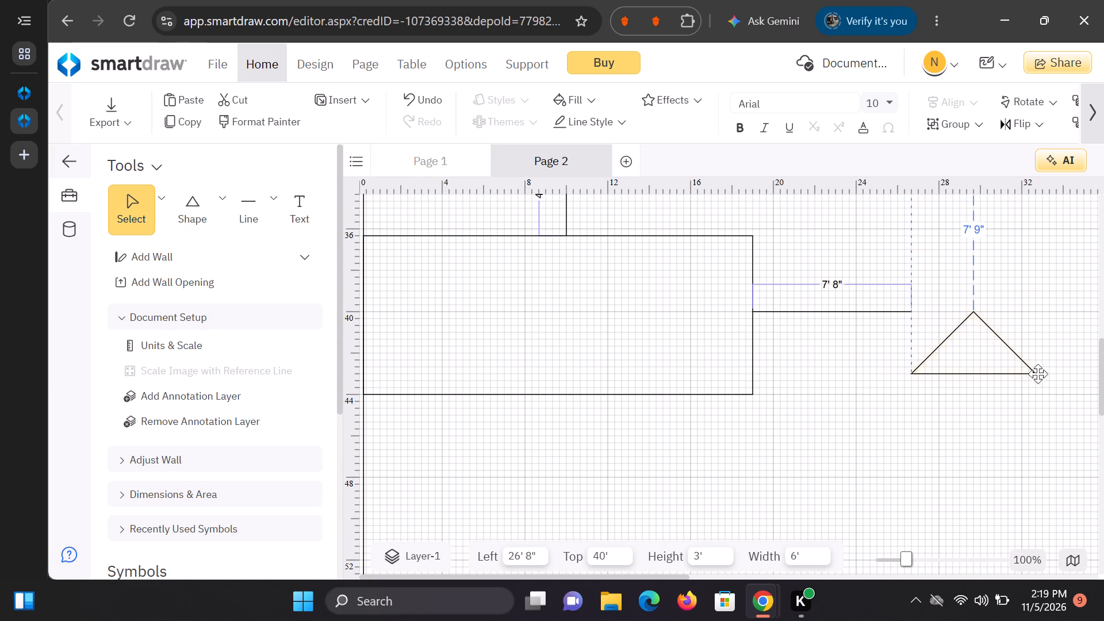
pyautogui.moveTo(1038, 374); pyautogui.dragTo(1051, 377)
pyautogui.moveTo(930, 374); pyautogui.dragTo(792, 419)
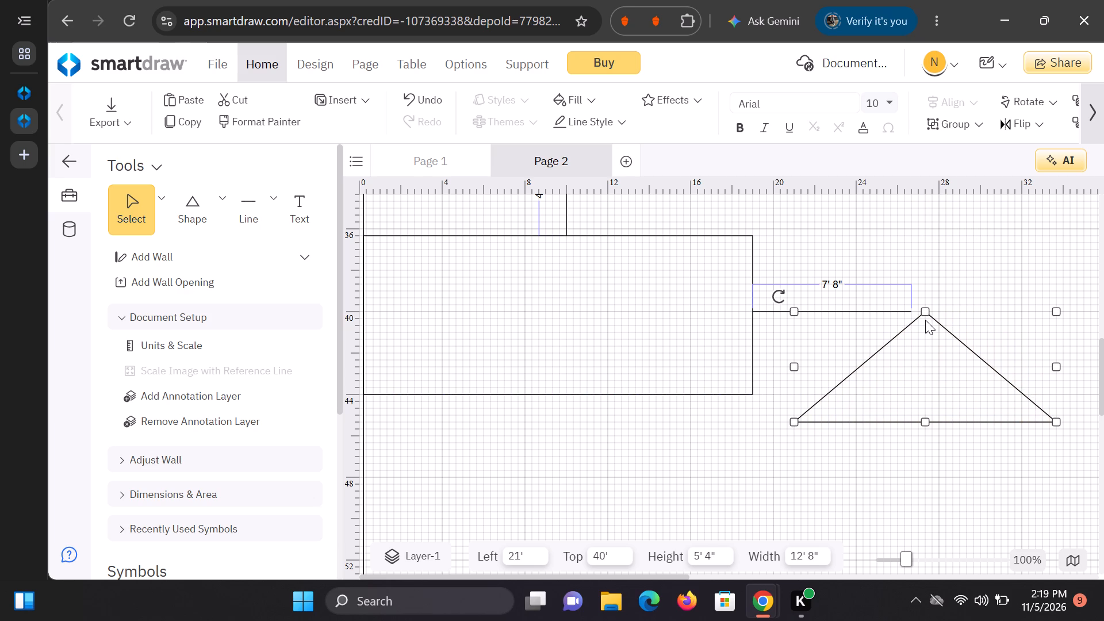
# Move the enlarged triangle to about 20' 4" left and 40' 4" top, aligning its apex beneath the 7' 8" line's free end.
pyautogui.doubleClick(919, 328)
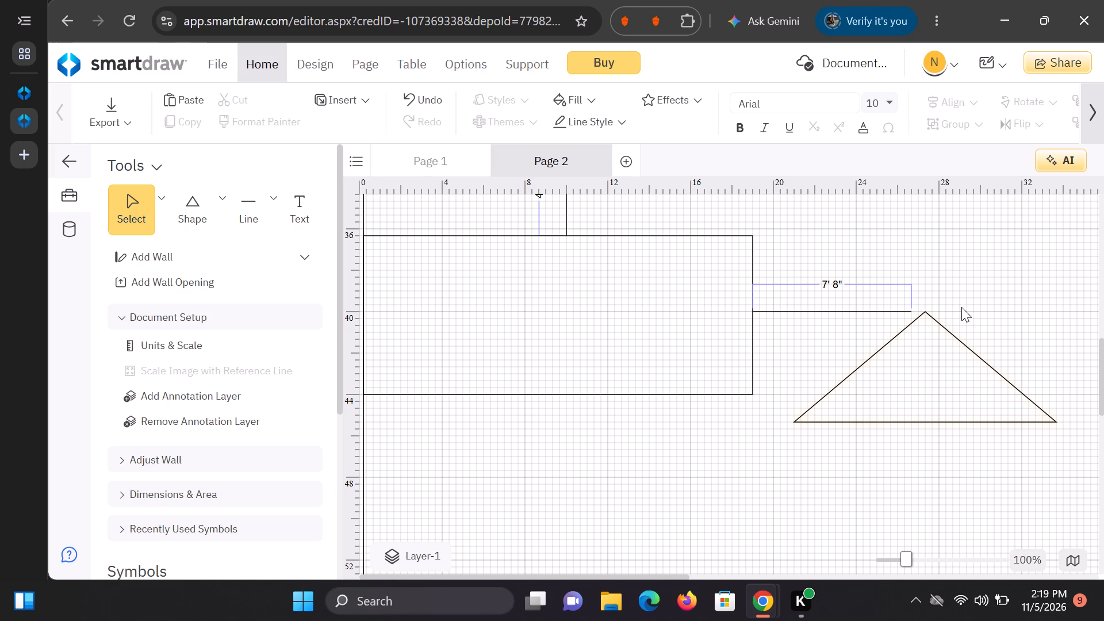
pyautogui.click(937, 324)
pyautogui.click(937, 324)
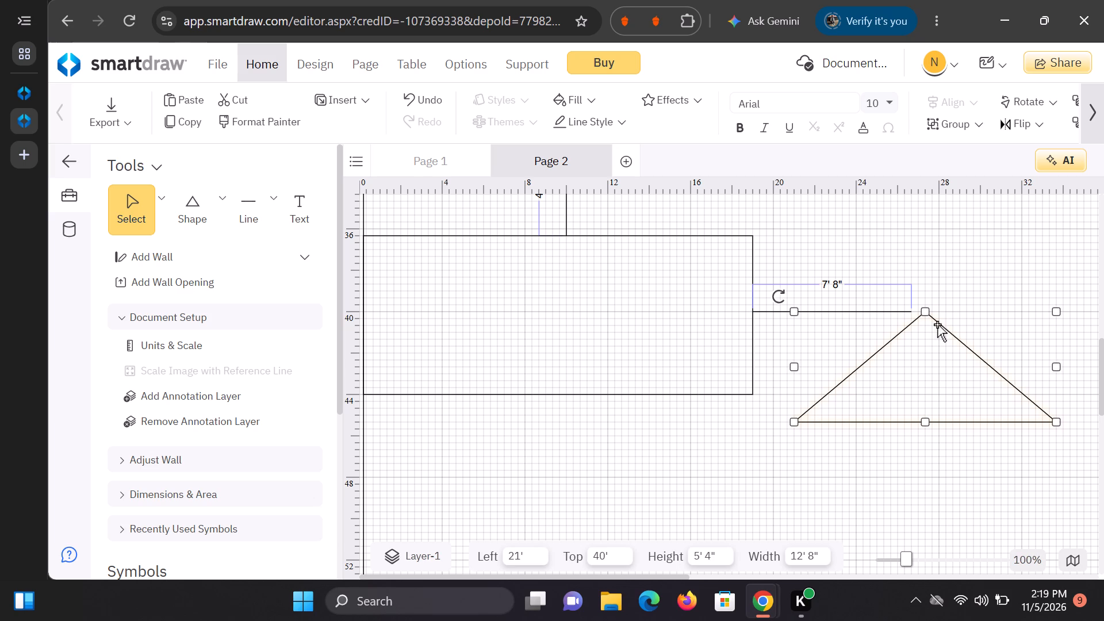
pyautogui.moveTo(937, 324); pyautogui.dragTo(923, 329)
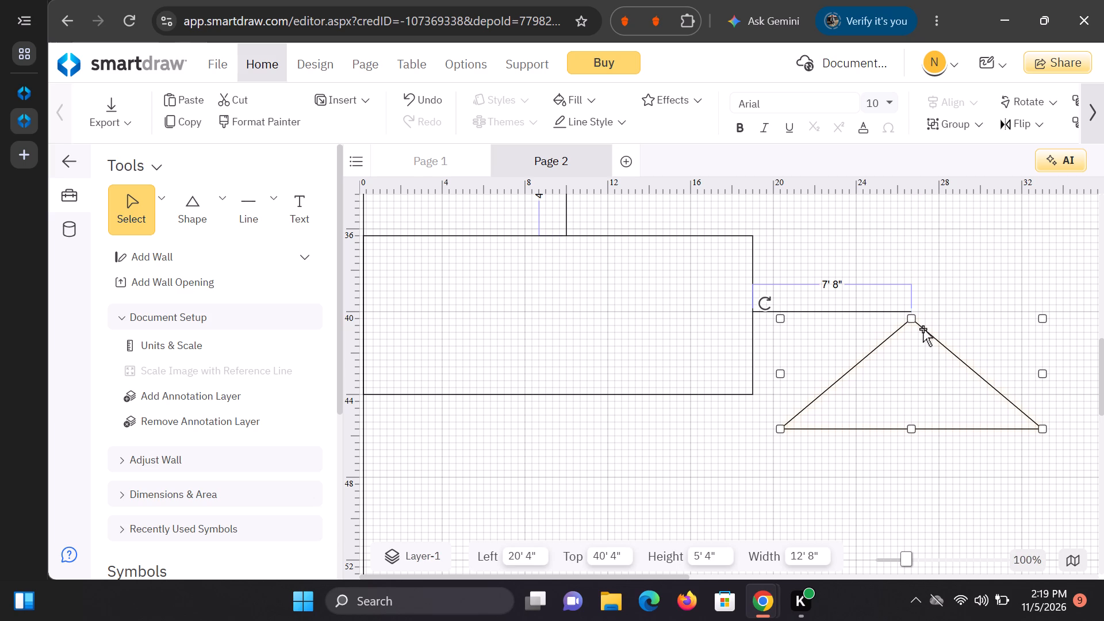
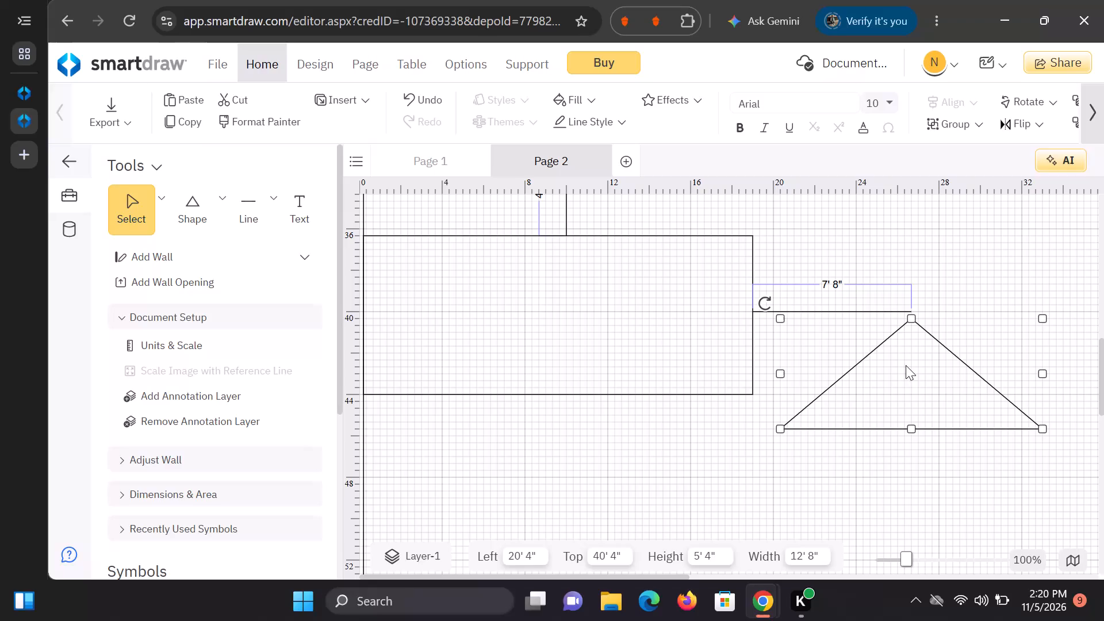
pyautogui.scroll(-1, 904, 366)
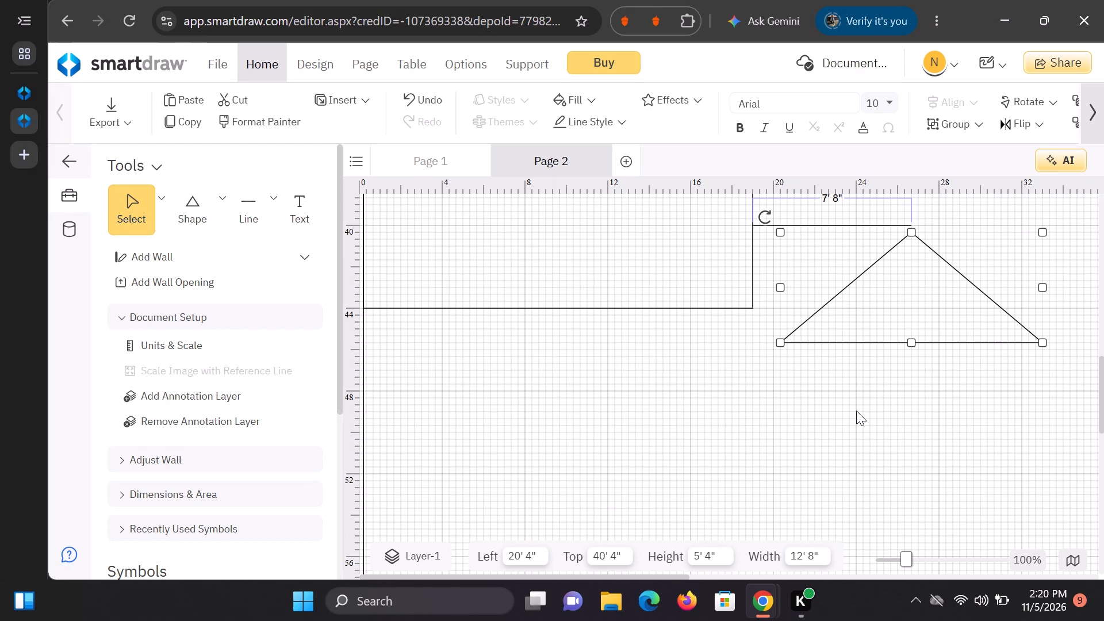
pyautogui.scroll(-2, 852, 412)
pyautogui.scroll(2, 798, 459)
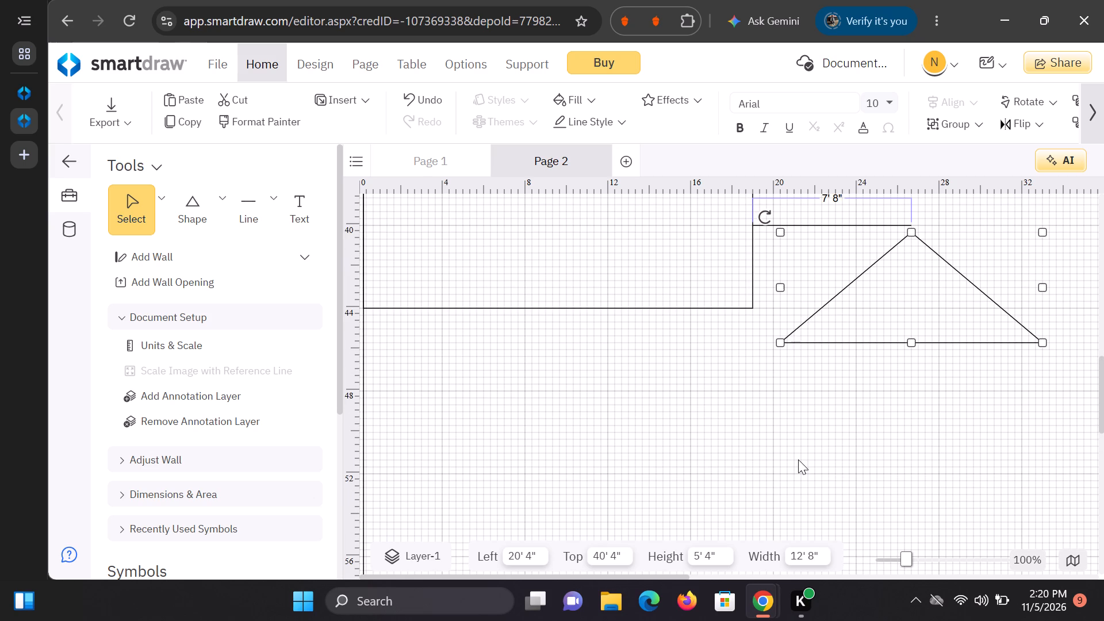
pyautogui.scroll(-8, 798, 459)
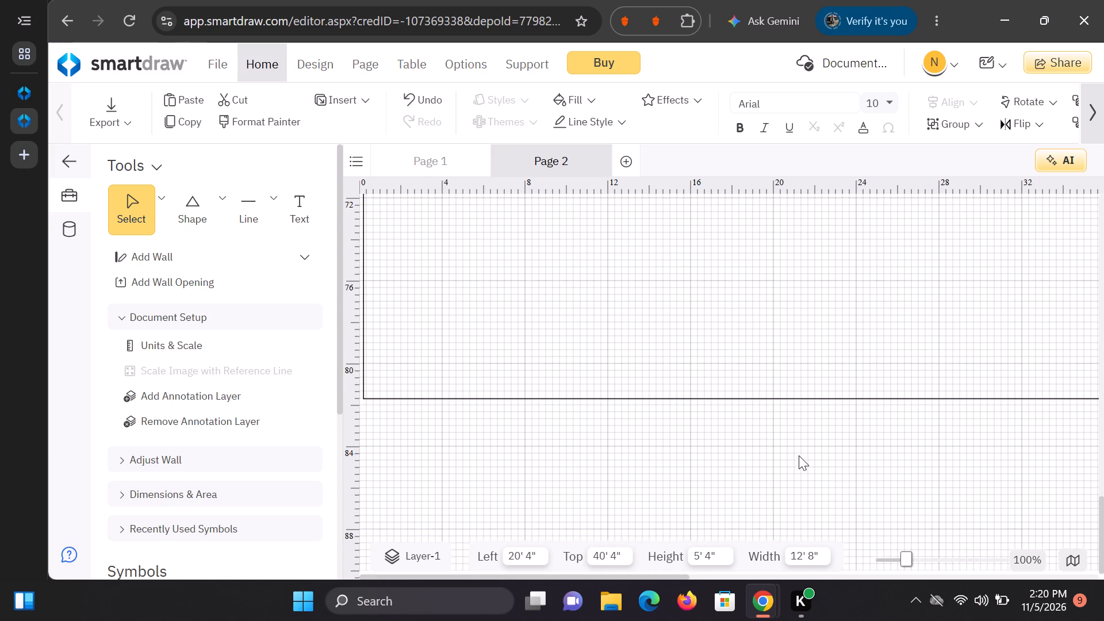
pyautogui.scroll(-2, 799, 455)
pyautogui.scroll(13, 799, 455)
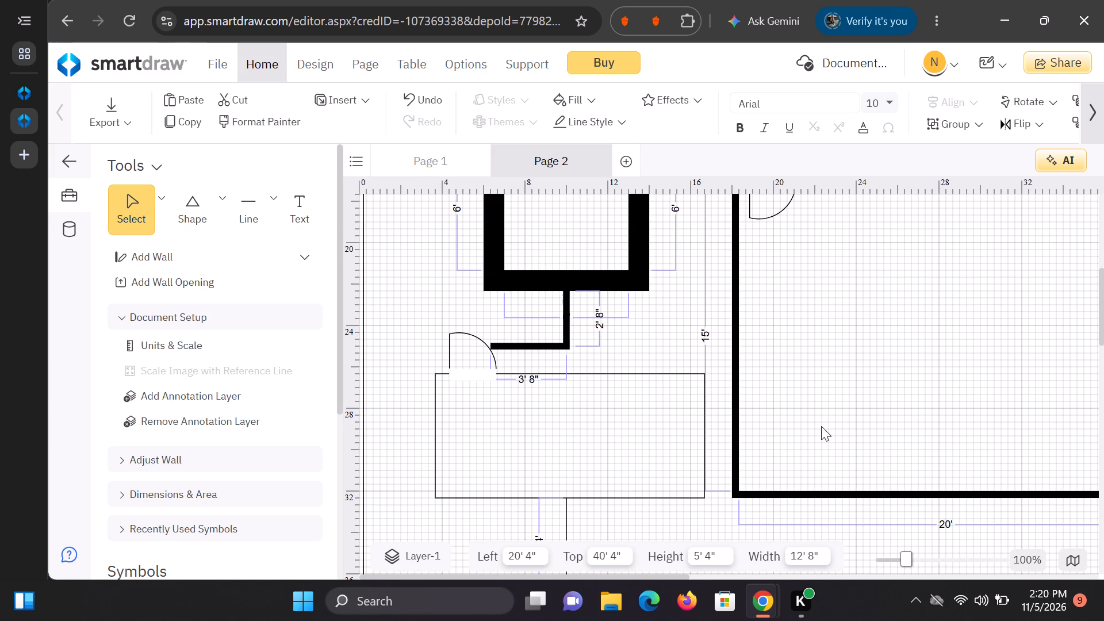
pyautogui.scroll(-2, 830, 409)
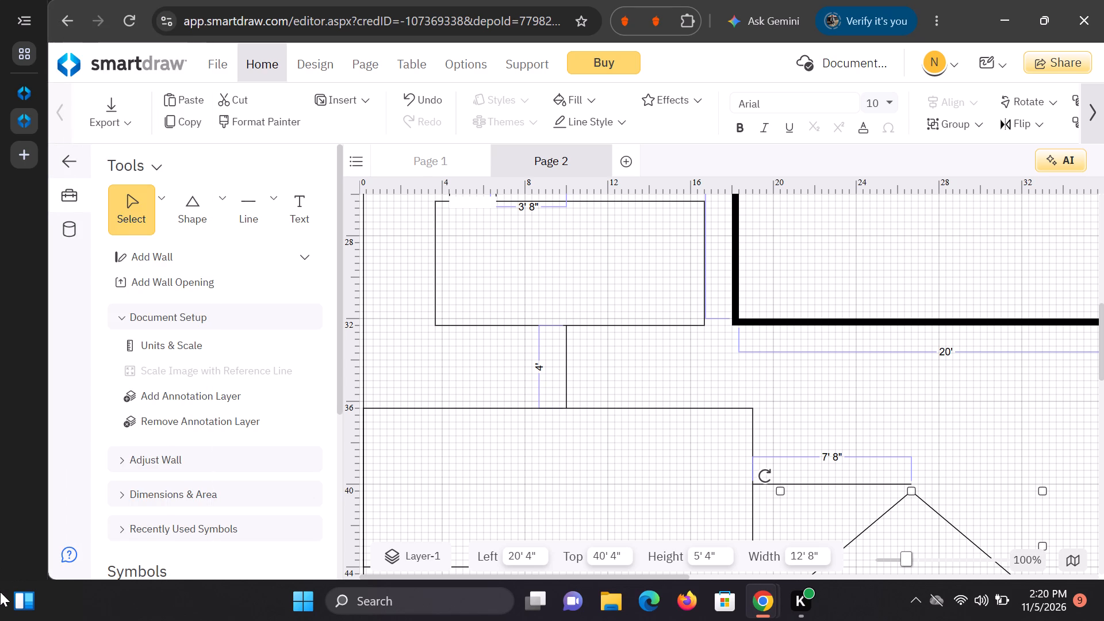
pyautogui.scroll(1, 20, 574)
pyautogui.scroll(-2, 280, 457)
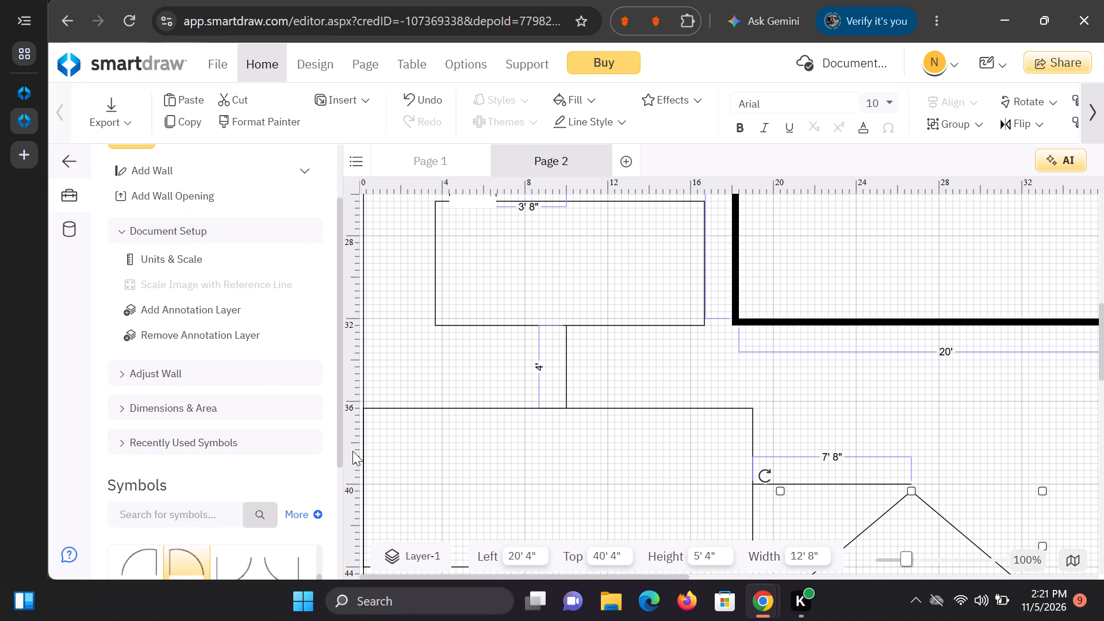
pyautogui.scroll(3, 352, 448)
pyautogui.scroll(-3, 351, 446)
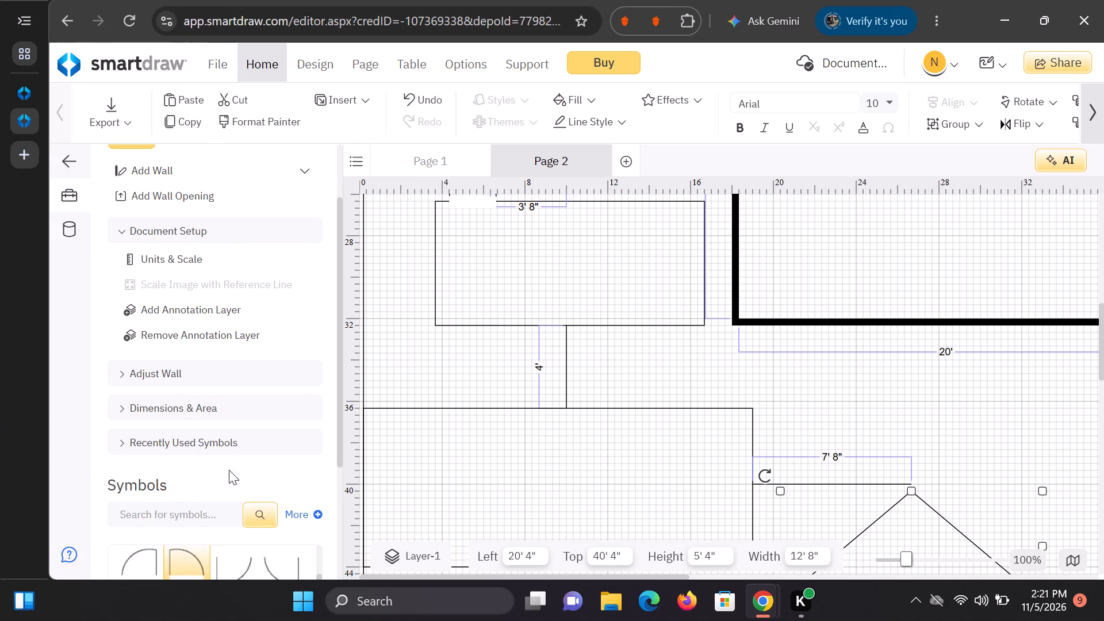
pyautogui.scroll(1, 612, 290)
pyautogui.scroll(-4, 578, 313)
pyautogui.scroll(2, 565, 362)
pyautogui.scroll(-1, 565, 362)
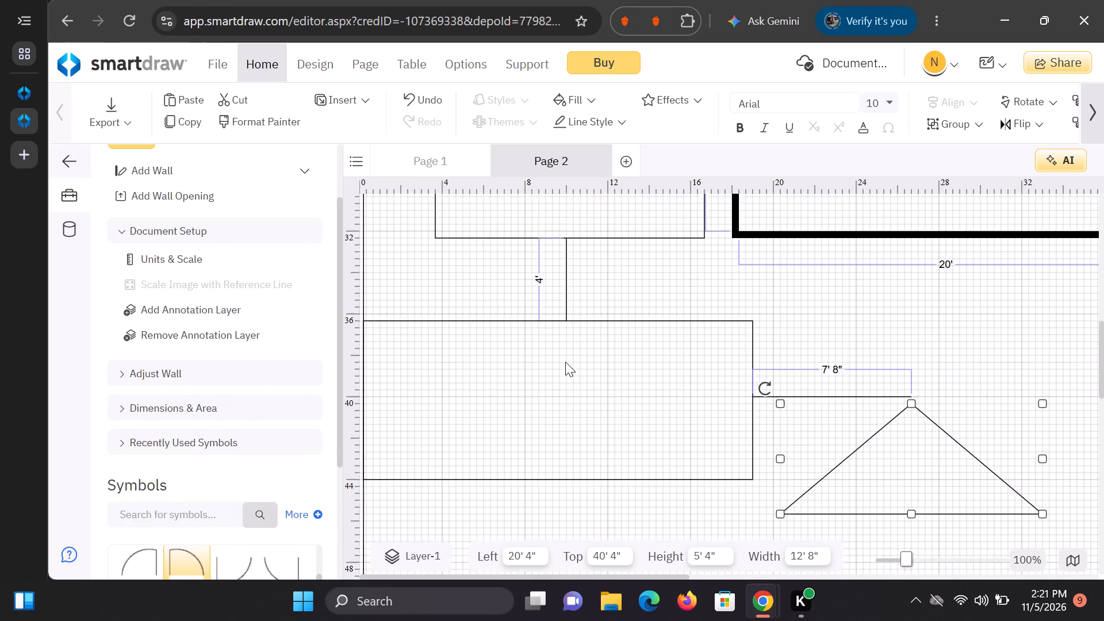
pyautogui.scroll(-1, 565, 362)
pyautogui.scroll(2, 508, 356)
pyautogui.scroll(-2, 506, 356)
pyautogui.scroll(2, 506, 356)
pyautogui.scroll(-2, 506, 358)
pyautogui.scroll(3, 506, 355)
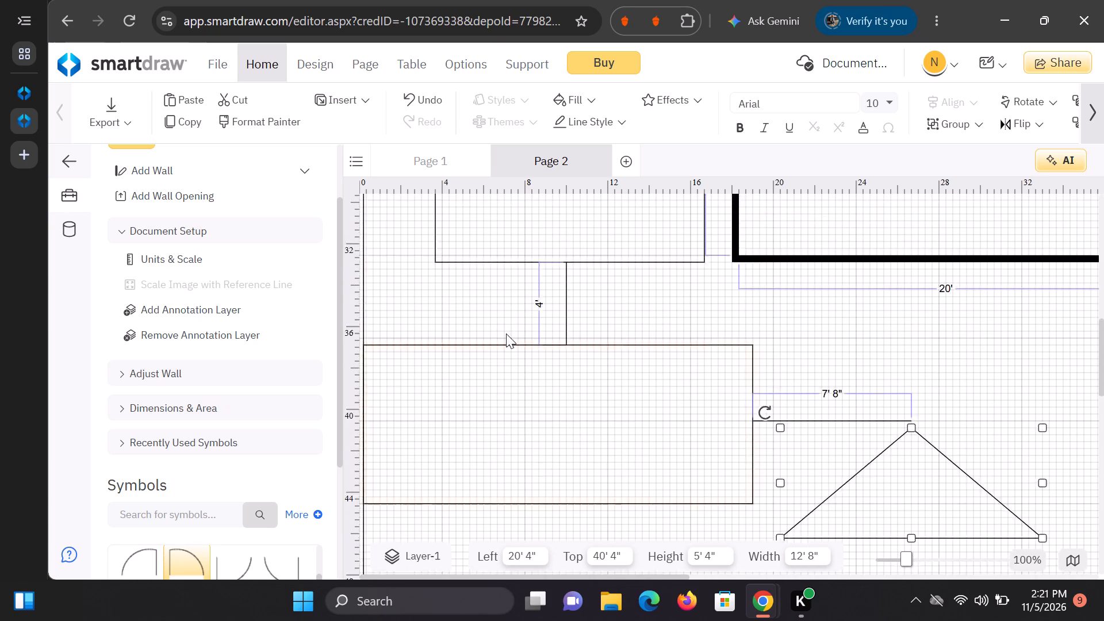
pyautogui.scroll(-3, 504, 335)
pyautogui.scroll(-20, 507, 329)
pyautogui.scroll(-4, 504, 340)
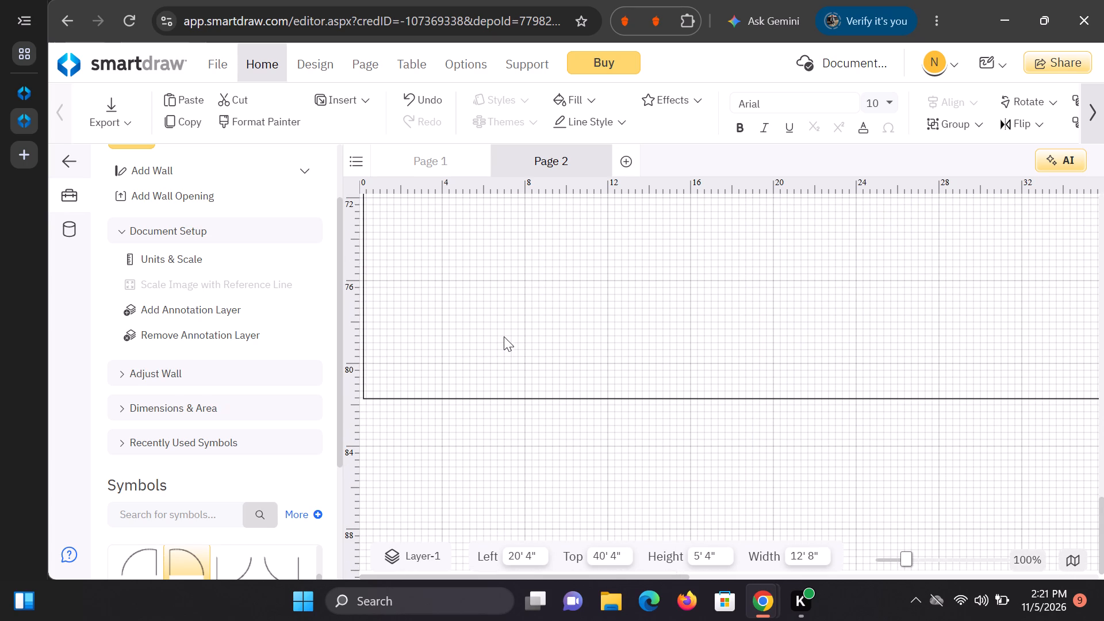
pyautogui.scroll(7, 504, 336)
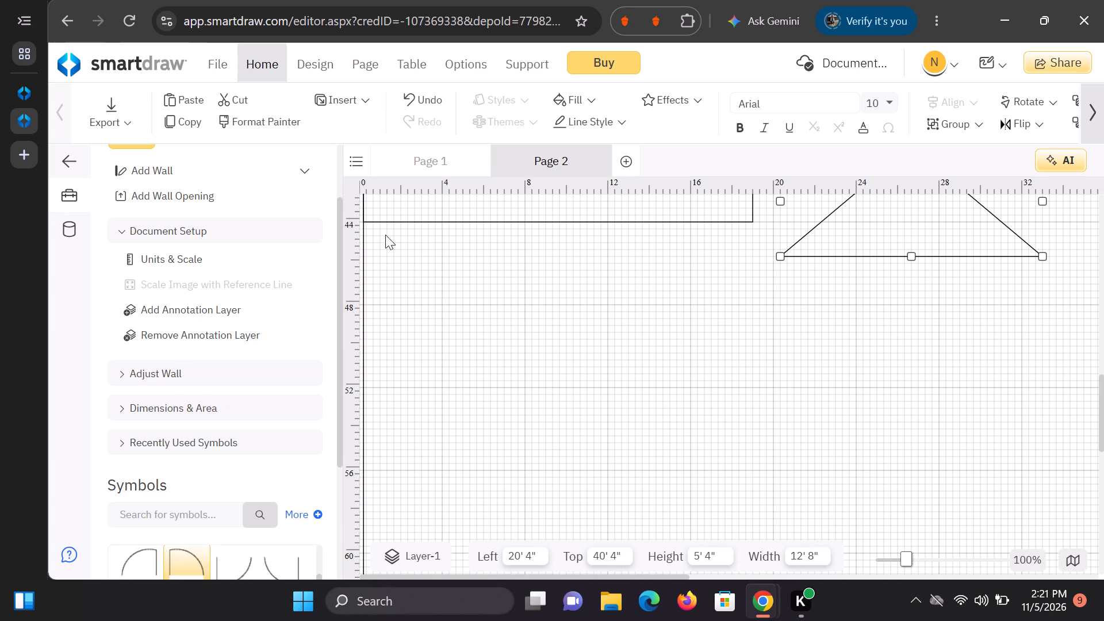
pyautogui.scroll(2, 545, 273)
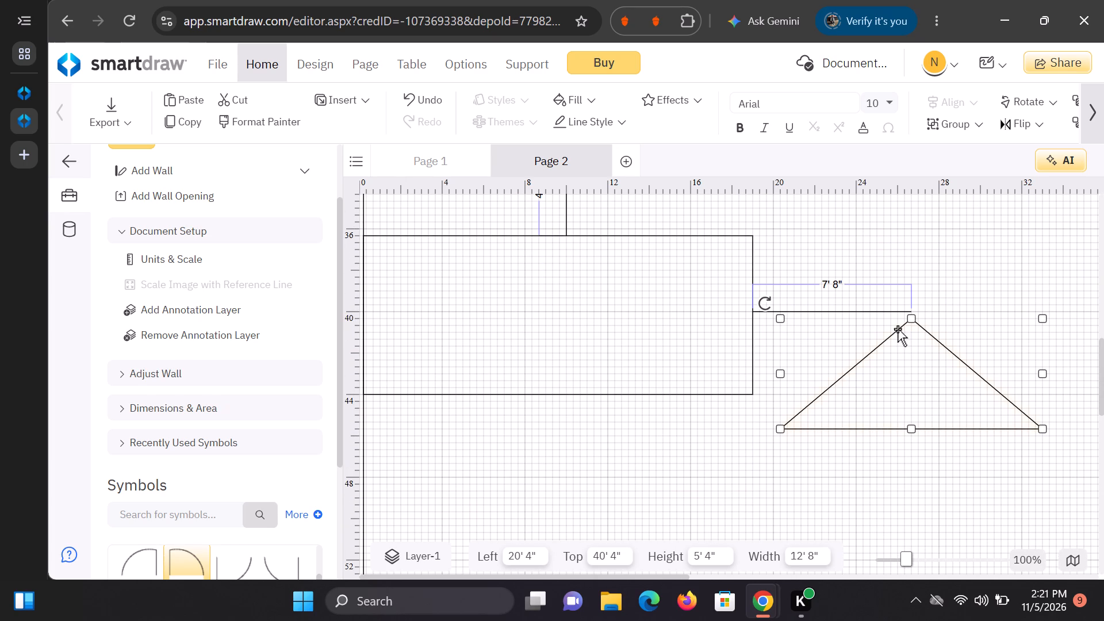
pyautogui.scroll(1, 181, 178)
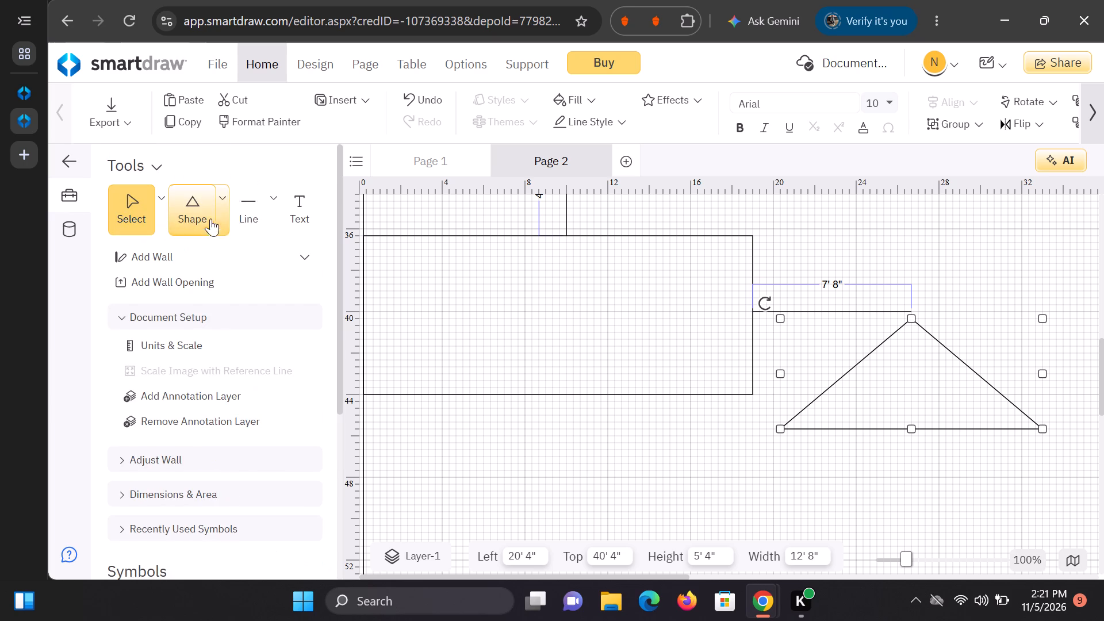
# Place a 2' by 2' Post/Column symbol just below the large rectangle's lower right corner, at about 17' 8" left and 44' 8" top.
pyautogui.scroll(-2, 204, 400)
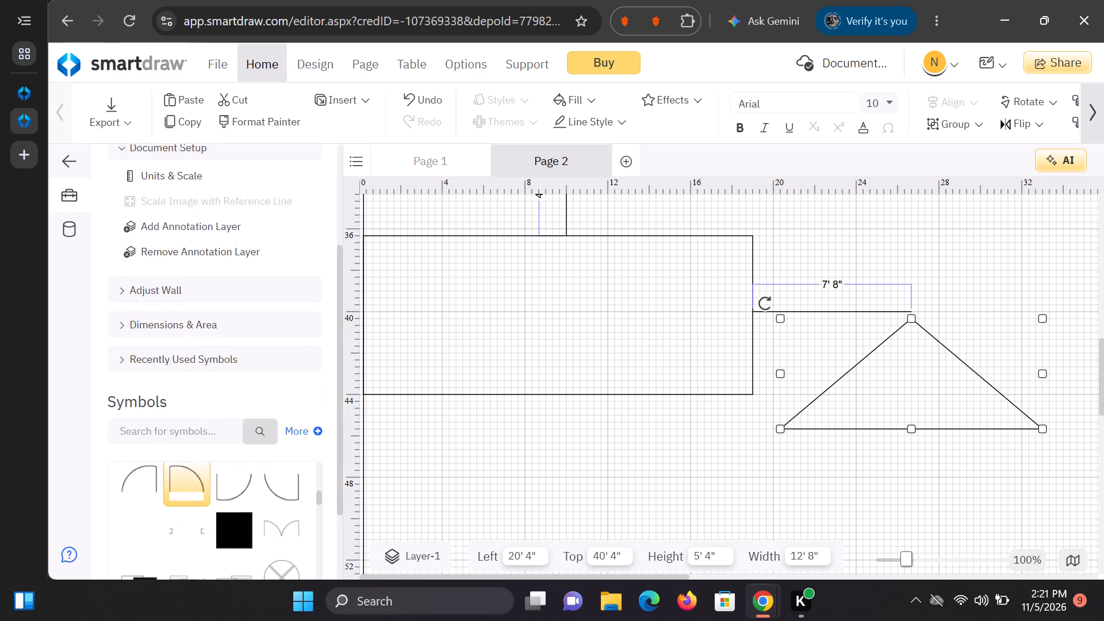
pyautogui.scroll(-2, 208, 460)
pyautogui.scroll(2, 228, 490)
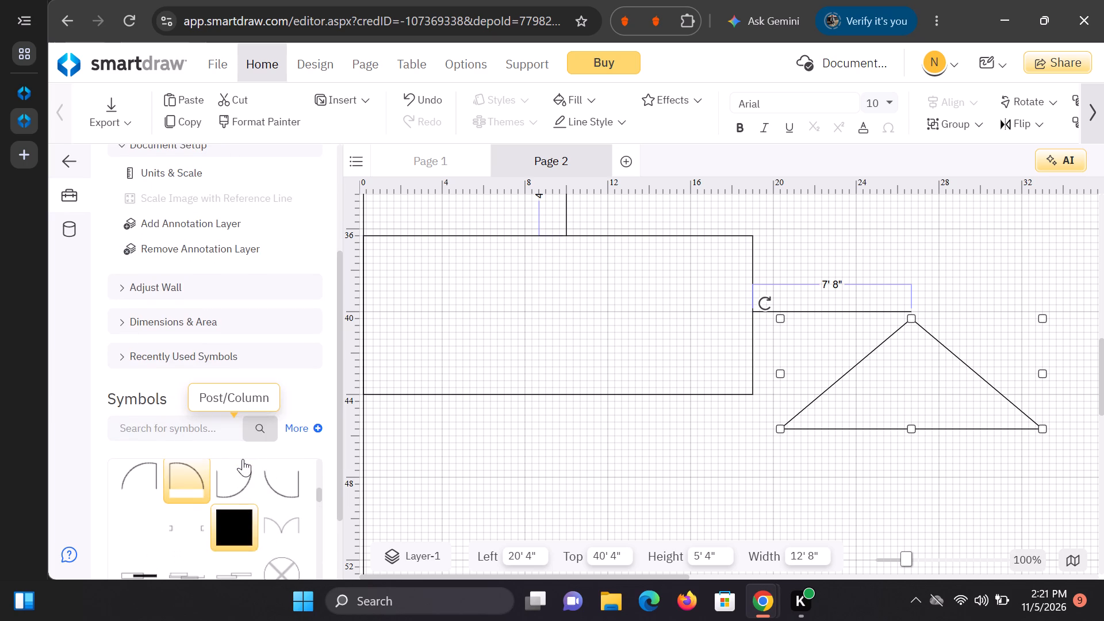
pyautogui.doubleClick(236, 511)
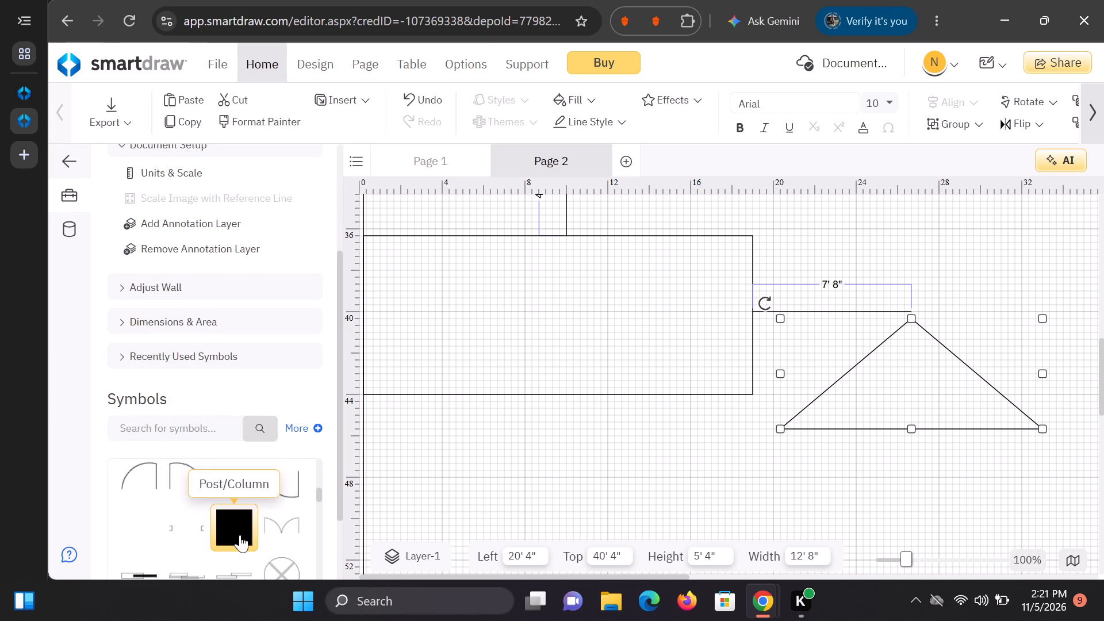
pyautogui.doubleClick(240, 535)
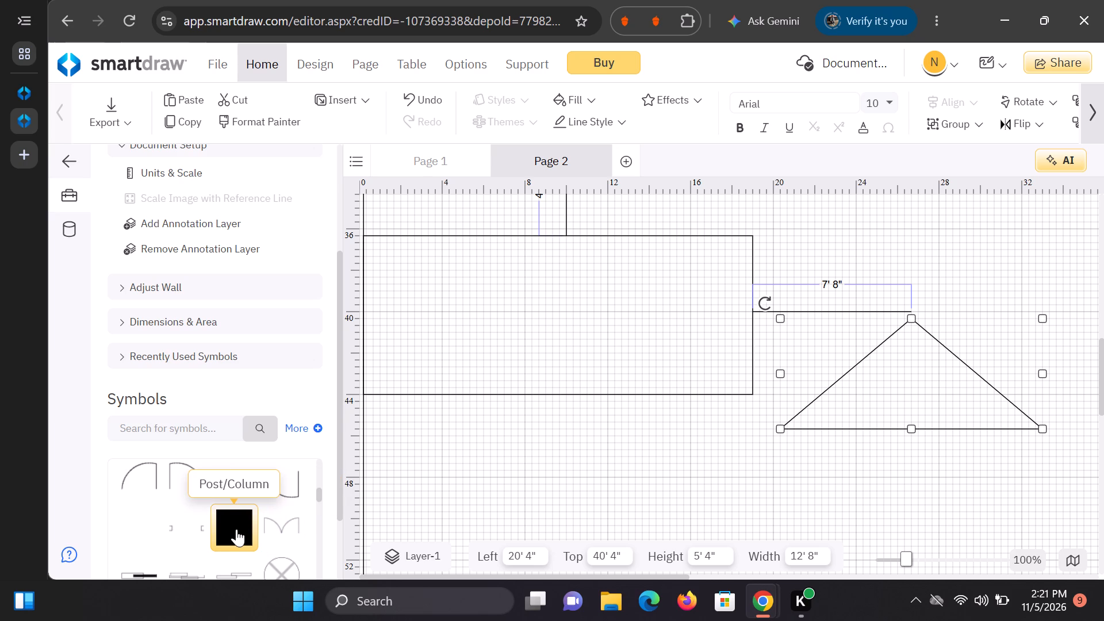
pyautogui.doubleClick(236, 529)
pyautogui.tripleClick(236, 529)
pyautogui.rightClick(235, 527)
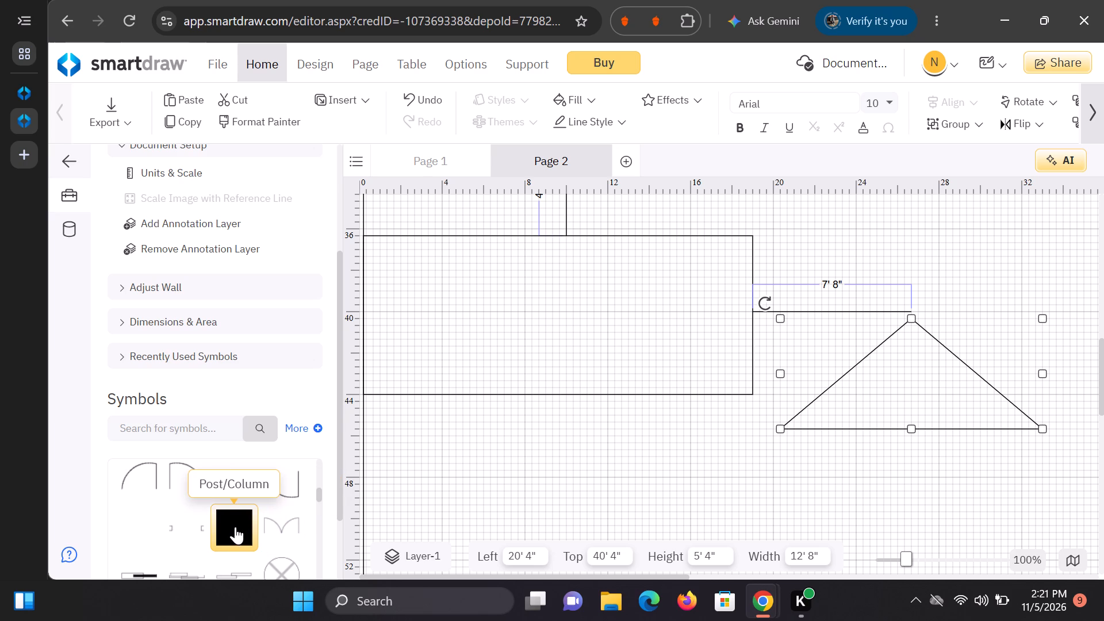
pyautogui.moveTo(237, 527); pyautogui.dragTo(238, 534)
pyautogui.doubleClick(239, 534)
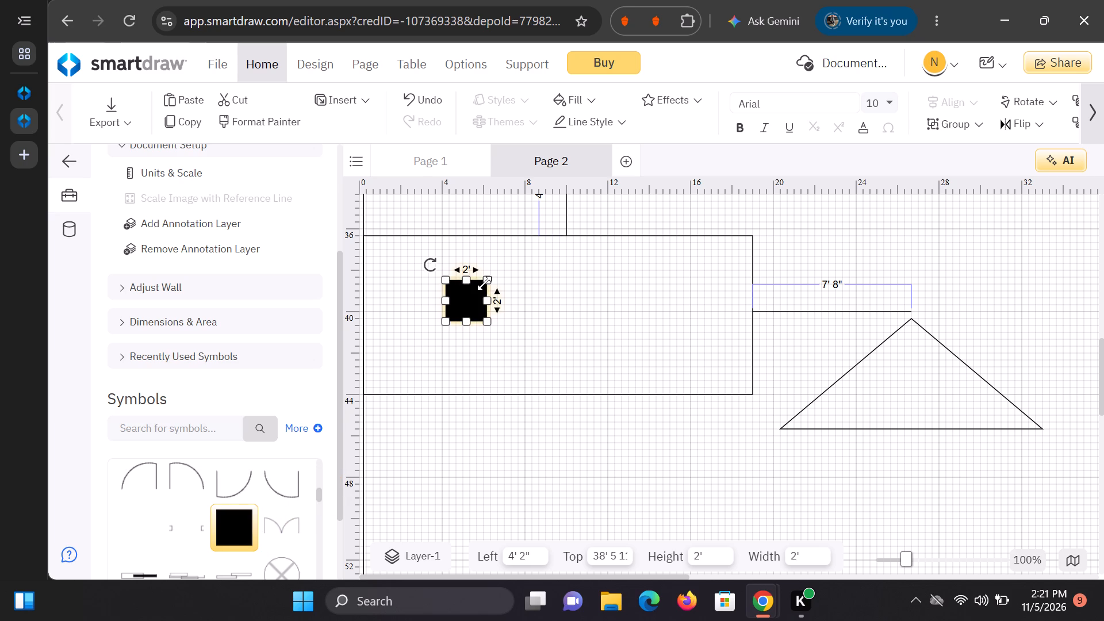
pyautogui.moveTo(471, 284); pyautogui.dragTo(737, 447)
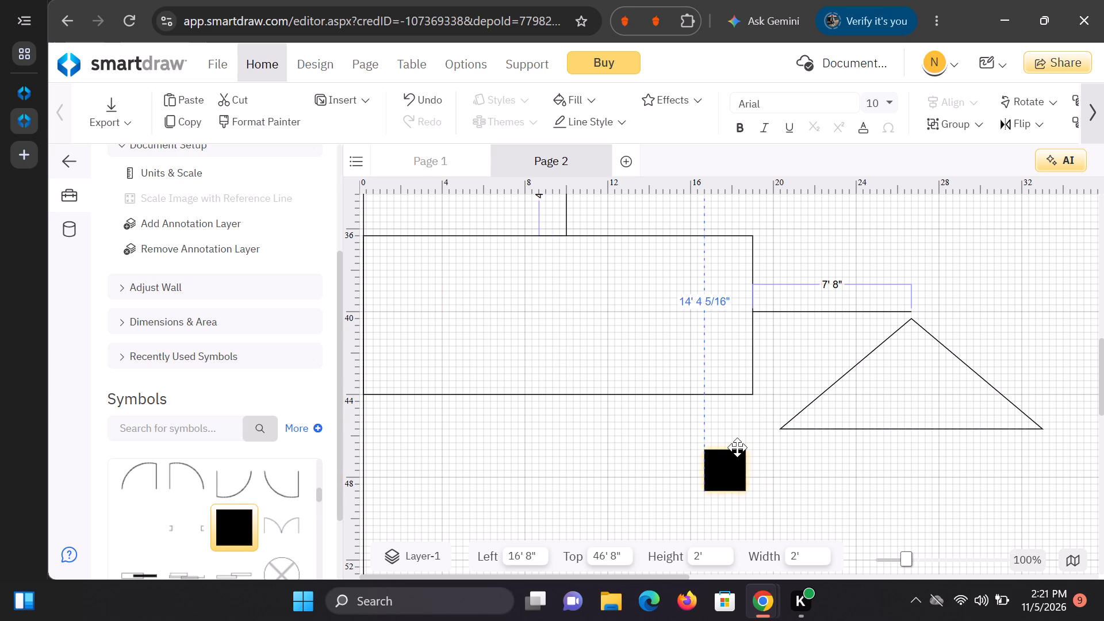
pyautogui.moveTo(737, 447); pyautogui.dragTo(747, 414)
# Place a rectangle 6' wide and 3' high below the large rectangle, at about 1' left and 45' 4" top.
pyautogui.scroll(-4, 808, 336)
pyautogui.scroll(2, 804, 347)
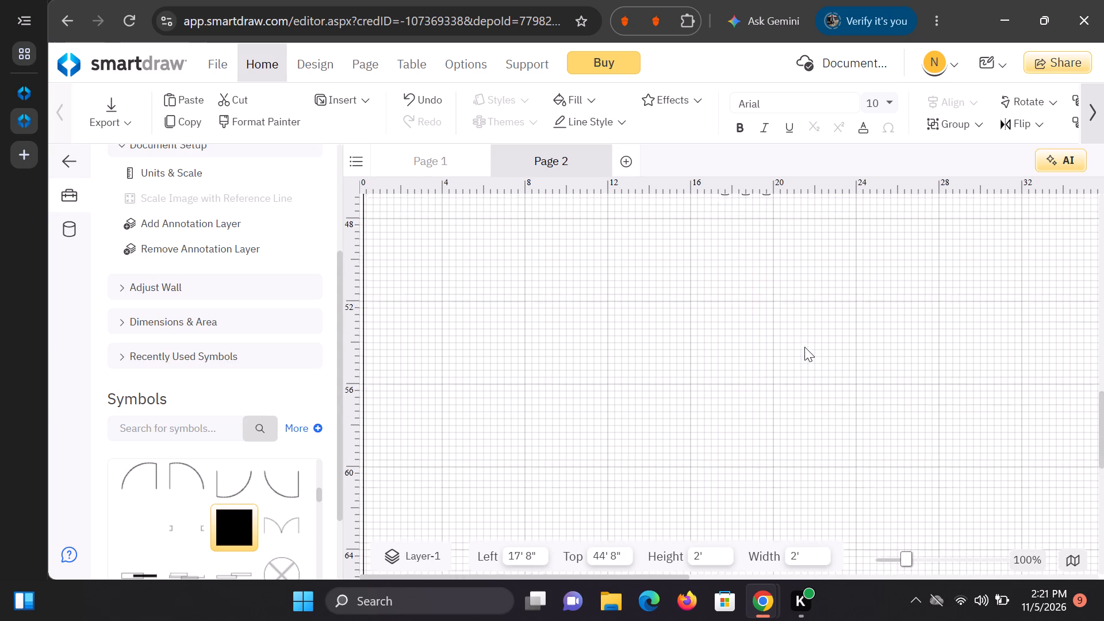
pyautogui.scroll(1, 804, 347)
pyautogui.scroll(-1, 804, 352)
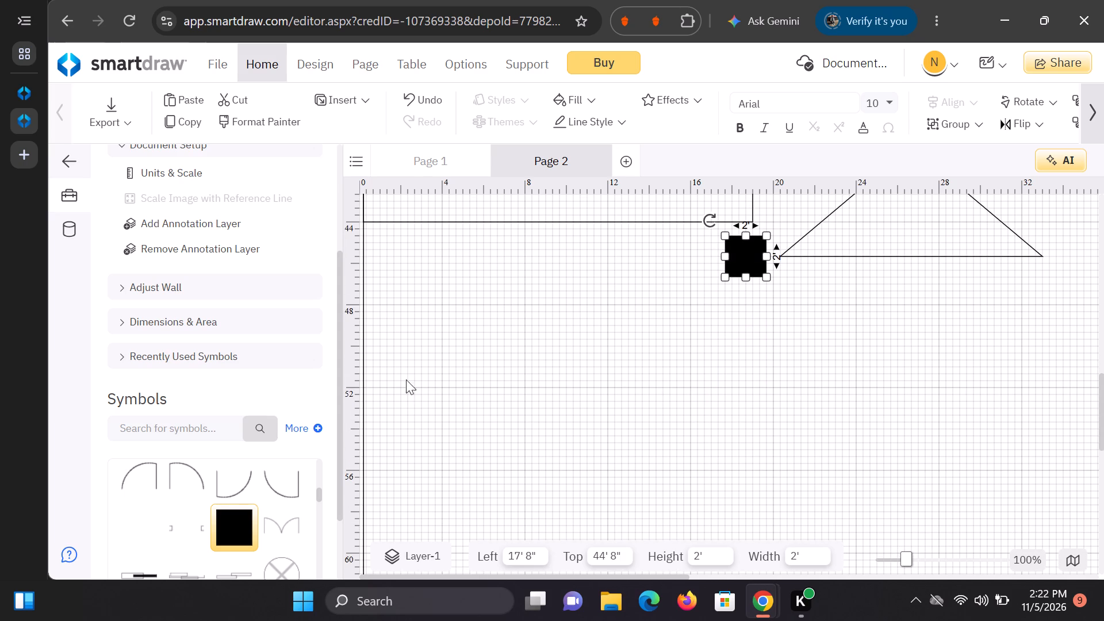
pyautogui.scroll(-5, 292, 451)
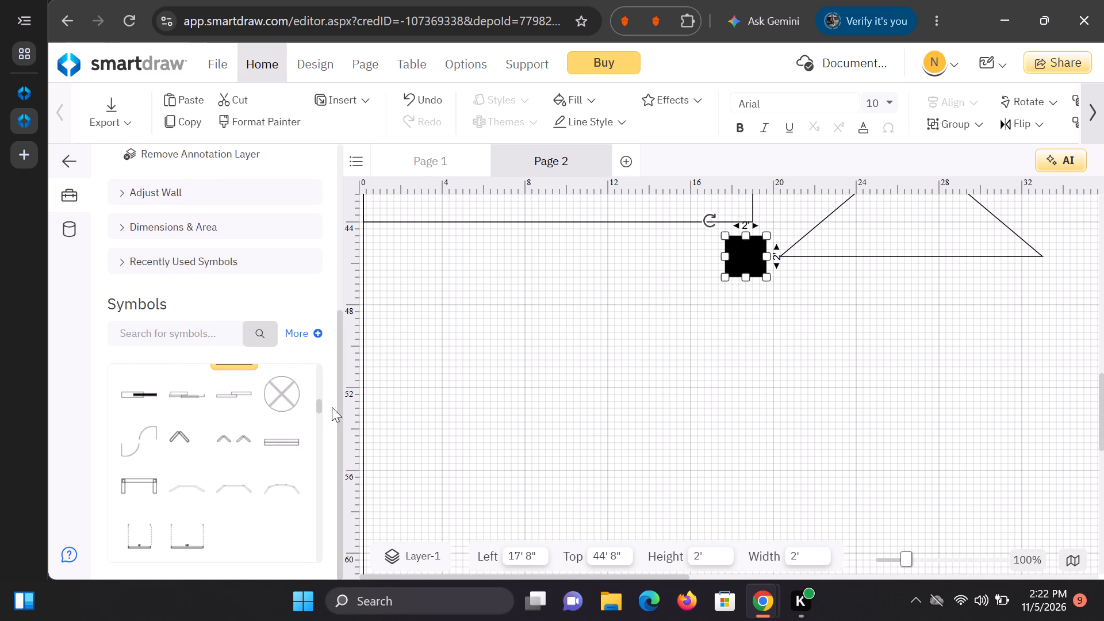
pyautogui.scroll(-2, 324, 388)
pyautogui.scroll(1, 336, 400)
pyautogui.scroll(2, 153, 443)
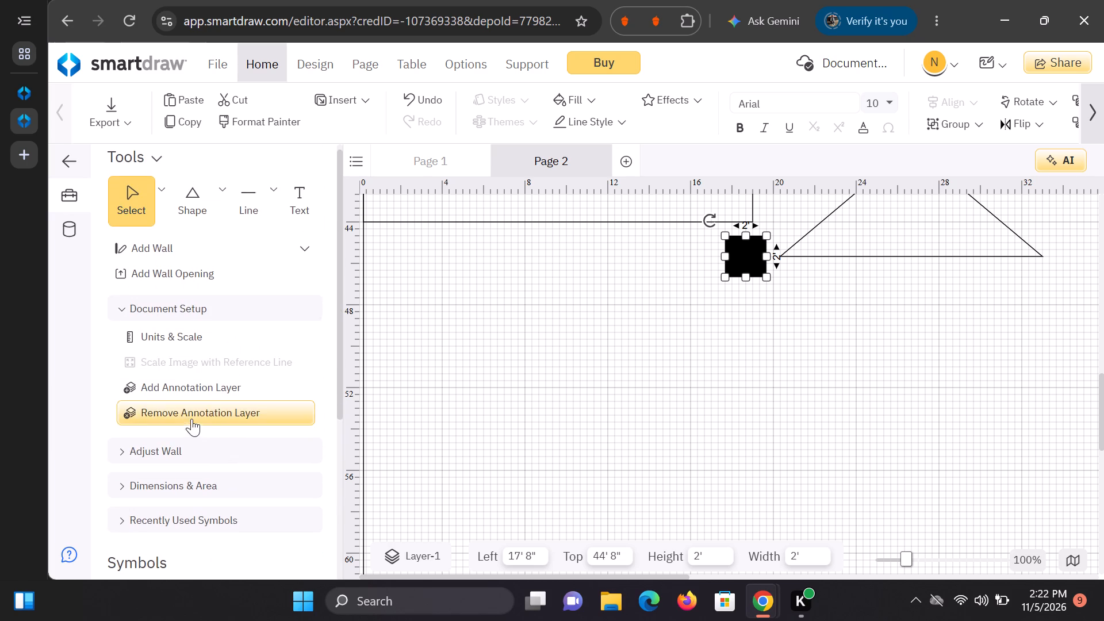
pyautogui.scroll(2, 195, 413)
pyautogui.scroll(2, 232, 359)
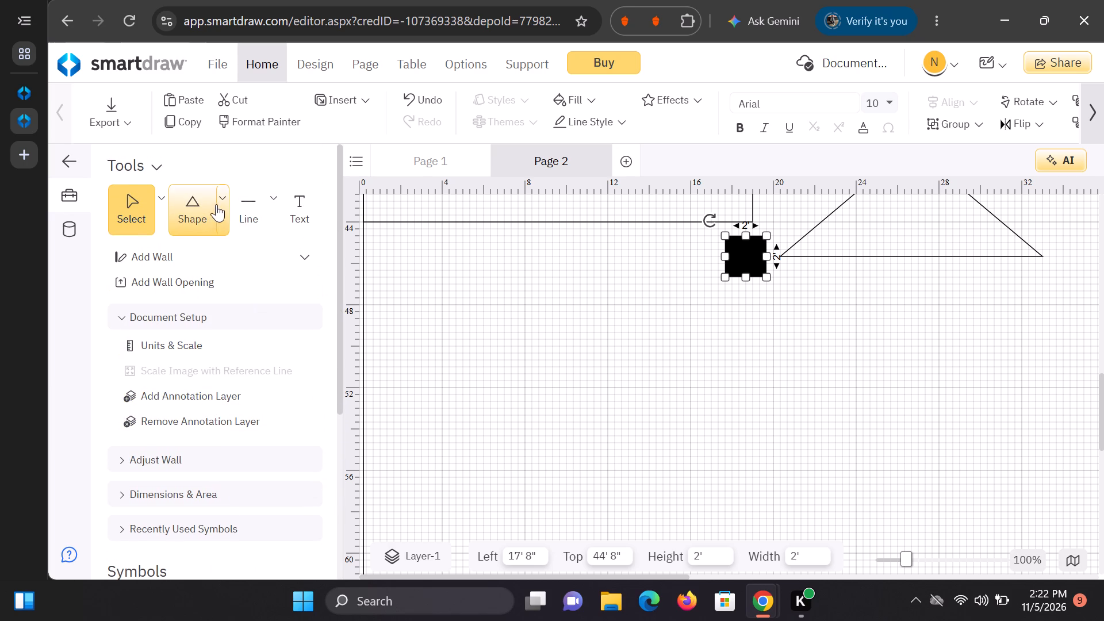
pyautogui.click(225, 201)
pyautogui.click(248, 279)
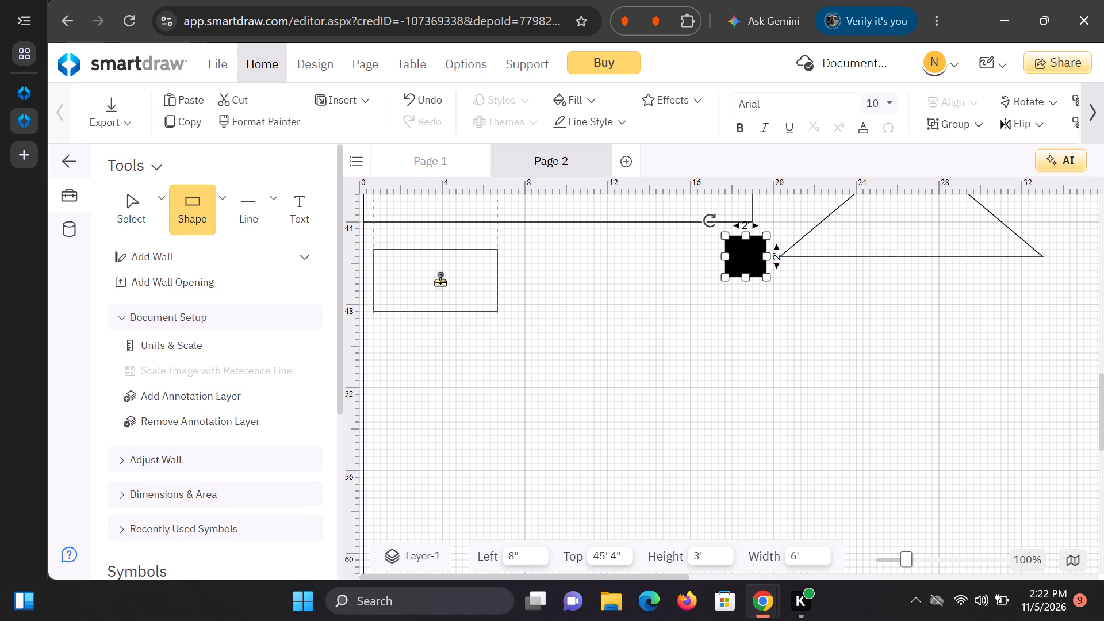
pyautogui.click(442, 278)
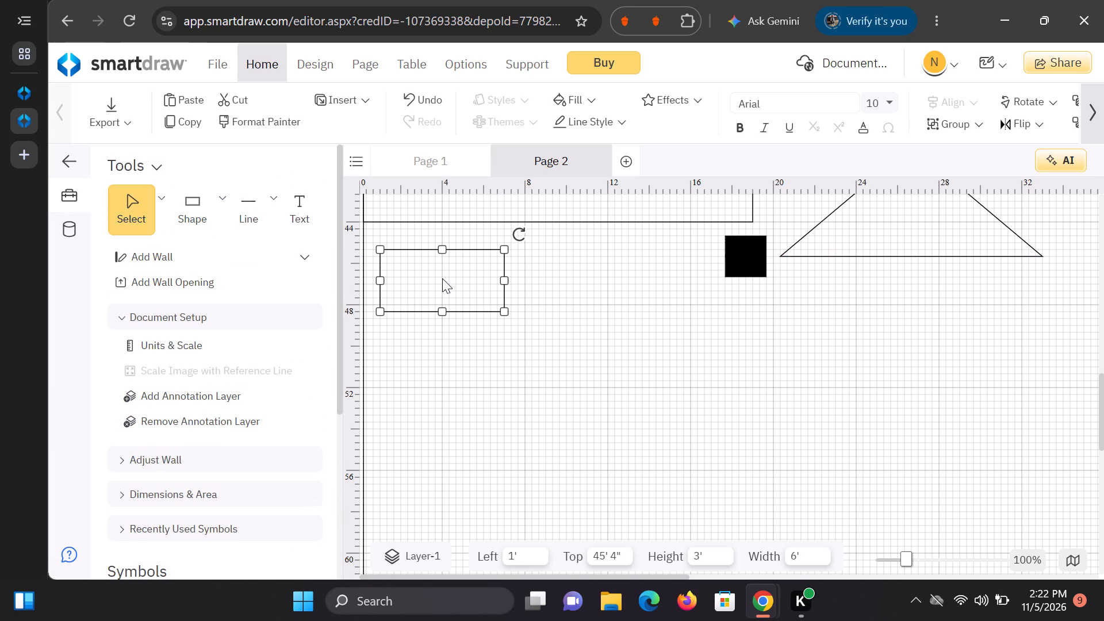
# Move the black post/column beside the new rectangle's right edge, to about 7' 4" left and 45' 8" top.
pyautogui.moveTo(731, 254); pyautogui.dragTo(658, 279)
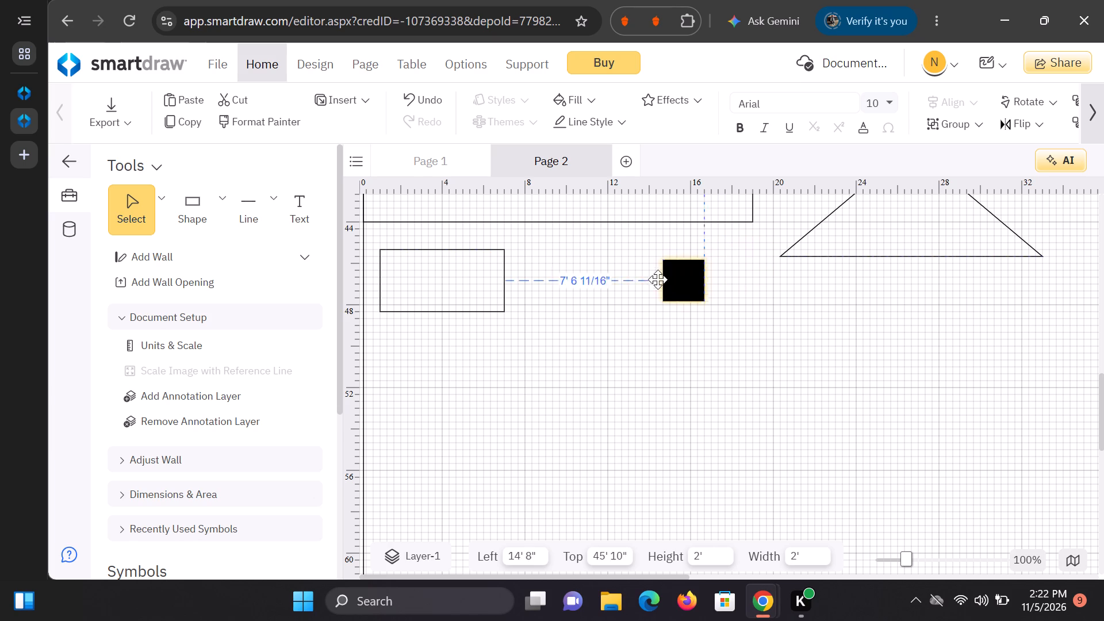
pyautogui.moveTo(658, 279); pyautogui.dragTo(520, 275)
# Place a second 6' by 3' rectangle on the other side of the post, at about 10' 4" left and 45' 2" top.
pyautogui.click(220, 203)
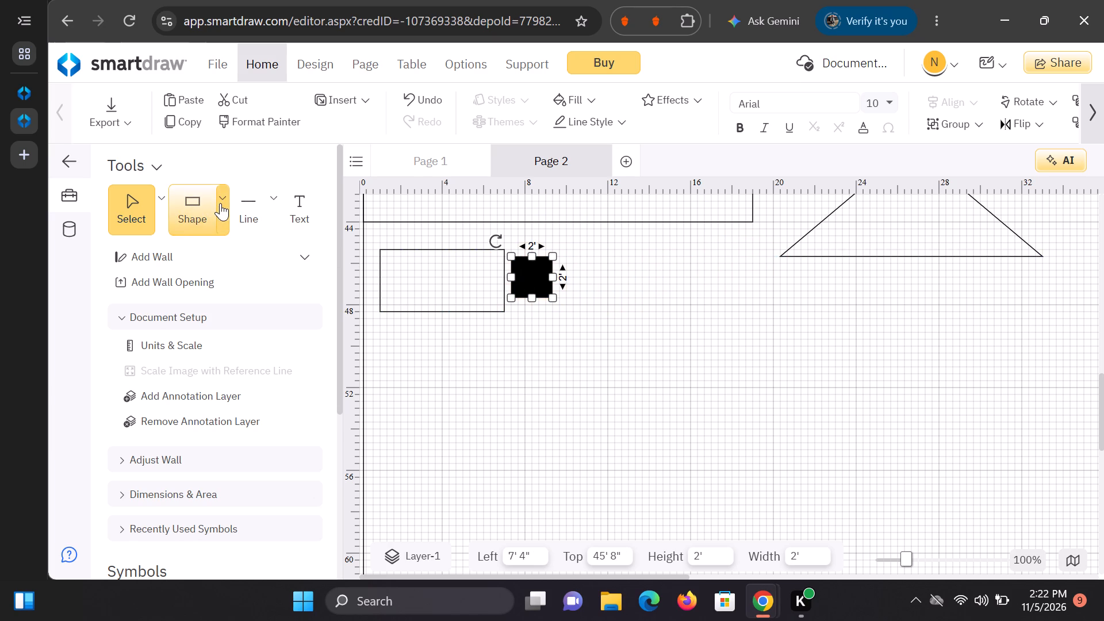
pyautogui.click(252, 272)
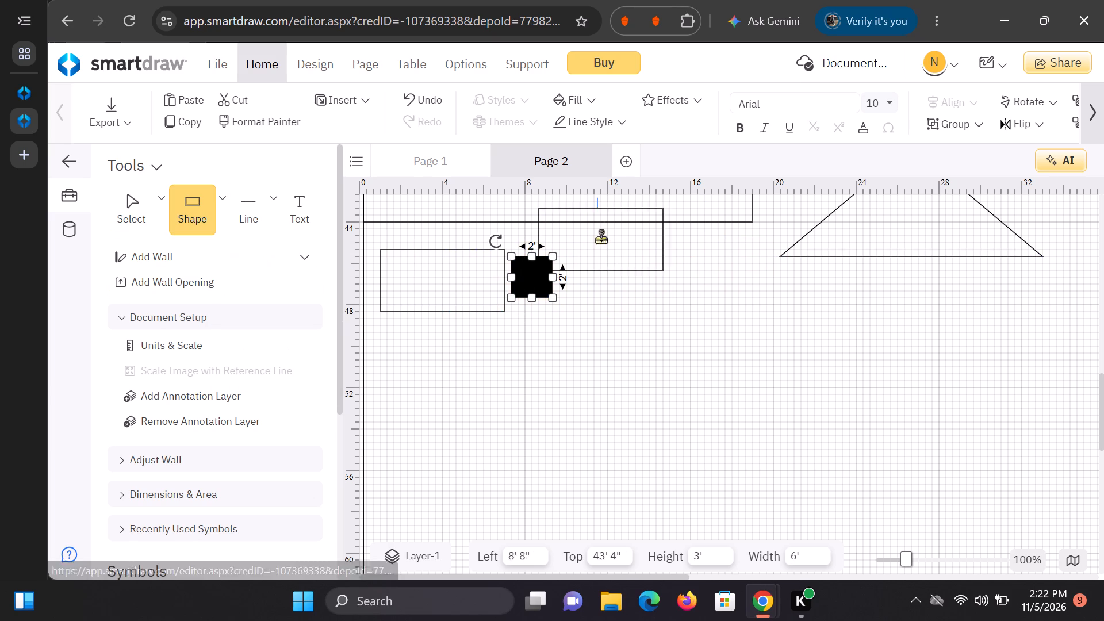
pyautogui.click(632, 274)
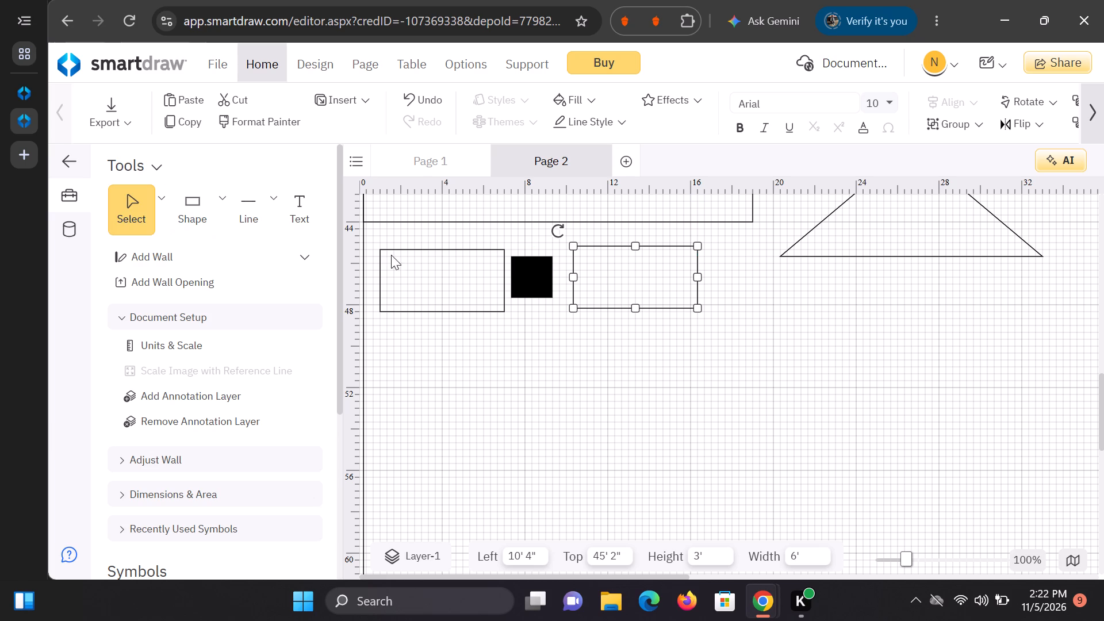
# Place a 6' by 3' rectangle directly below the triangle's lower left corner, at about 20' 4" left and 46' top.
pyautogui.click(221, 213)
pyautogui.click(255, 271)
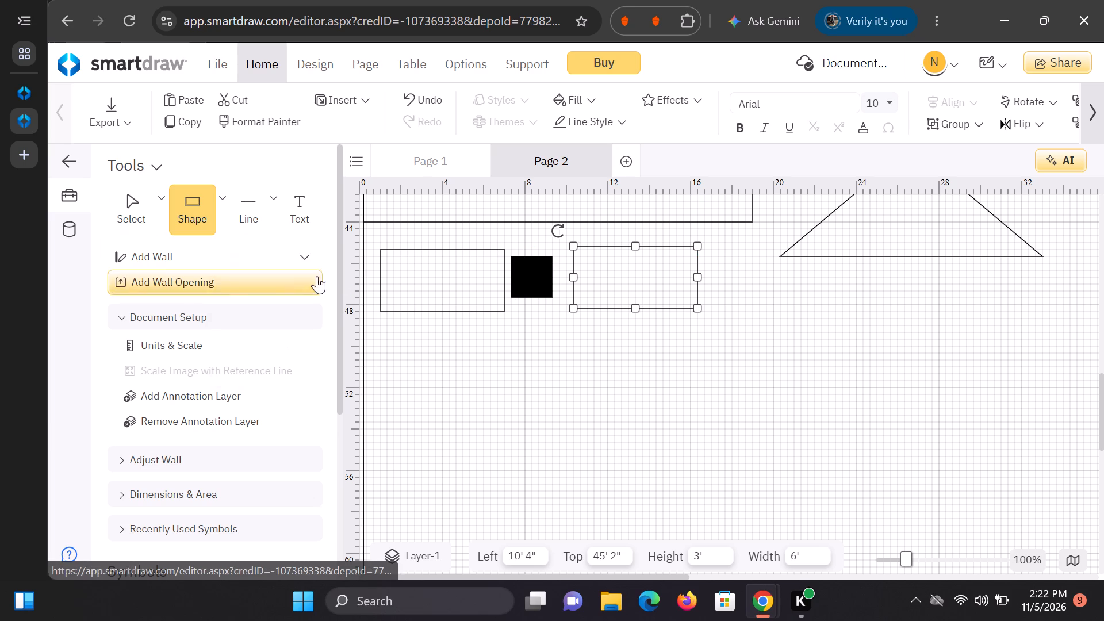
pyautogui.moveTo(454, 264); pyautogui.dragTo(492, 346)
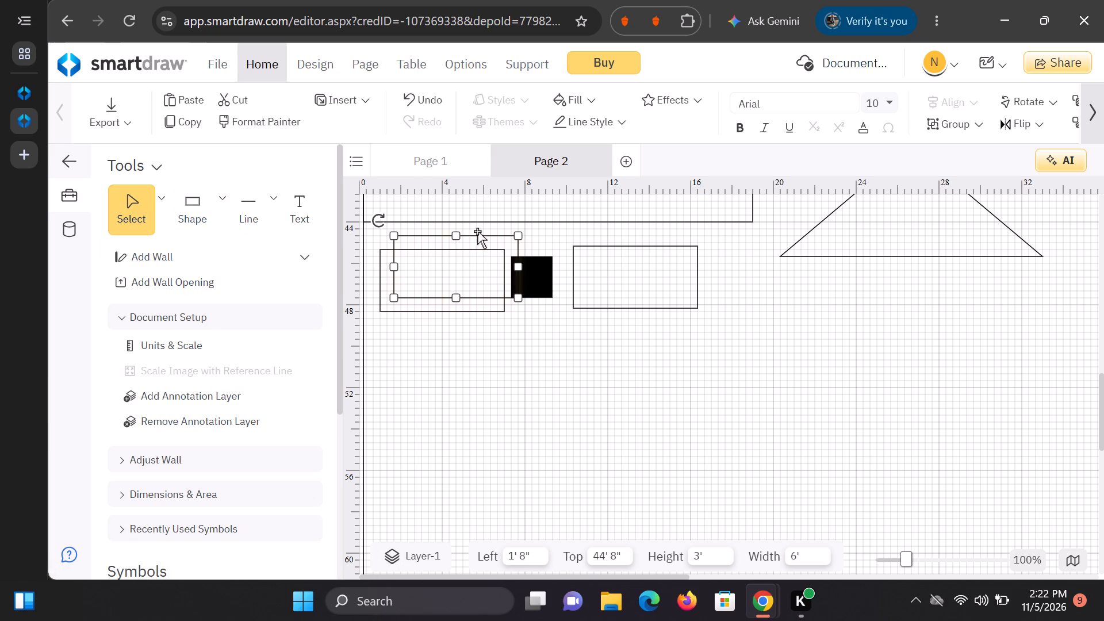
pyautogui.click(477, 231)
pyautogui.moveTo(478, 236); pyautogui.dragTo(780, 269)
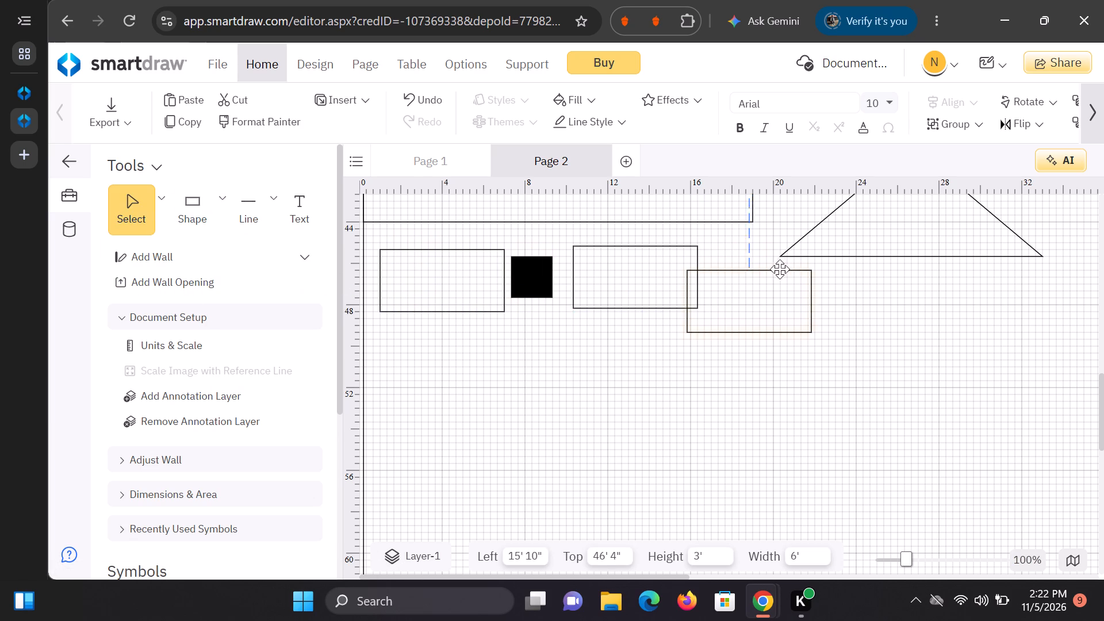
pyautogui.moveTo(780, 269); pyautogui.dragTo(858, 267)
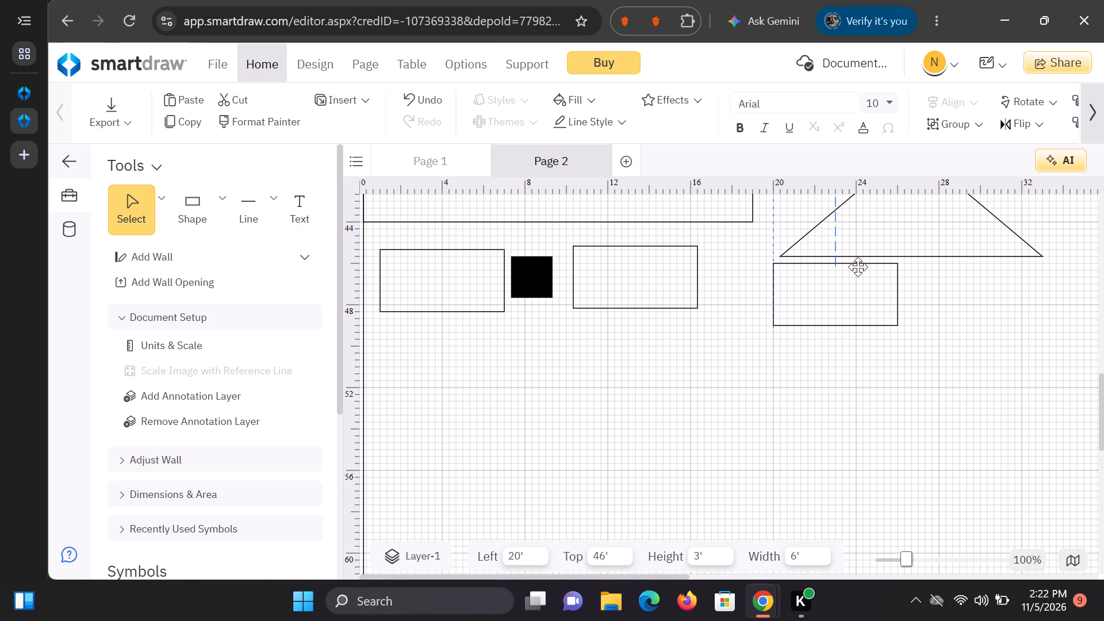
pyautogui.moveTo(858, 267); pyautogui.dragTo(861, 266)
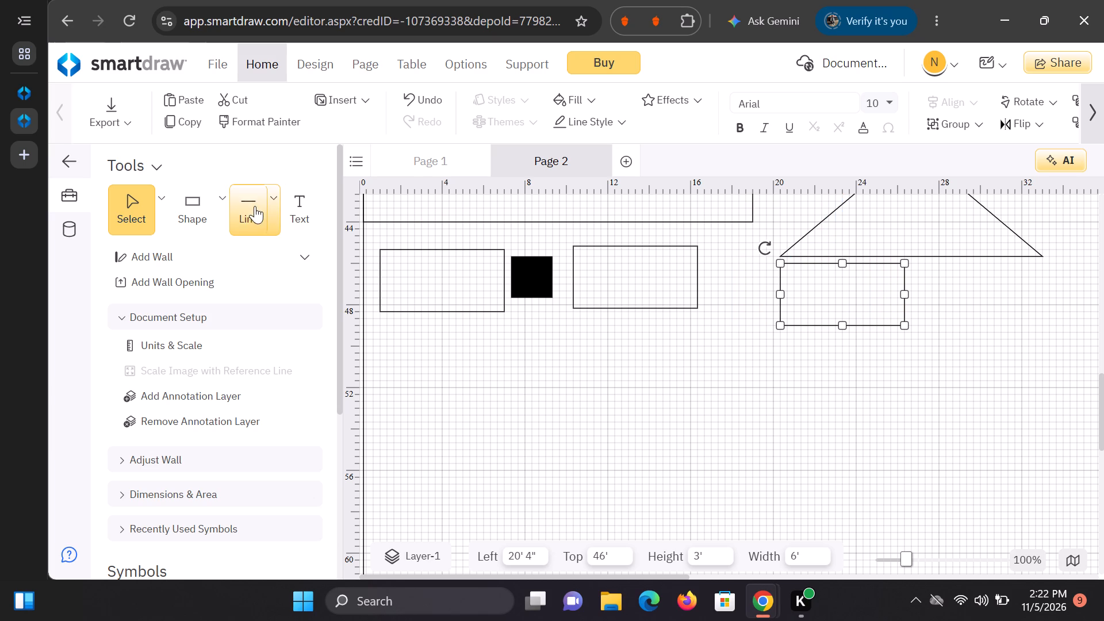
# Place another 6' by 3' rectangle beside it under the triangle's other base corner, at about 27' 4" left and 46' top.
pyautogui.click(226, 210)
pyautogui.click(248, 269)
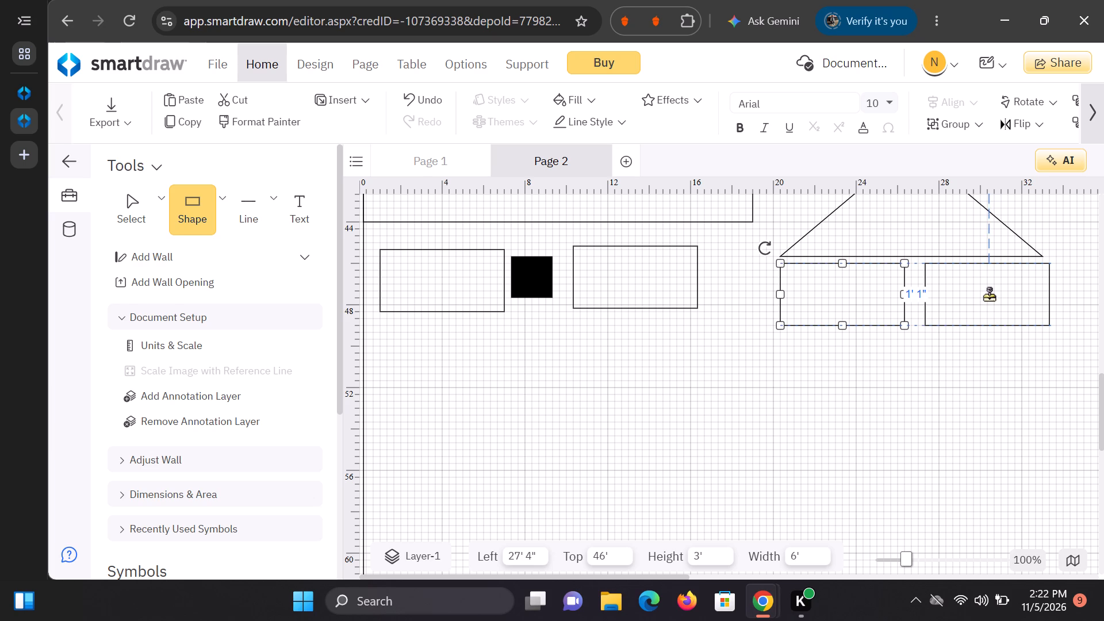
pyautogui.click(989, 296)
pyautogui.click(917, 369)
# Draw a vertical straight line about 11' long downward from the lower left corner of the first rectangle below the triangle.
pyautogui.scroll(-1, 959, 354)
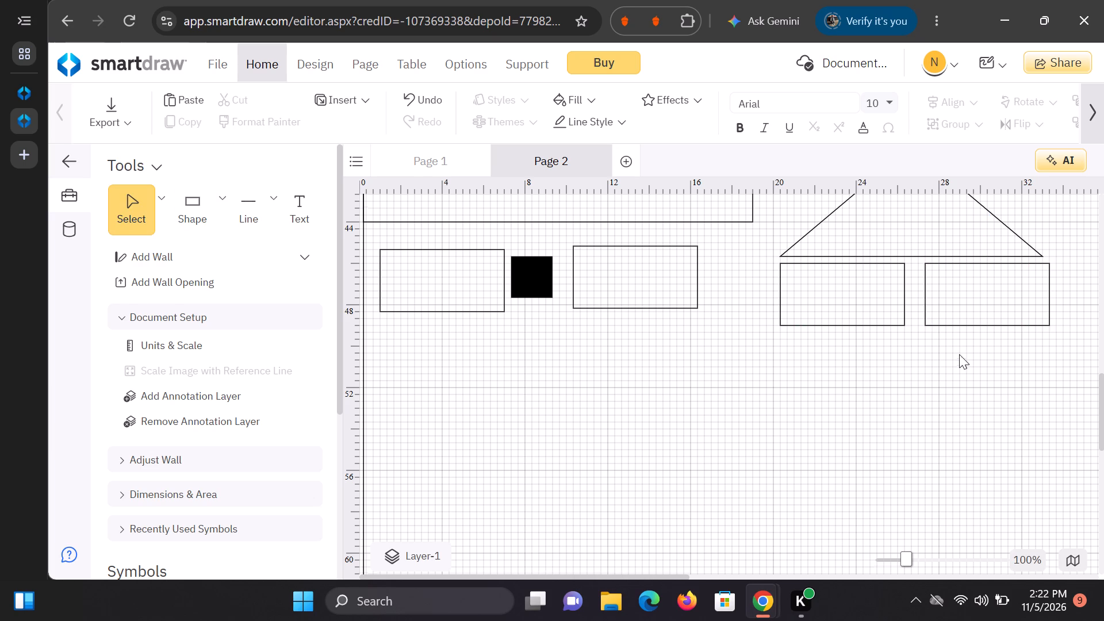
pyautogui.scroll(2, 959, 354)
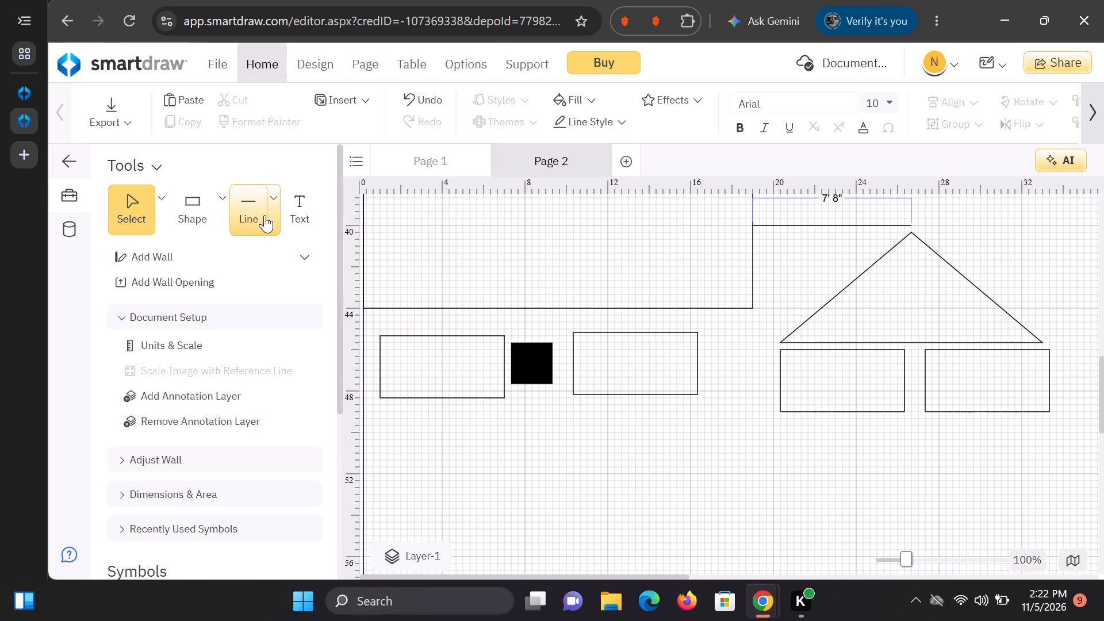
pyautogui.click(272, 215)
pyautogui.click(292, 270)
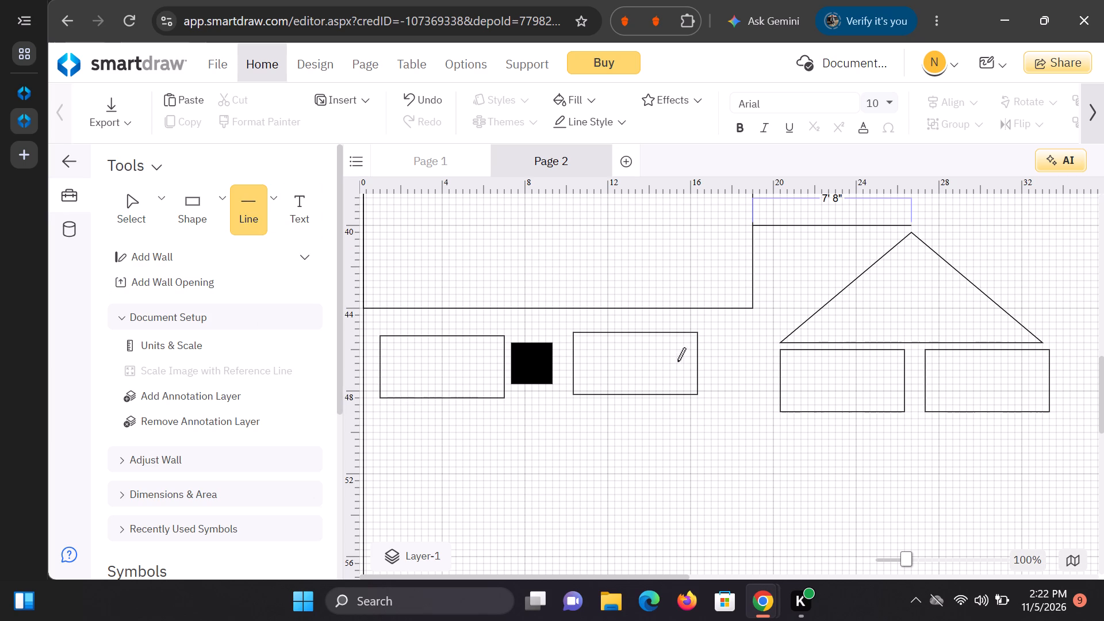
pyautogui.moveTo(780, 405); pyautogui.dragTo(782, 429)
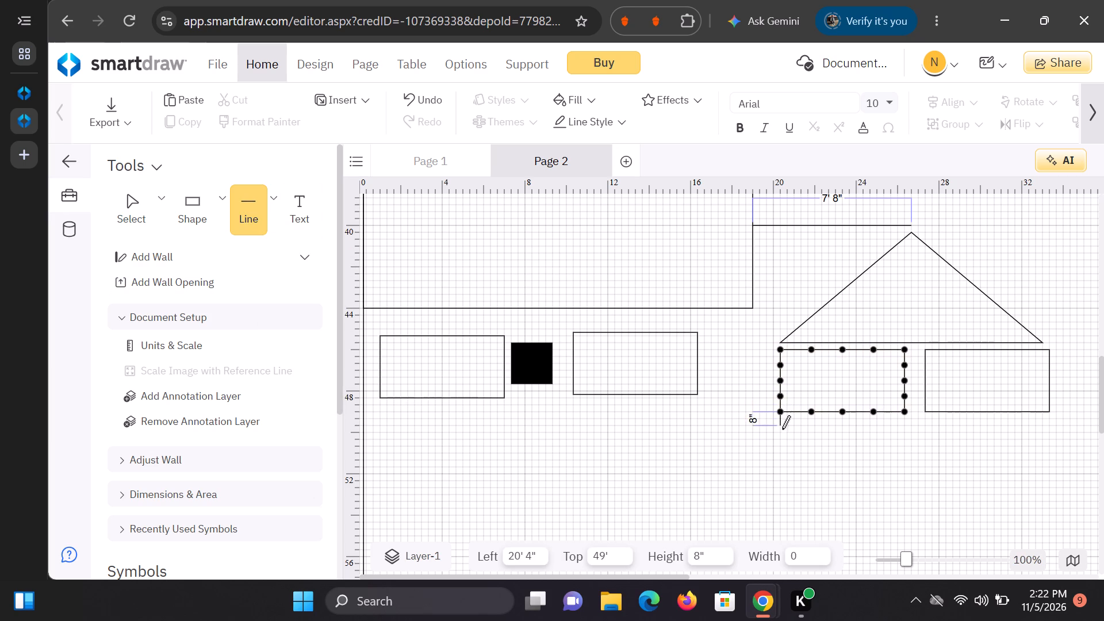
pyautogui.moveTo(782, 429); pyautogui.dragTo(792, 474)
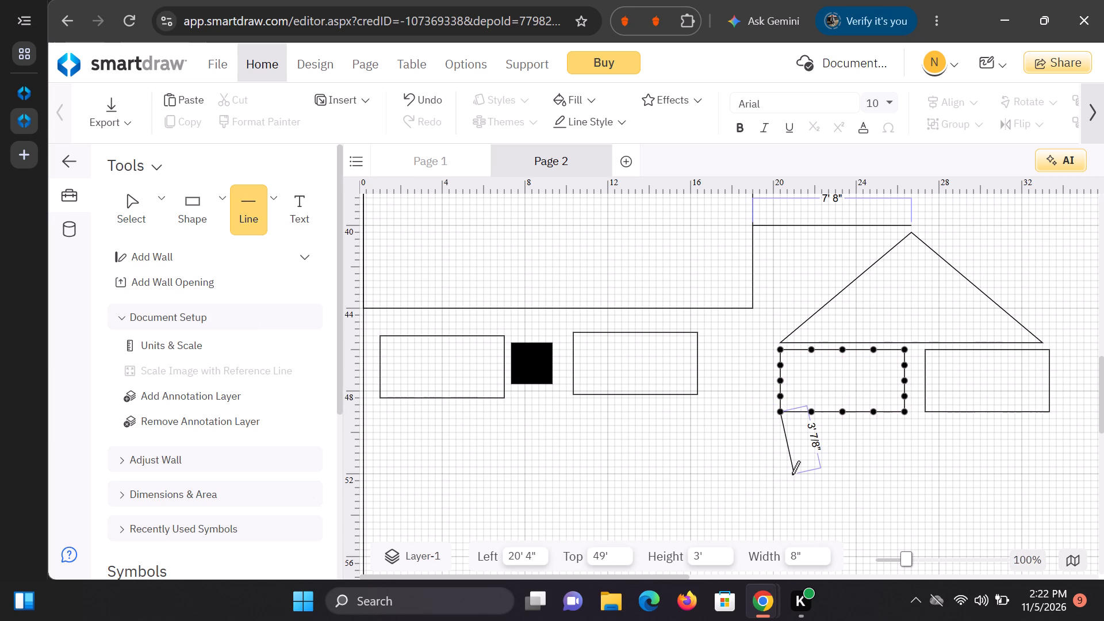
pyautogui.moveTo(792, 474); pyautogui.dragTo(778, 556)
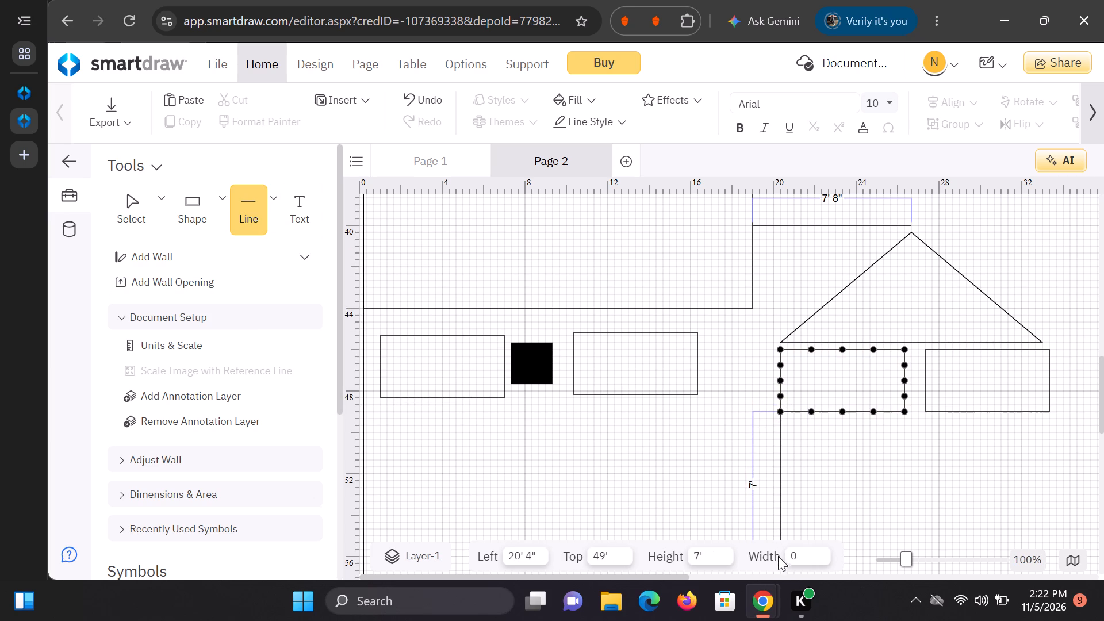
pyautogui.moveTo(778, 556); pyautogui.dragTo(784, 520)
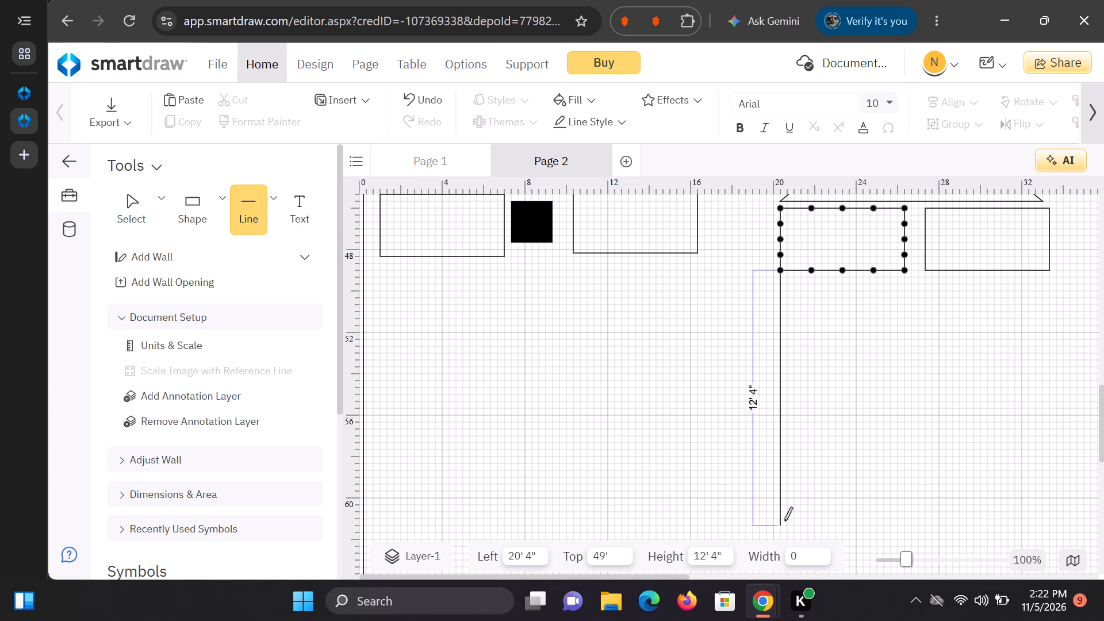
pyautogui.moveTo(784, 520); pyautogui.dragTo(784, 499)
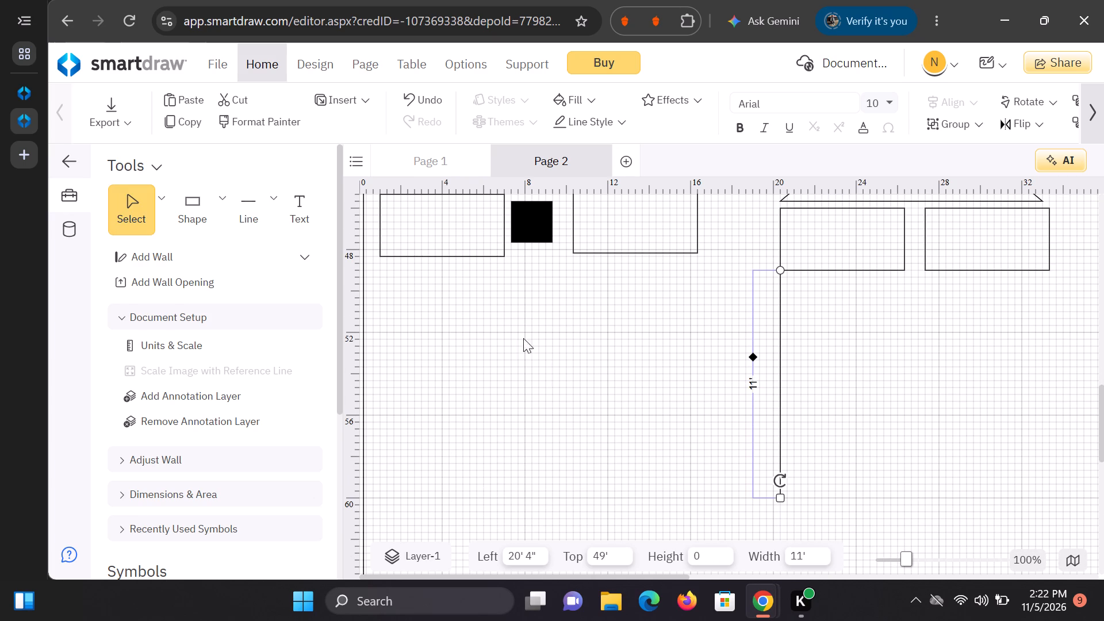
# Draw a matching vertical straight line about 11' long downward from the lower right corner of the second rectangle below the triangle.
pyautogui.click(276, 216)
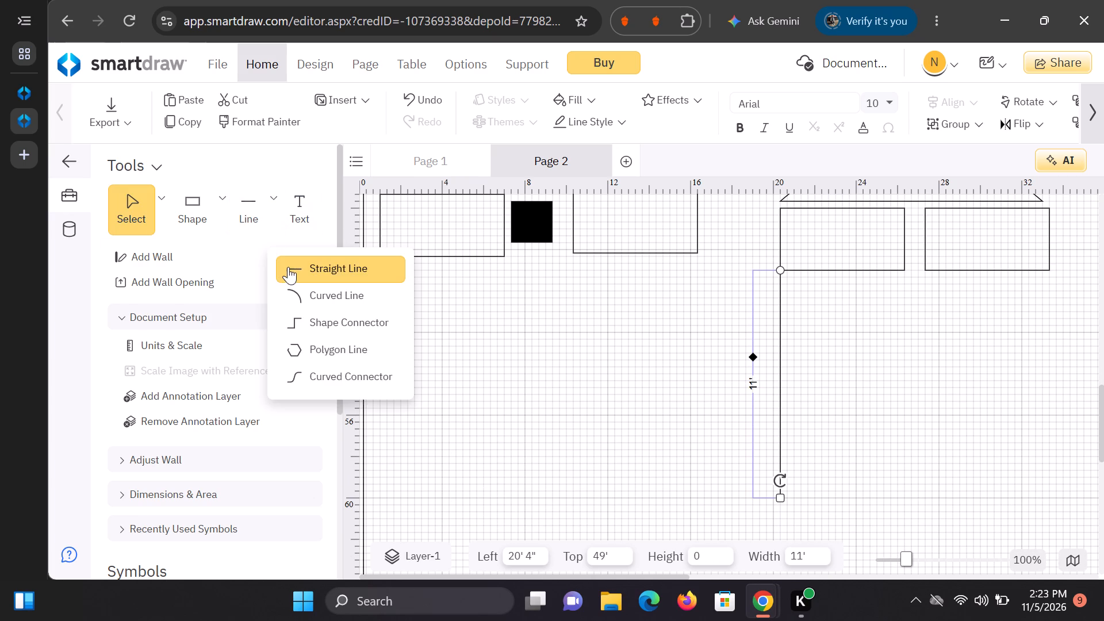
pyautogui.click(288, 267)
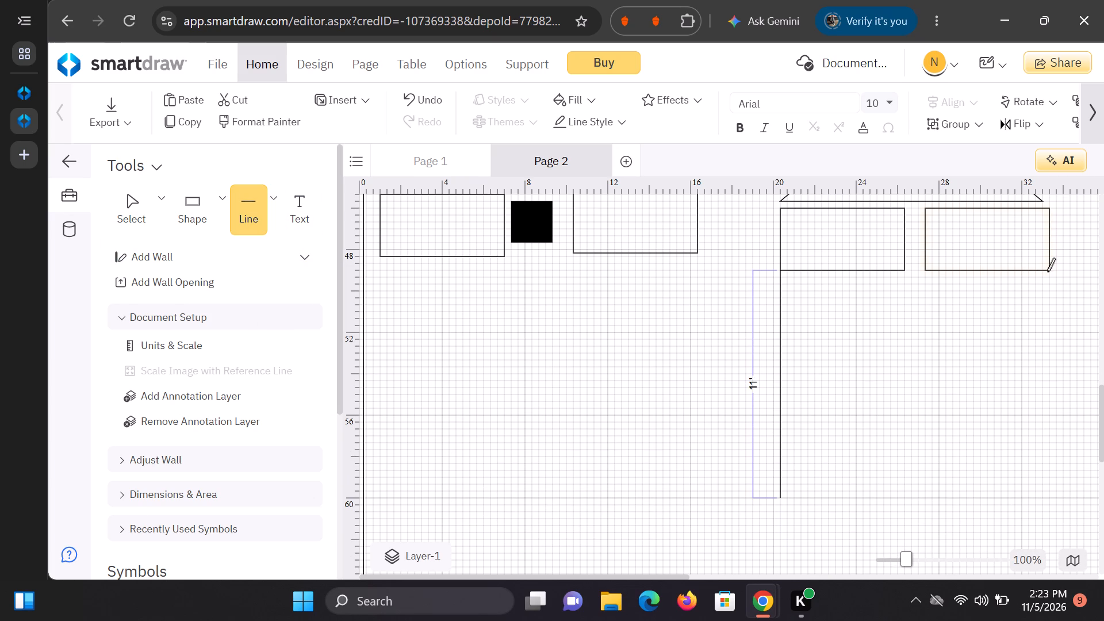
pyautogui.moveTo(1049, 270); pyautogui.dragTo(1050, 355)
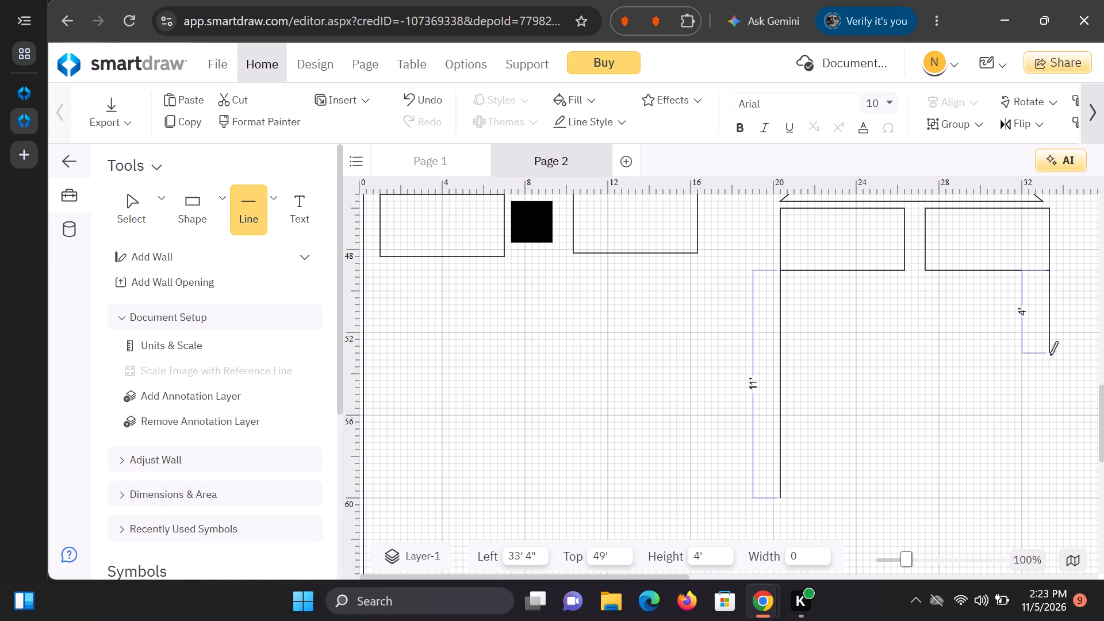
pyautogui.moveTo(1050, 355); pyautogui.dragTo(1046, 493)
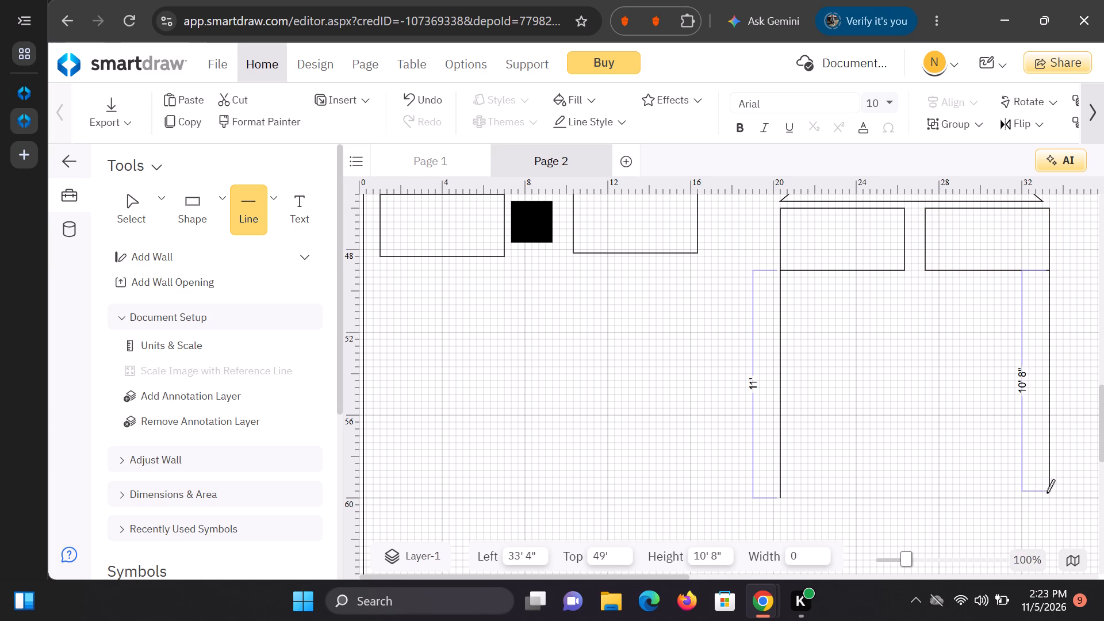
pyautogui.moveTo(1046, 493); pyautogui.dragTo(1044, 497)
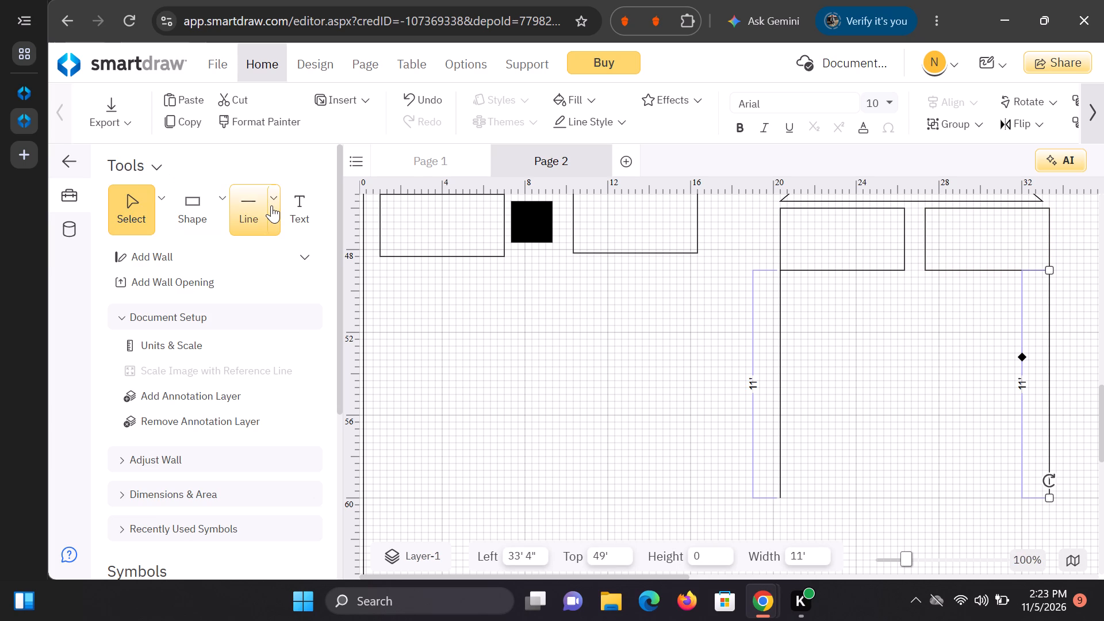
# Join the lower ends of the two 11' vertical lines with a straight line, forming an outline about 12' 8" wide.
pyautogui.click(271, 205)
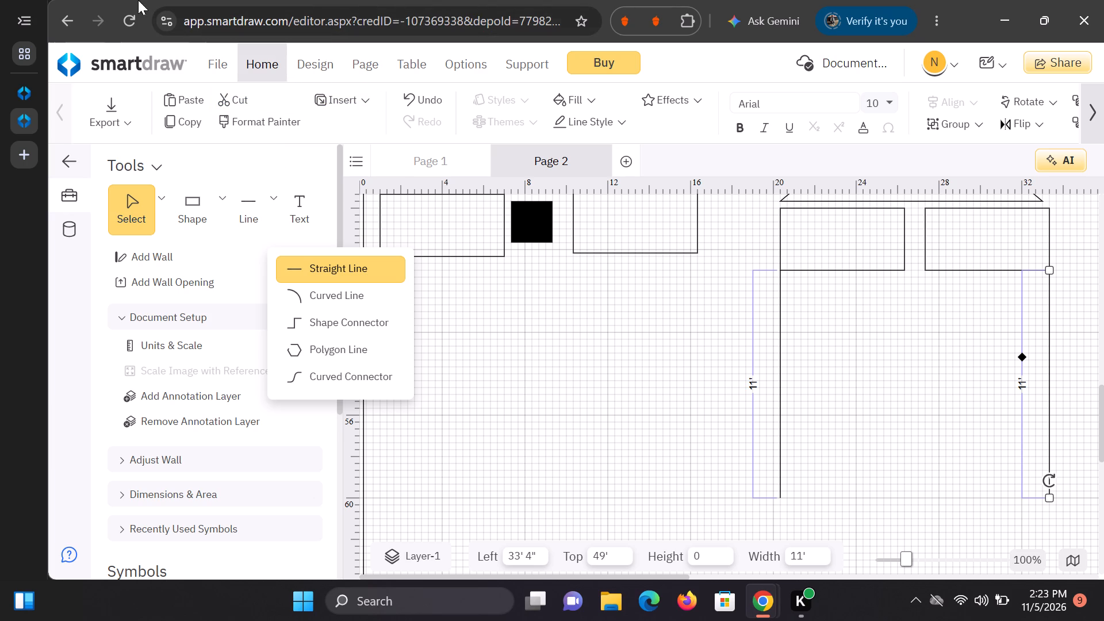
pyautogui.click(316, 269)
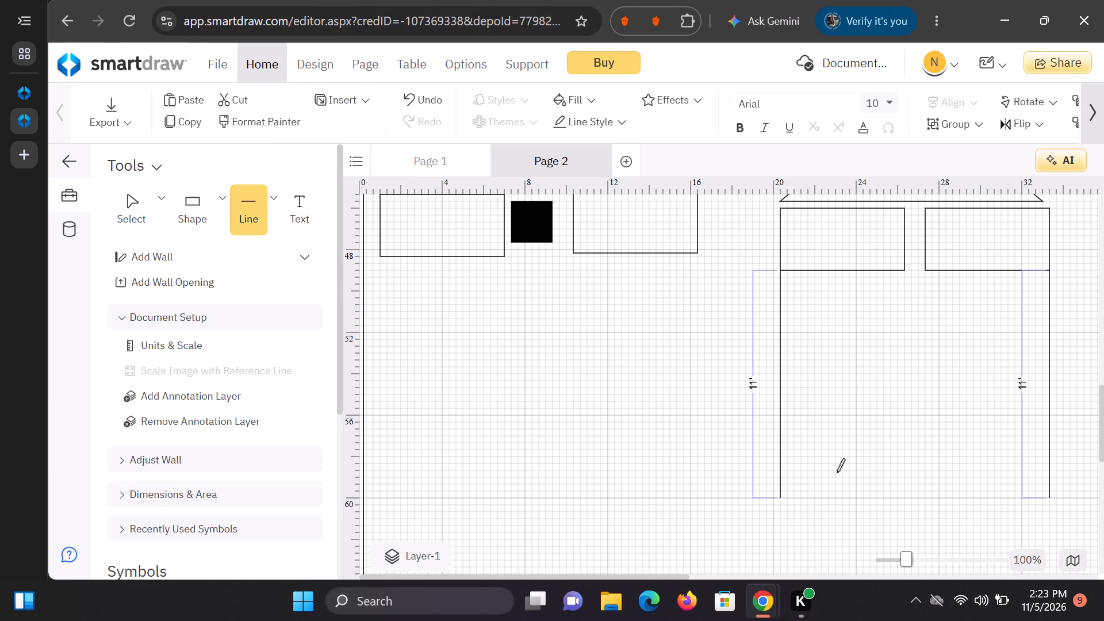
pyautogui.moveTo(782, 497); pyautogui.dragTo(861, 494)
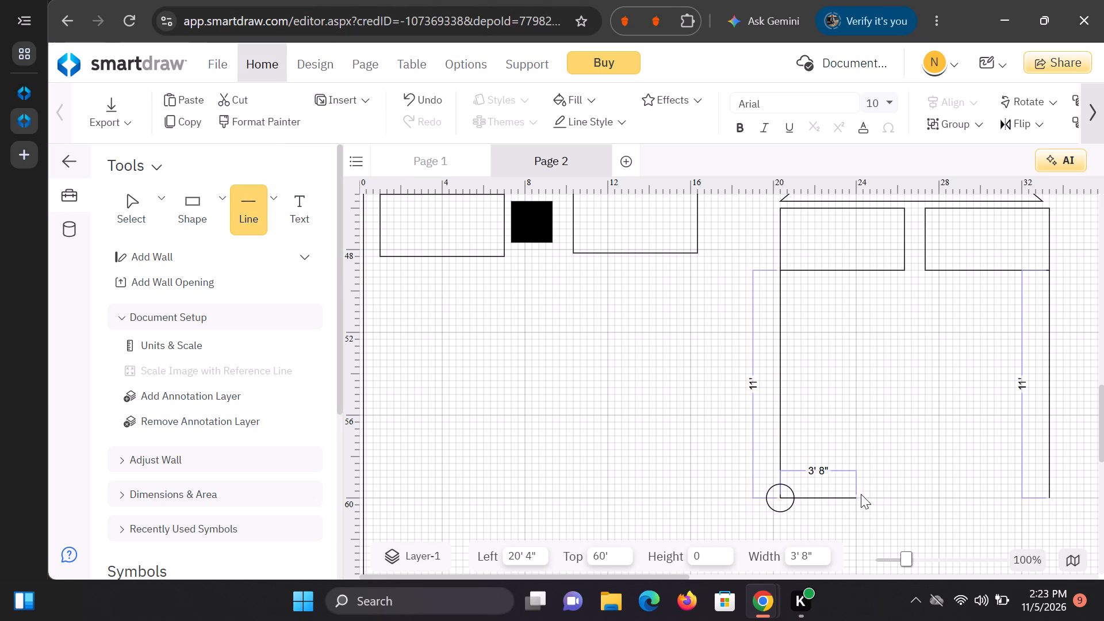
pyautogui.moveTo(861, 494); pyautogui.dragTo(1042, 493)
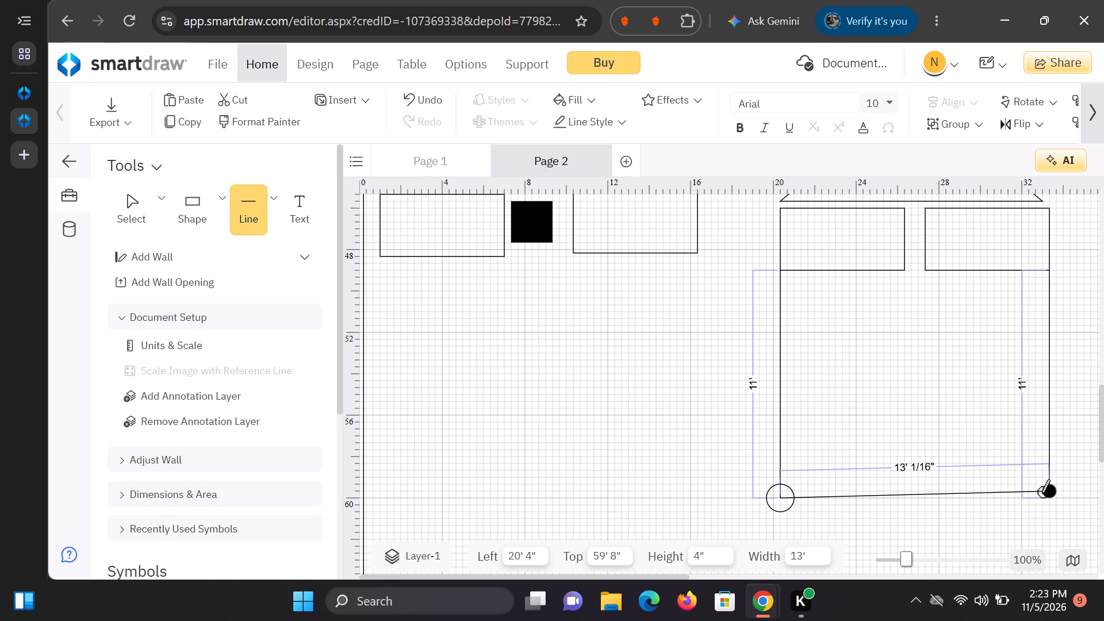
pyautogui.moveTo(1042, 493); pyautogui.dragTo(1041, 491)
# Draw a vertical straight line about 6' 4" long upward from the triangle's apex.
pyautogui.scroll(1, 907, 384)
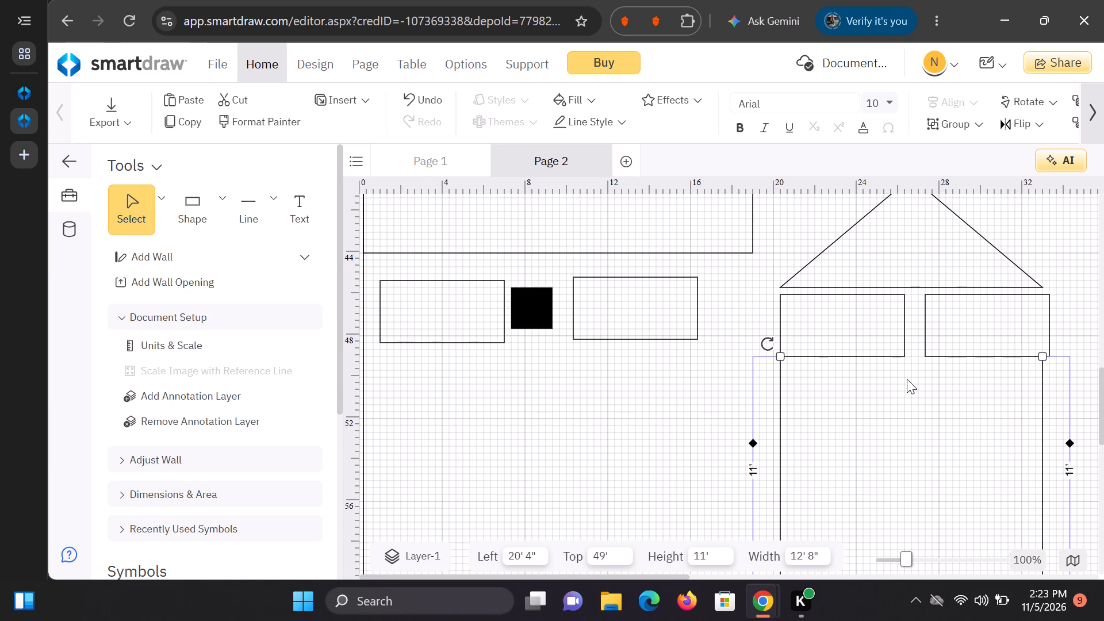
pyautogui.scroll(2, 884, 356)
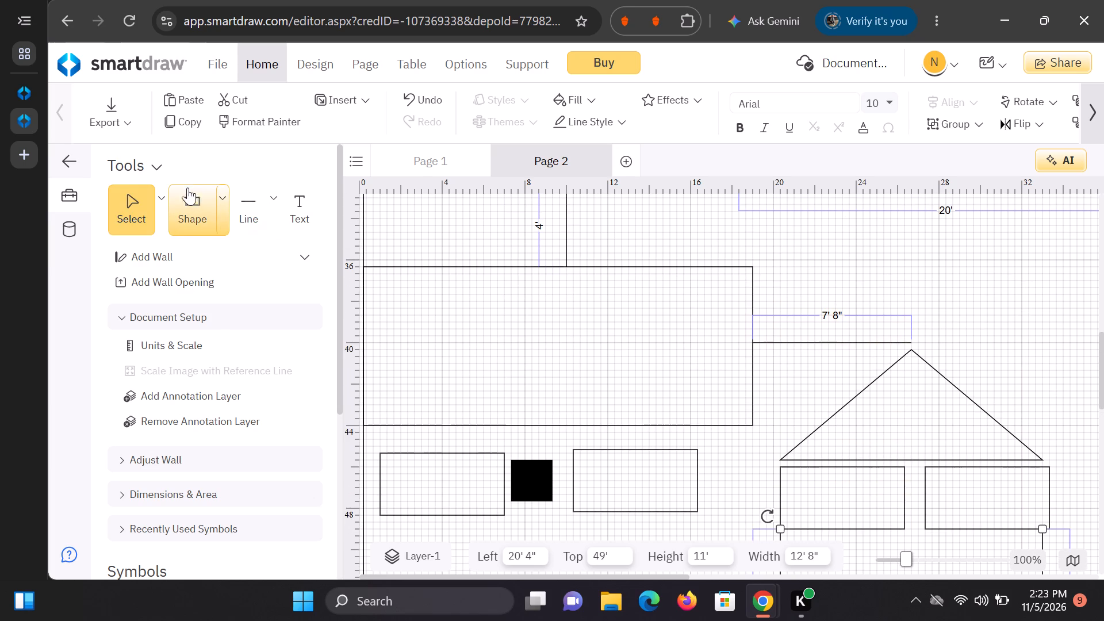
pyautogui.click(271, 206)
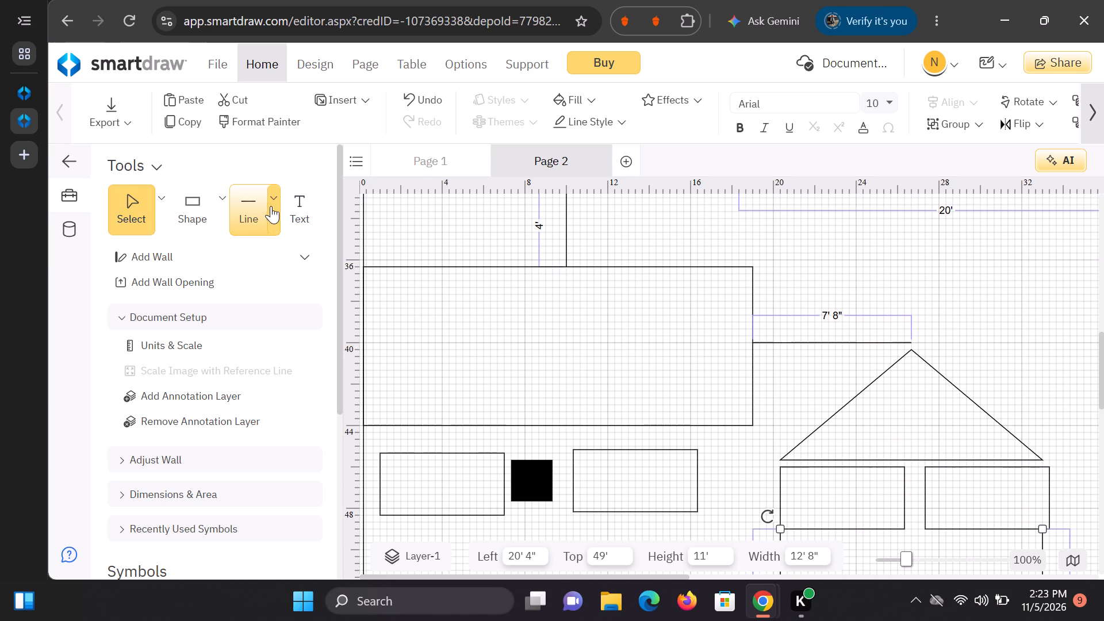
pyautogui.click(338, 266)
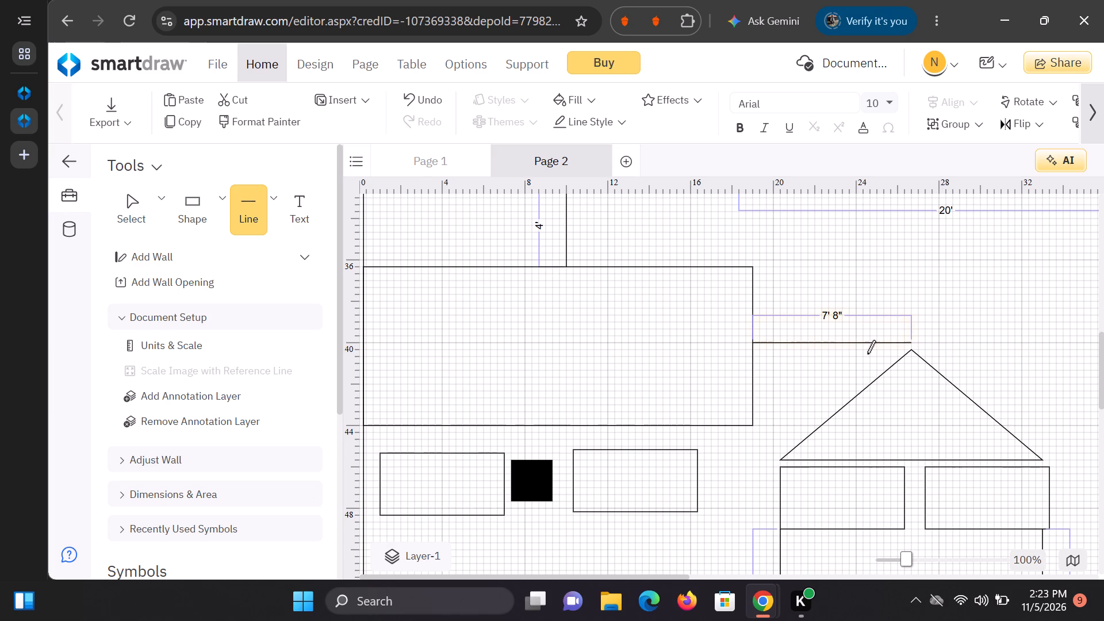
pyautogui.moveTo(911, 350); pyautogui.dragTo(911, 339)
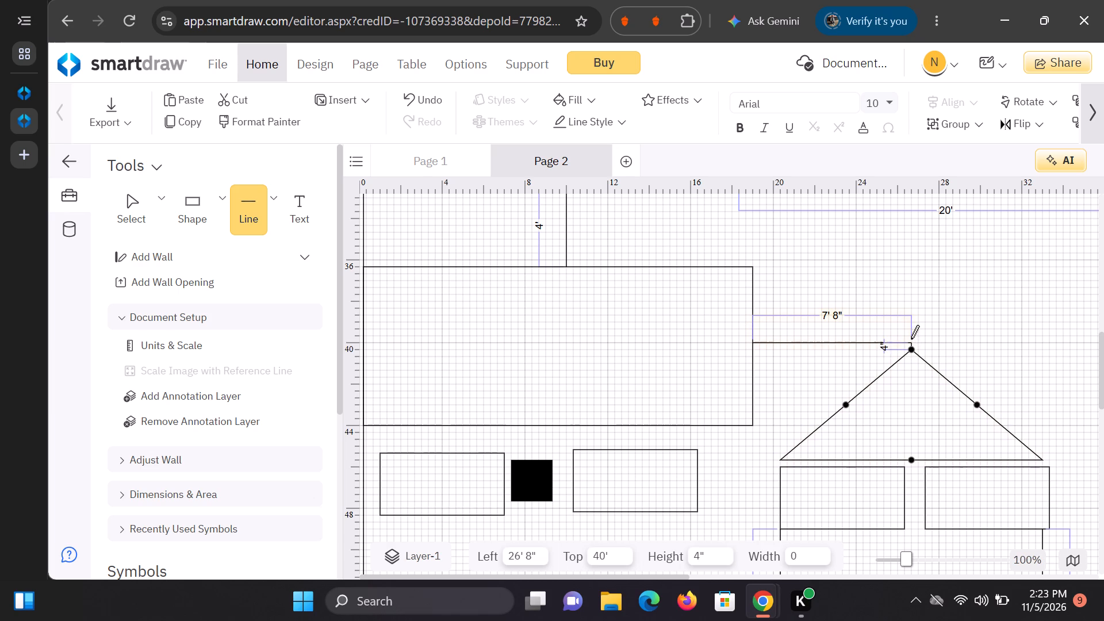
pyautogui.moveTo(911, 339); pyautogui.dragTo(908, 263)
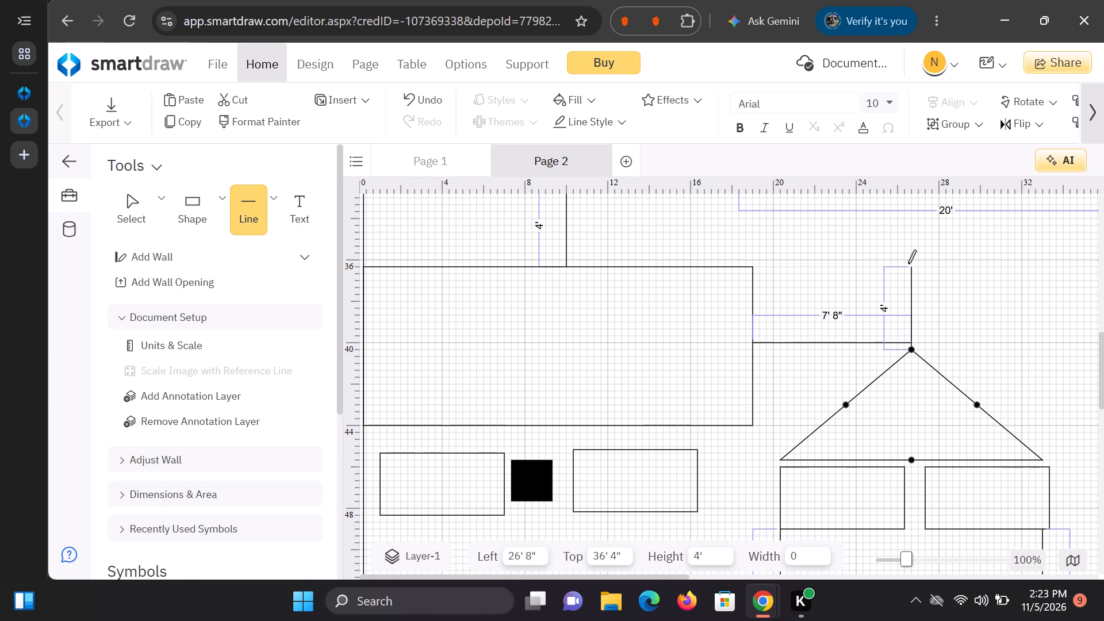
pyautogui.moveTo(908, 263); pyautogui.dragTo(909, 235)
pyautogui.moveTo(909, 235); pyautogui.dragTo(909, 217)
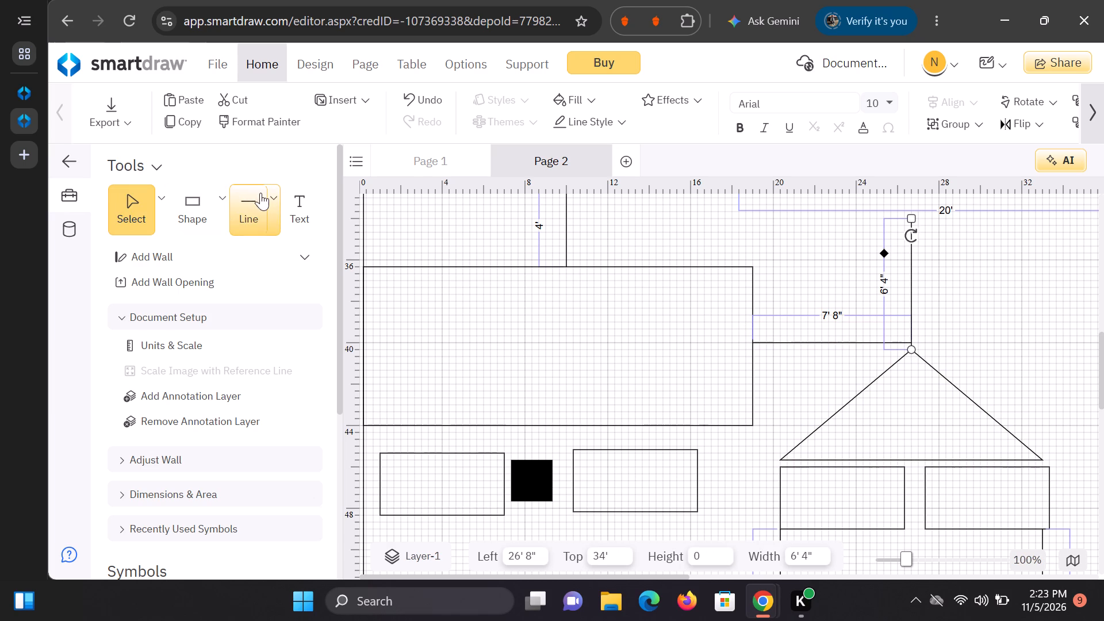
# Draw a horizontal straight line about 4' 8" long across the vertical line above the apex, at about 24' 4" left and 36' top.
pyautogui.click(272, 194)
pyautogui.click(321, 271)
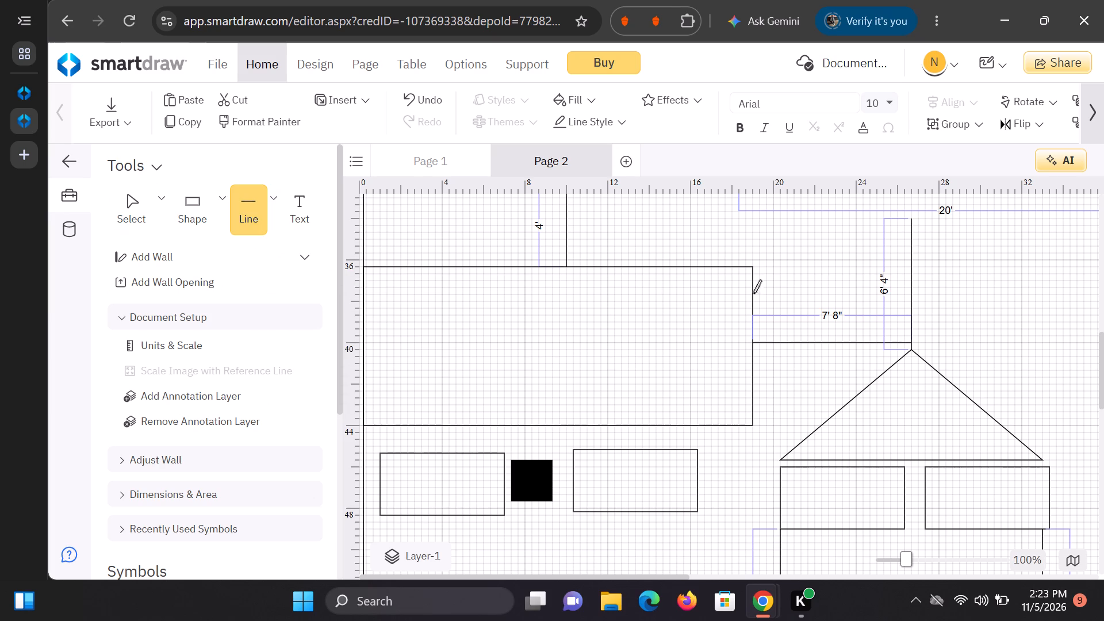
pyautogui.moveTo(860, 259); pyautogui.dragTo(893, 253)
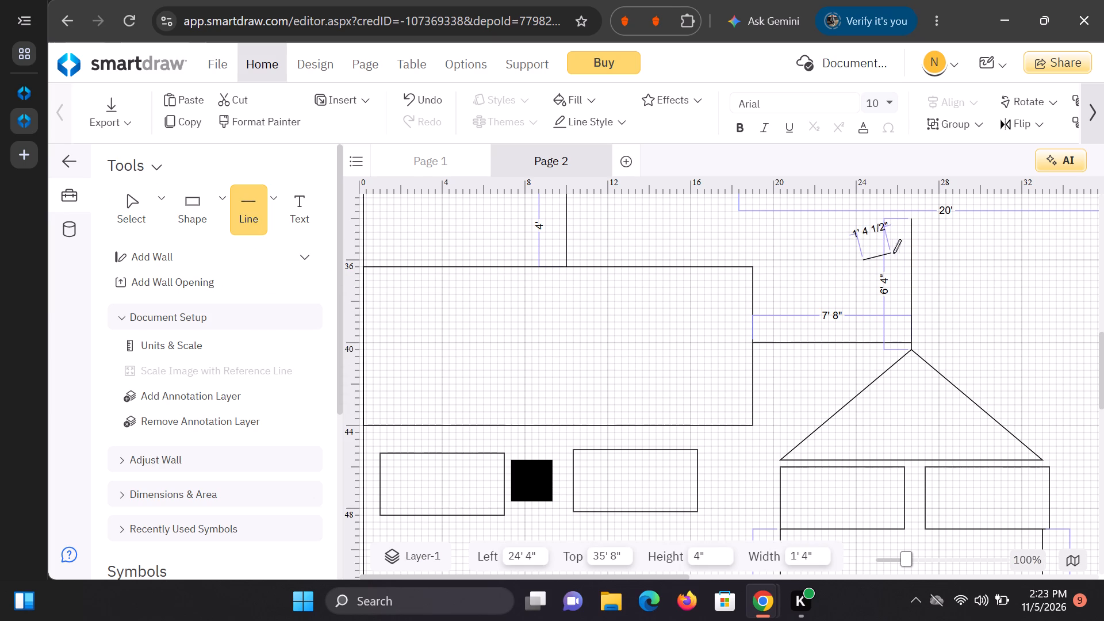
pyautogui.moveTo(893, 253); pyautogui.dragTo(949, 256)
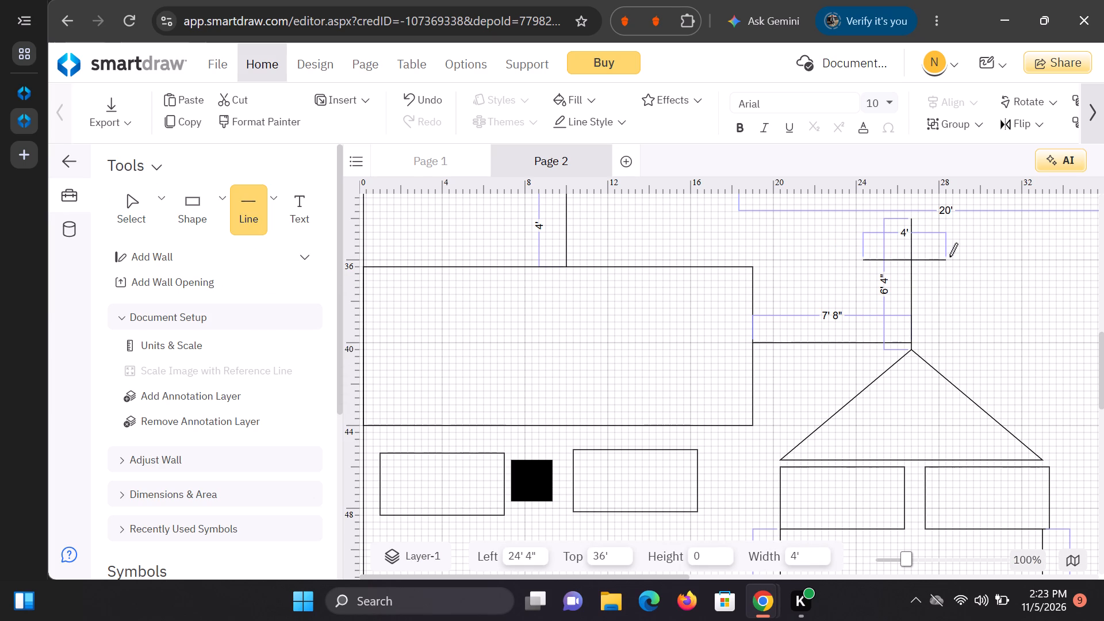
pyautogui.moveTo(949, 256); pyautogui.dragTo(956, 256)
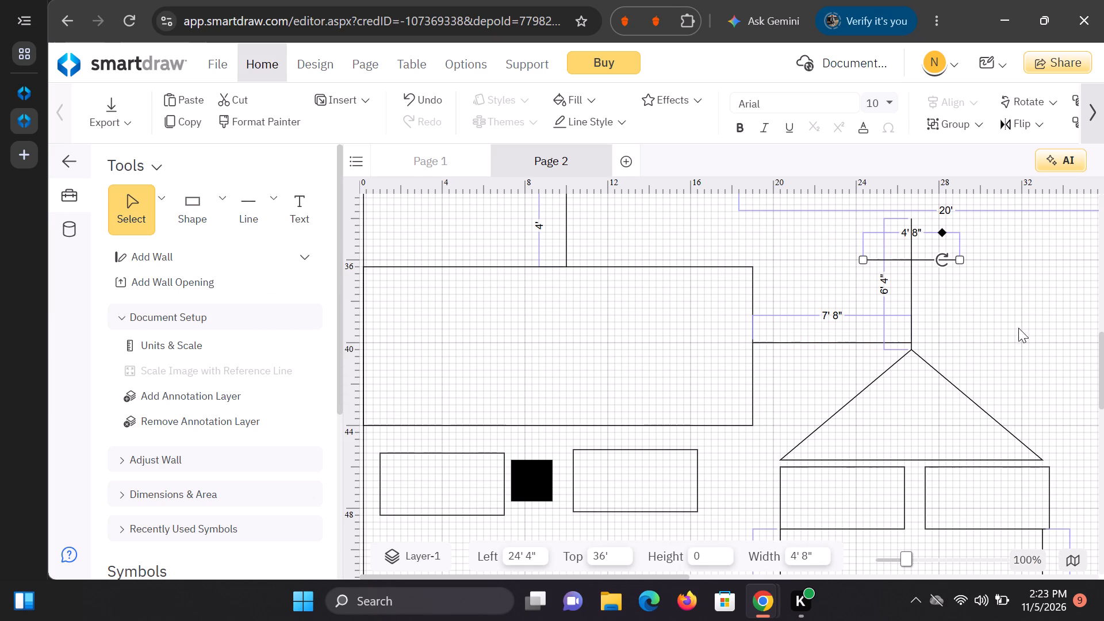
# Place a 6' by 3' rectangle inside the 12' 8" wide outline below the triangle, at about 52' top.
pyautogui.click(1014, 323)
pyautogui.scroll(-4, 1013, 322)
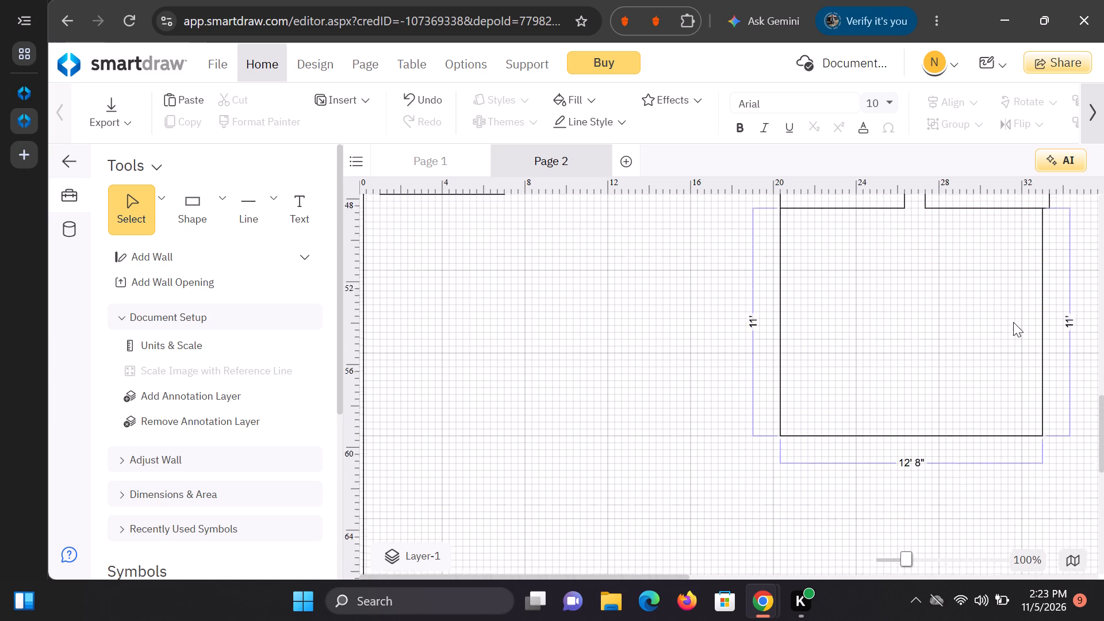
pyautogui.scroll(2, 1013, 322)
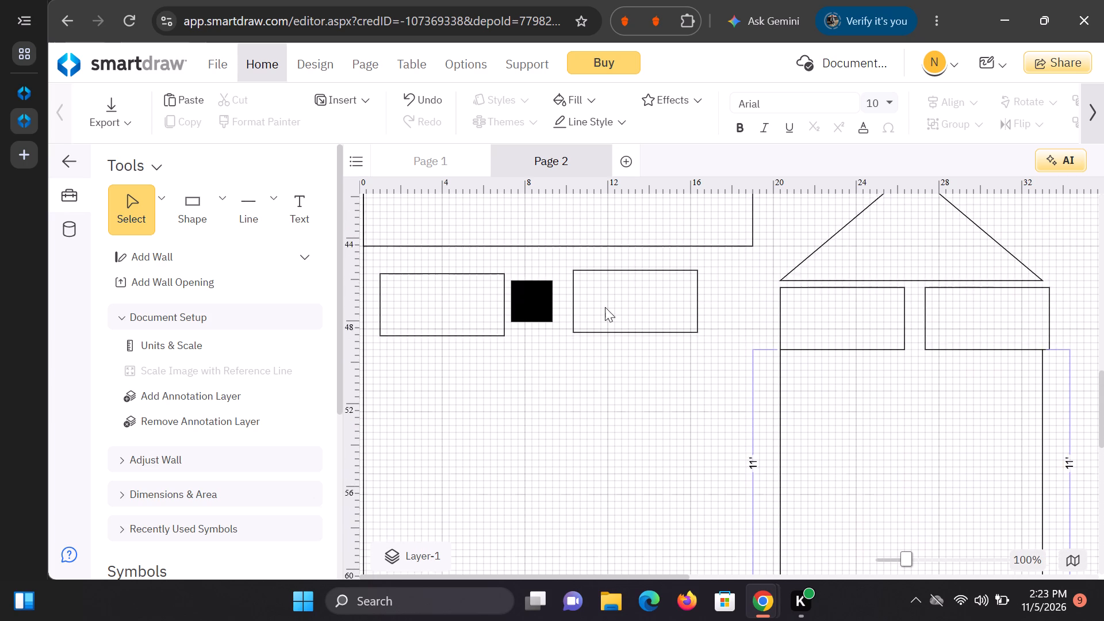
pyautogui.click(226, 219)
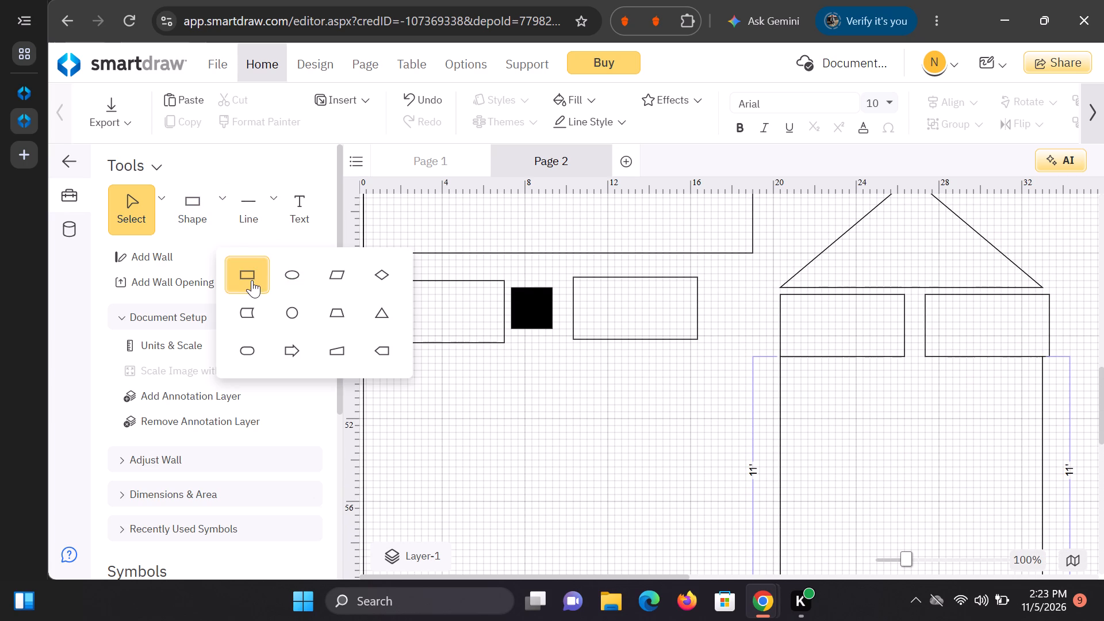
pyautogui.click(252, 280)
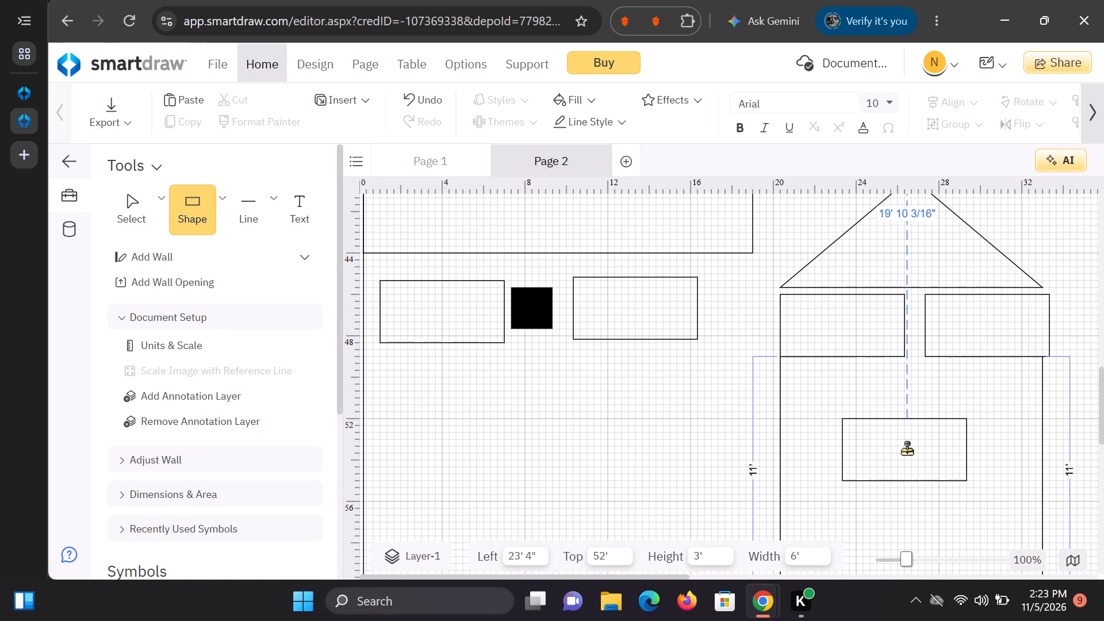
pyautogui.click(908, 451)
pyautogui.click(932, 389)
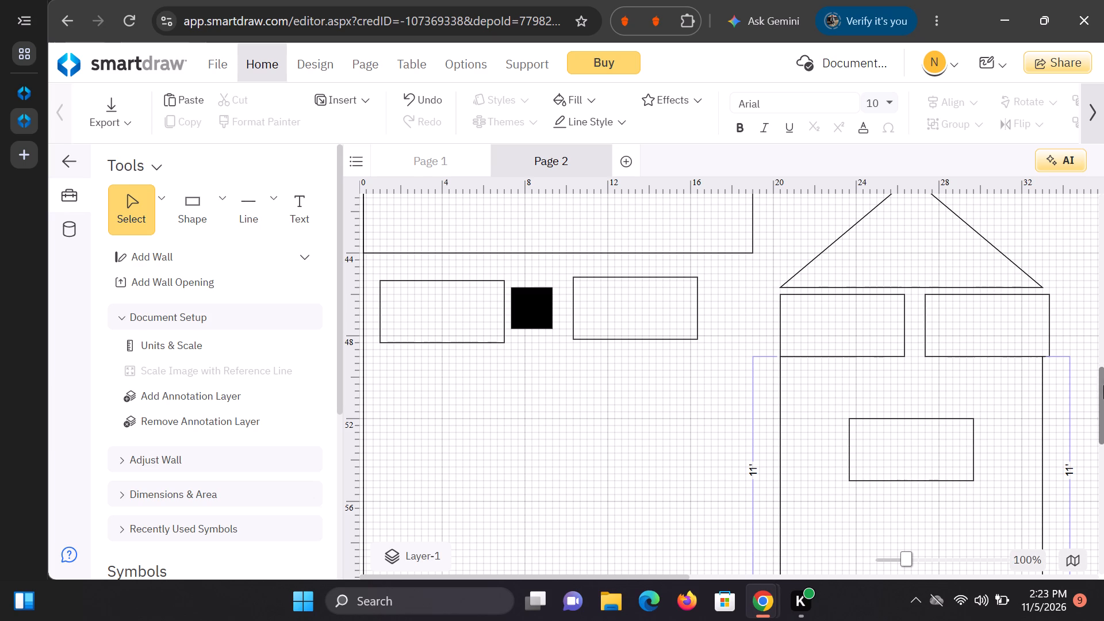
# Rotate the new rectangle inside the outline by 90° so it stands upright like a door.
pyautogui.scroll(-1, 1098, 371)
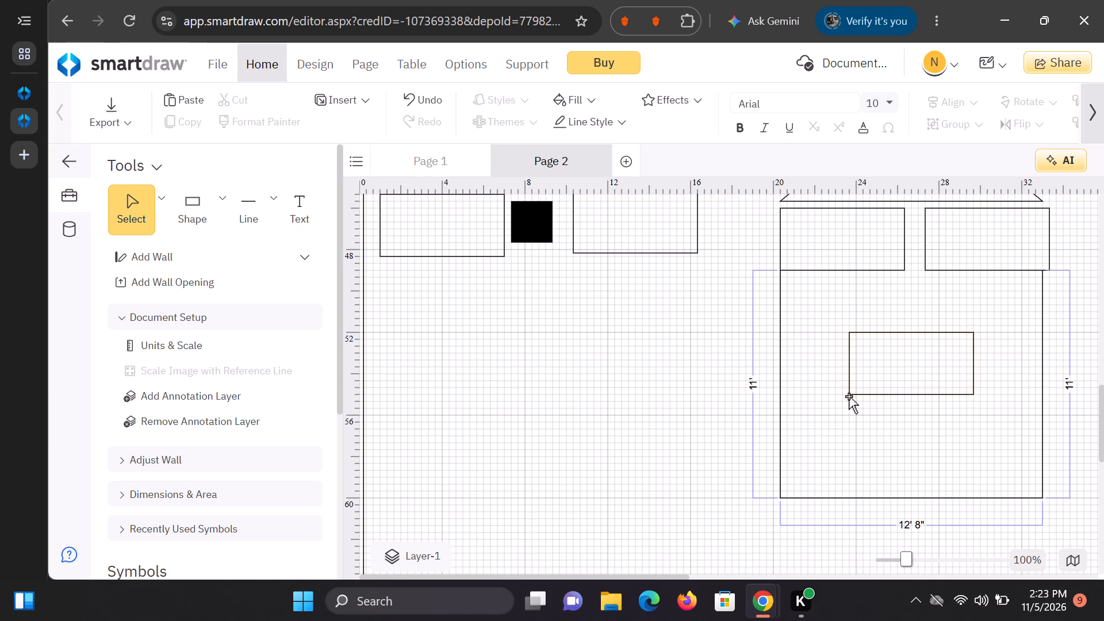
pyautogui.moveTo(849, 396); pyautogui.dragTo(858, 390)
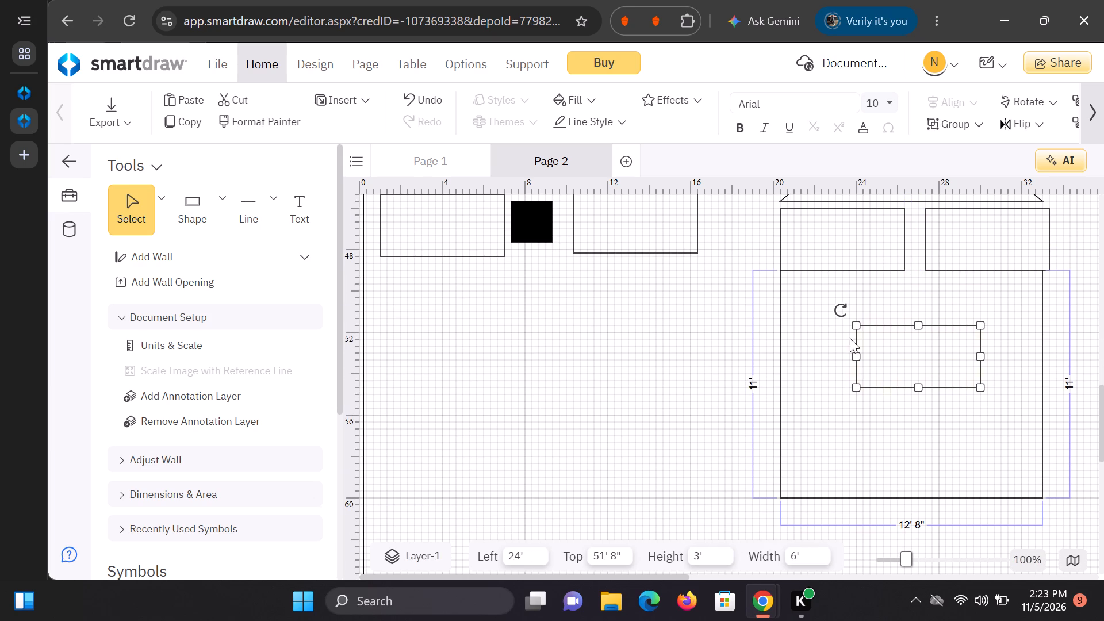
pyautogui.moveTo(840, 311); pyautogui.dragTo(885, 421)
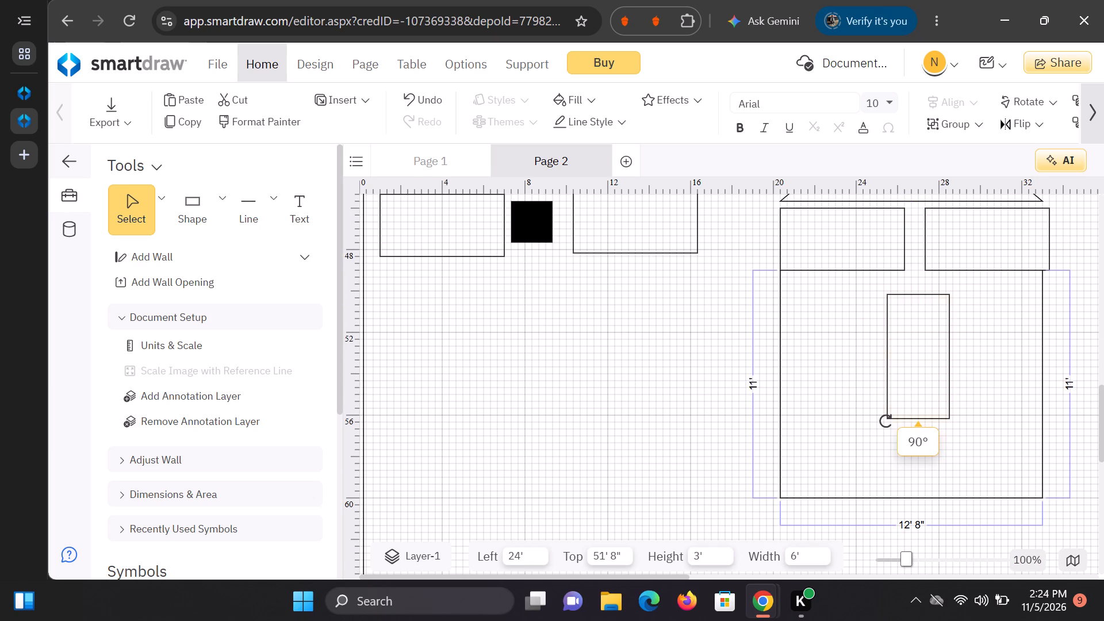
pyautogui.moveTo(885, 421); pyautogui.dragTo(880, 421)
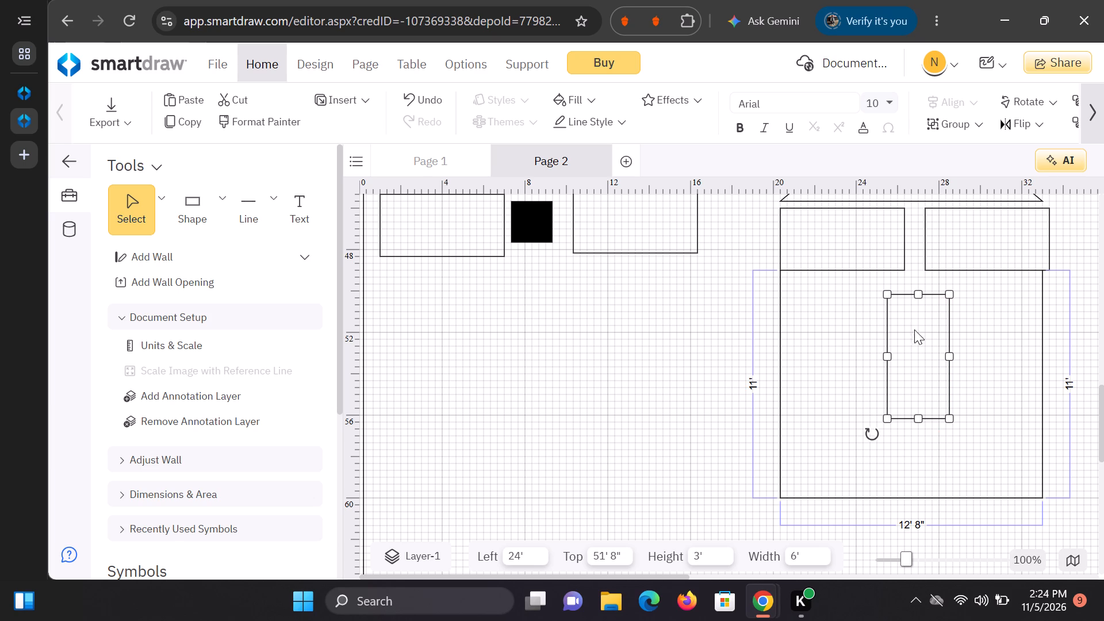
# Shorten the upright rectangle to 5' 6" and move it down to the outline's bottom line, at about 55' 7" top.
pyautogui.moveTo(916, 294); pyautogui.dragTo(917, 305)
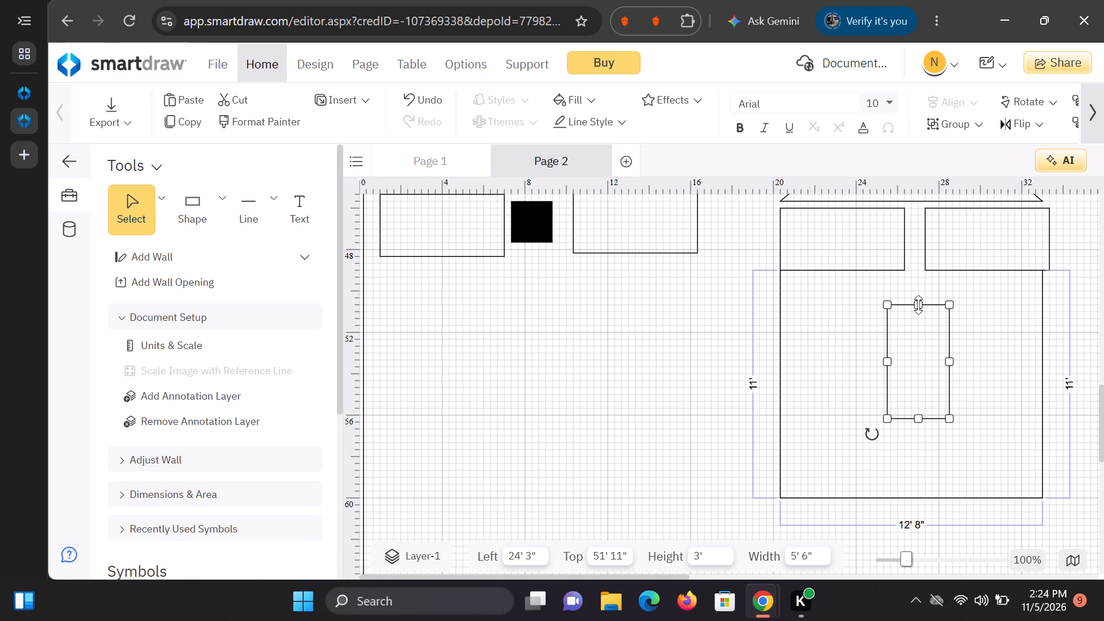
pyautogui.moveTo(905, 304); pyautogui.dragTo(910, 332)
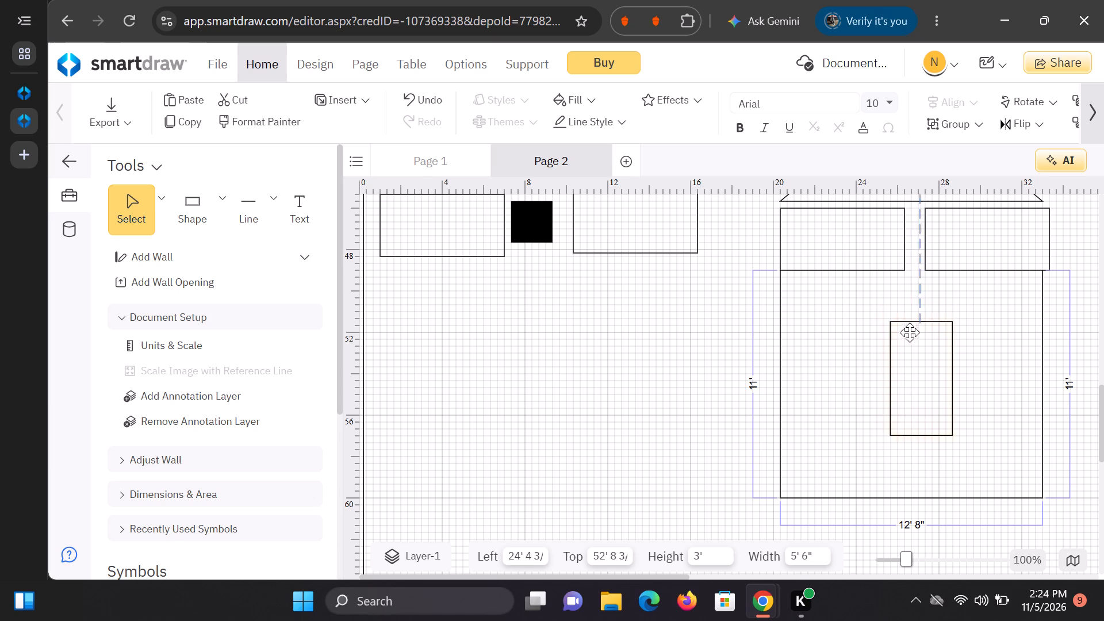
pyautogui.moveTo(910, 332); pyautogui.dragTo(911, 377)
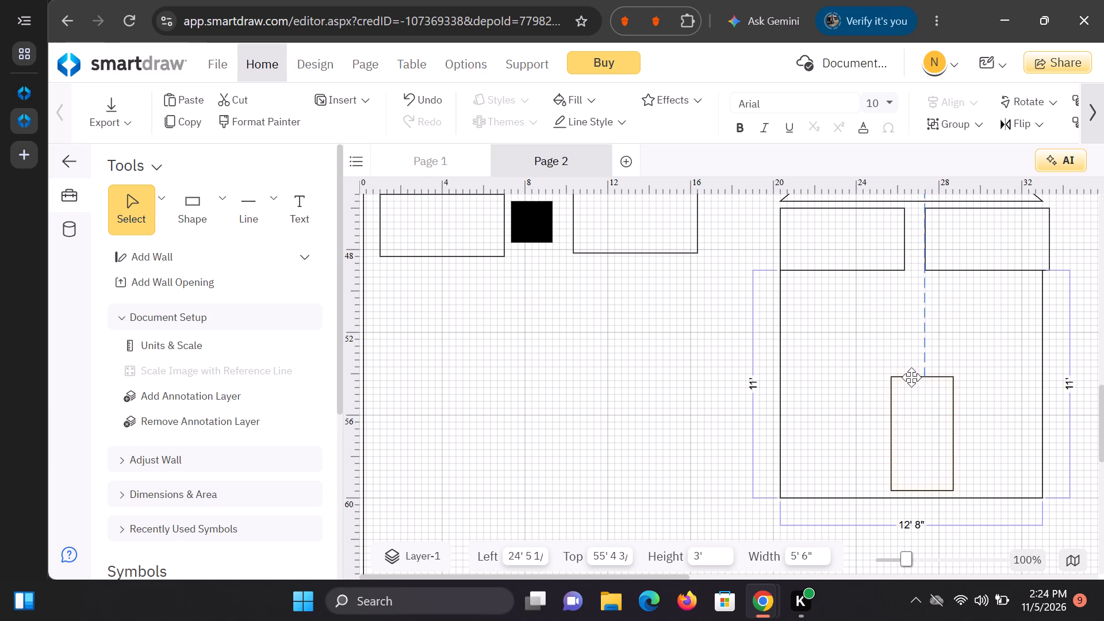
pyautogui.moveTo(911, 377); pyautogui.dragTo(911, 381)
# Review the page 2 layout from the triangle-topped building up to the 20' by 15' walled room.
pyautogui.scroll(2, 955, 335)
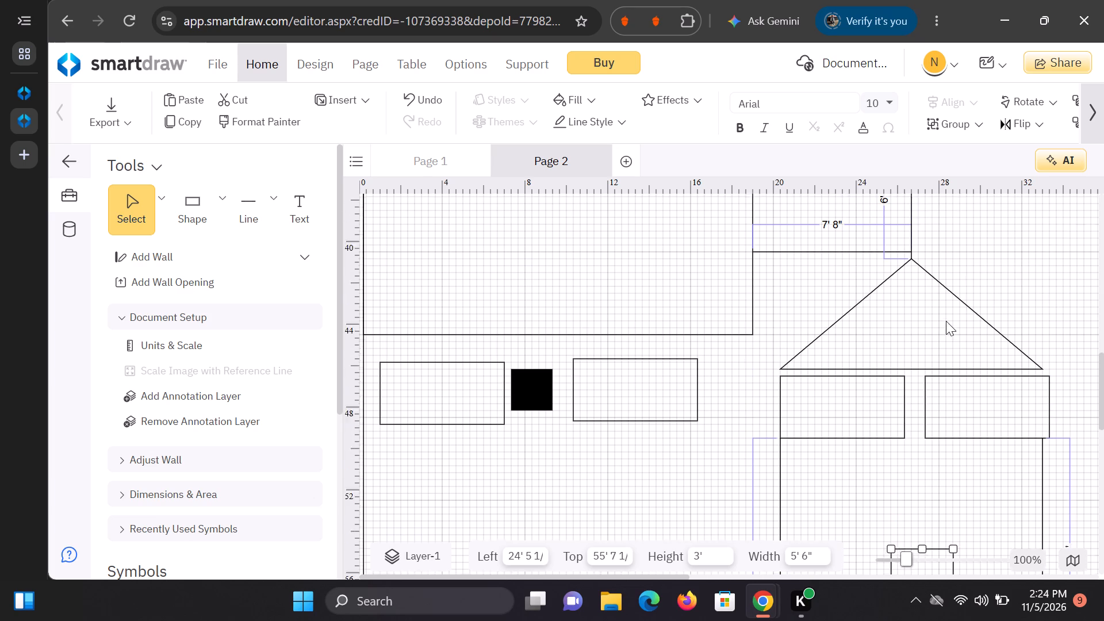
pyautogui.scroll(2, 927, 335)
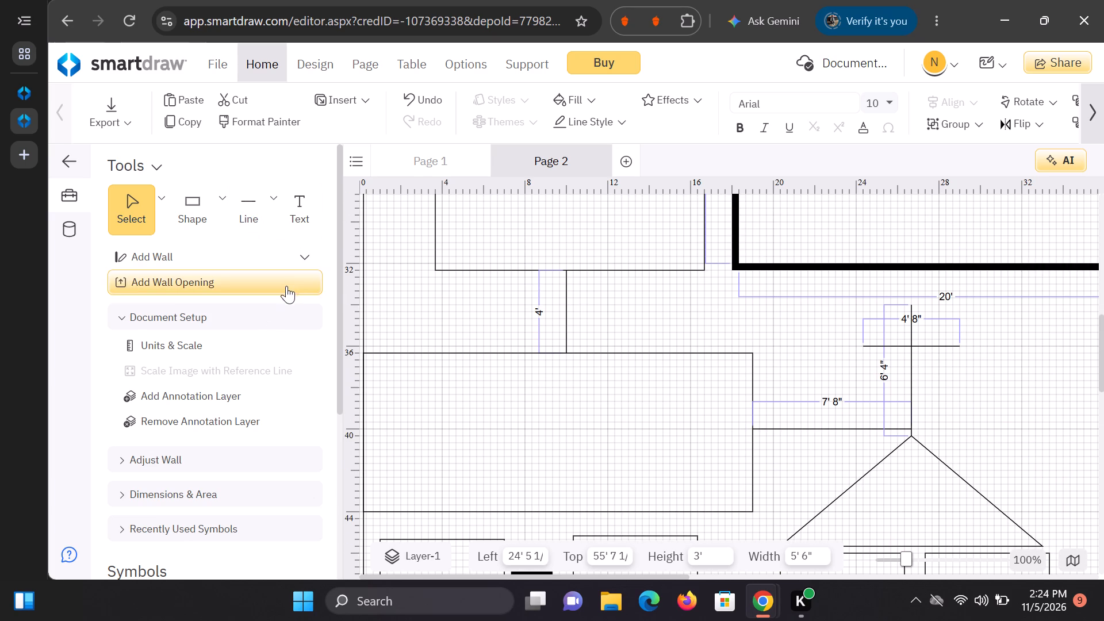
pyautogui.scroll(1, 239, 269)
pyautogui.scroll(-1, 159, 302)
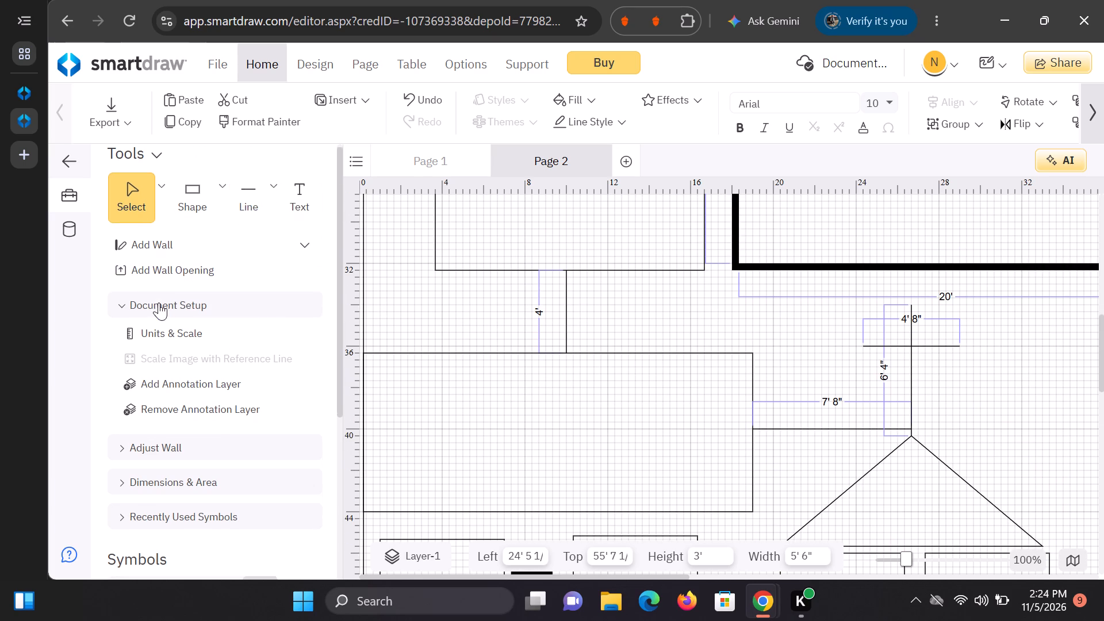
pyautogui.scroll(1, 407, 335)
pyautogui.scroll(1, 457, 351)
pyautogui.scroll(-1, 467, 342)
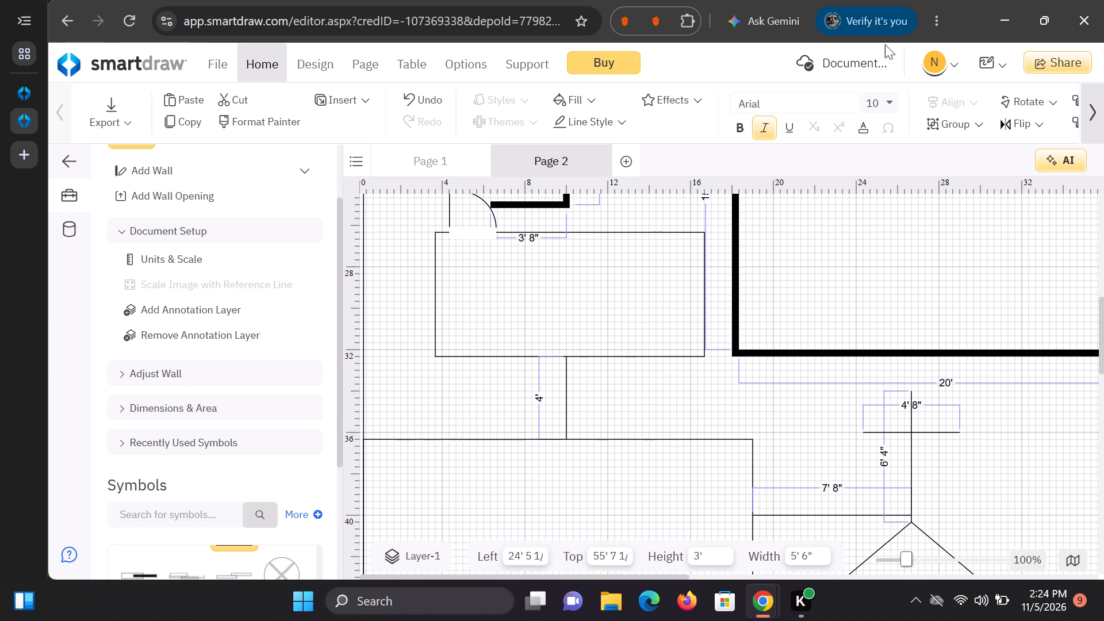
pyautogui.scroll(-1, 886, 81)
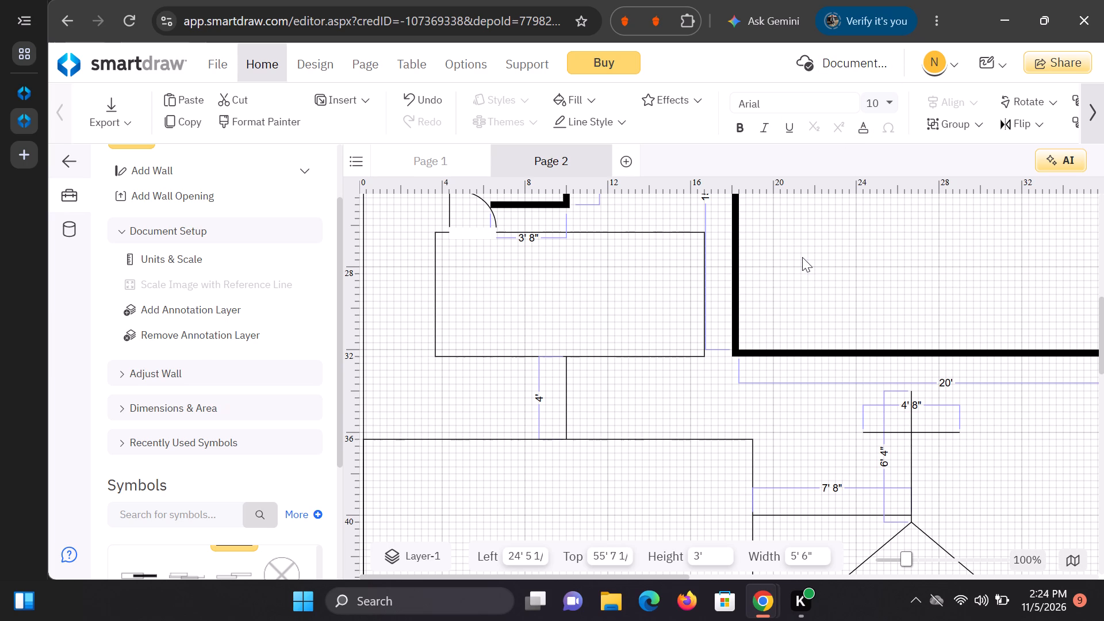
pyautogui.scroll(-2, 803, 228)
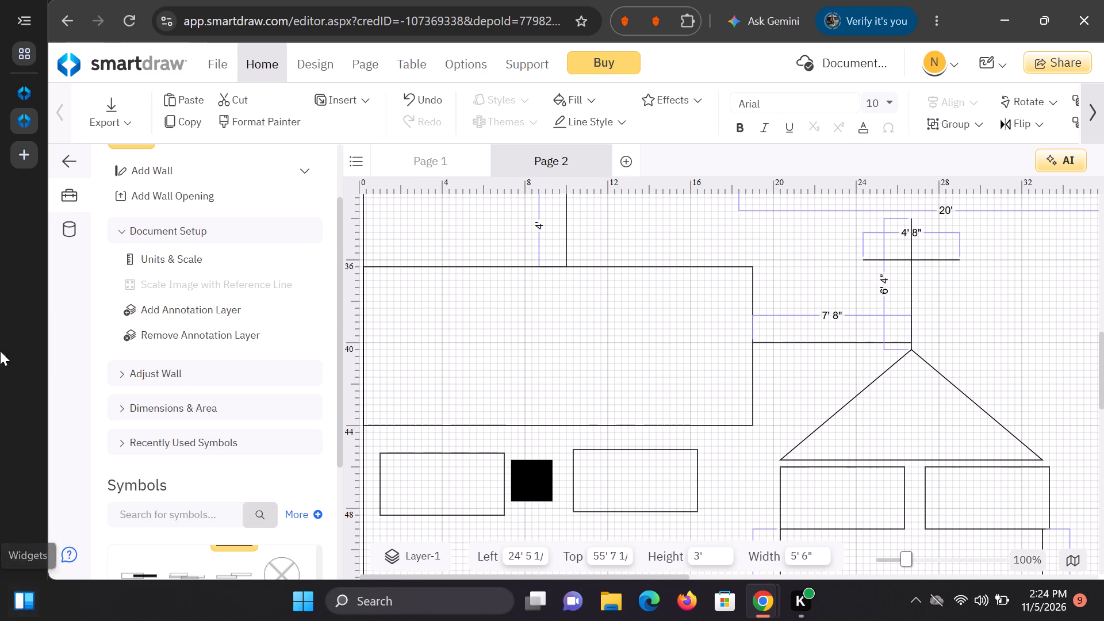
pyautogui.scroll(2, 814, 581)
pyautogui.scroll(2, 806, 431)
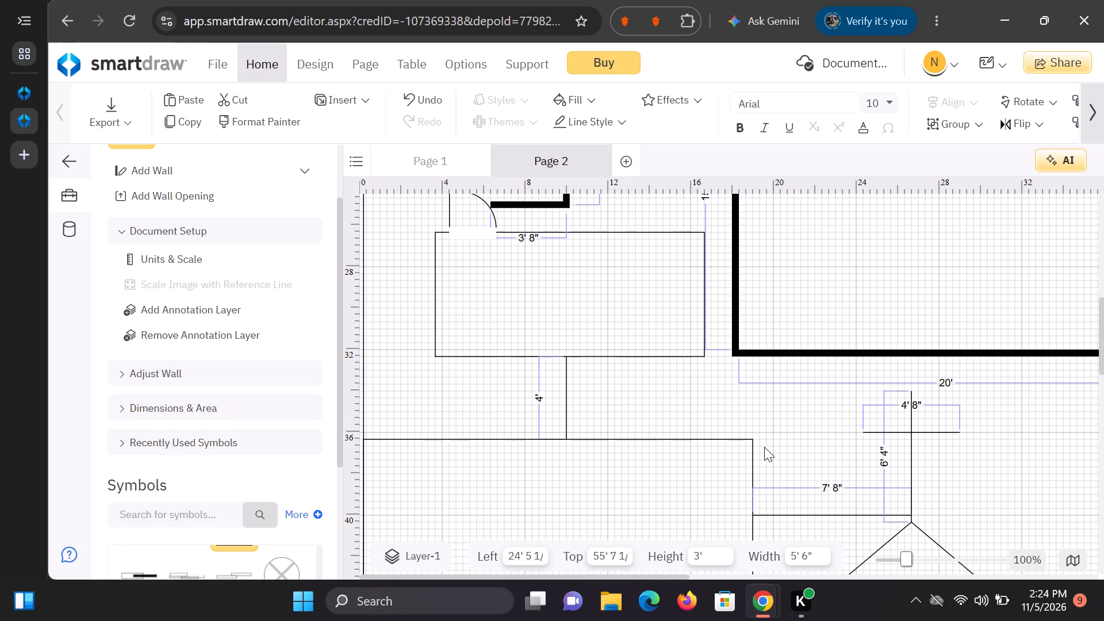
pyautogui.scroll(1, 767, 440)
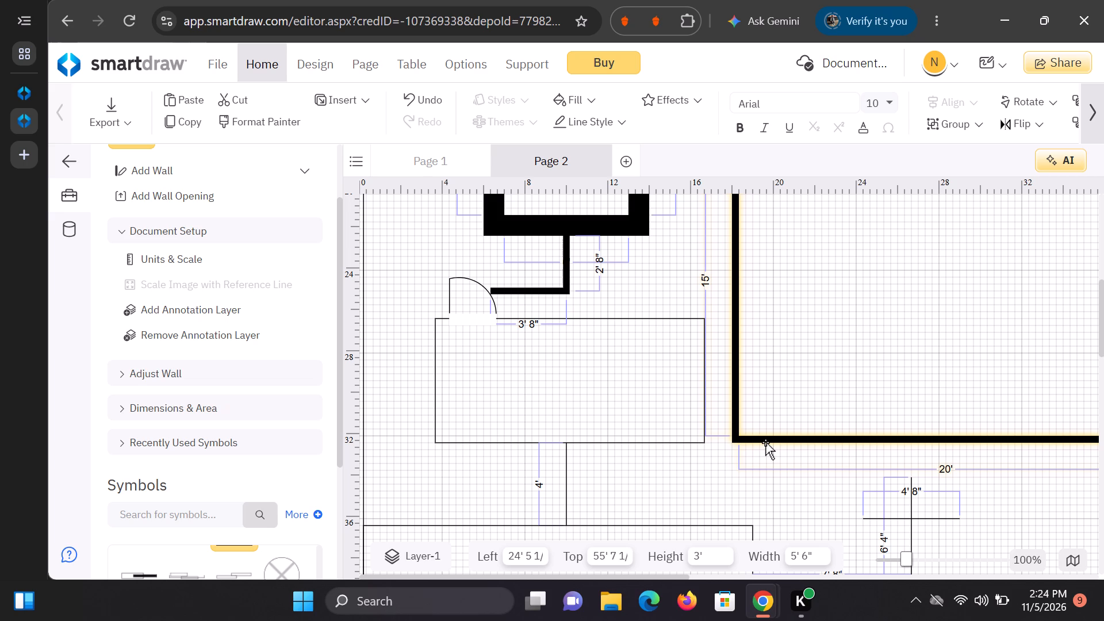
pyautogui.scroll(1, 765, 442)
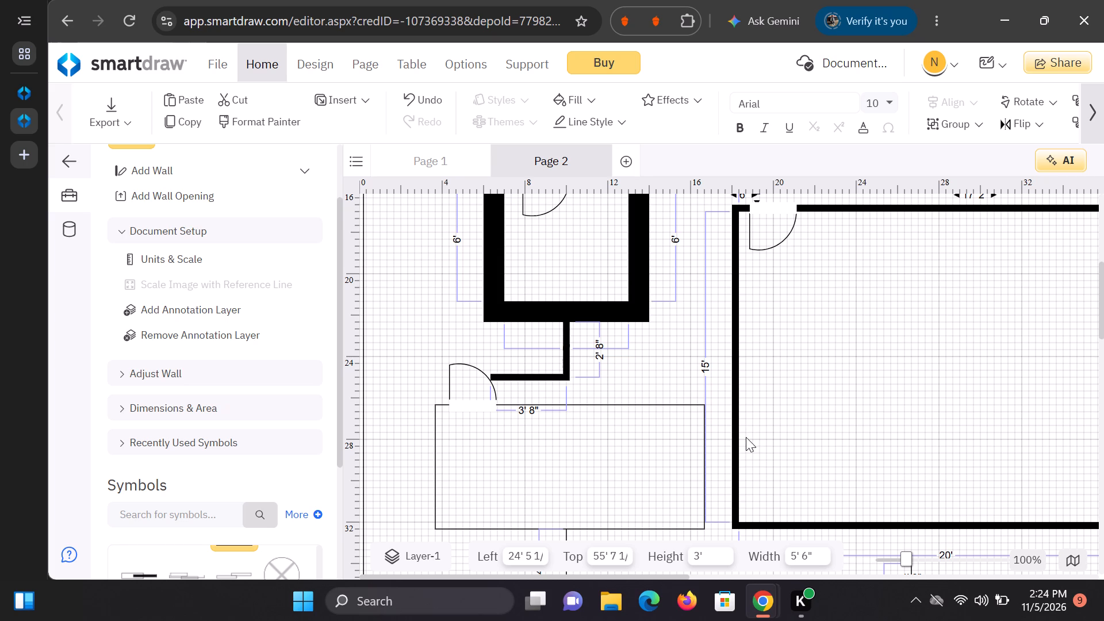
pyautogui.scroll(-1, 747, 441)
pyautogui.scroll(1, 746, 447)
pyautogui.scroll(2, 258, 258)
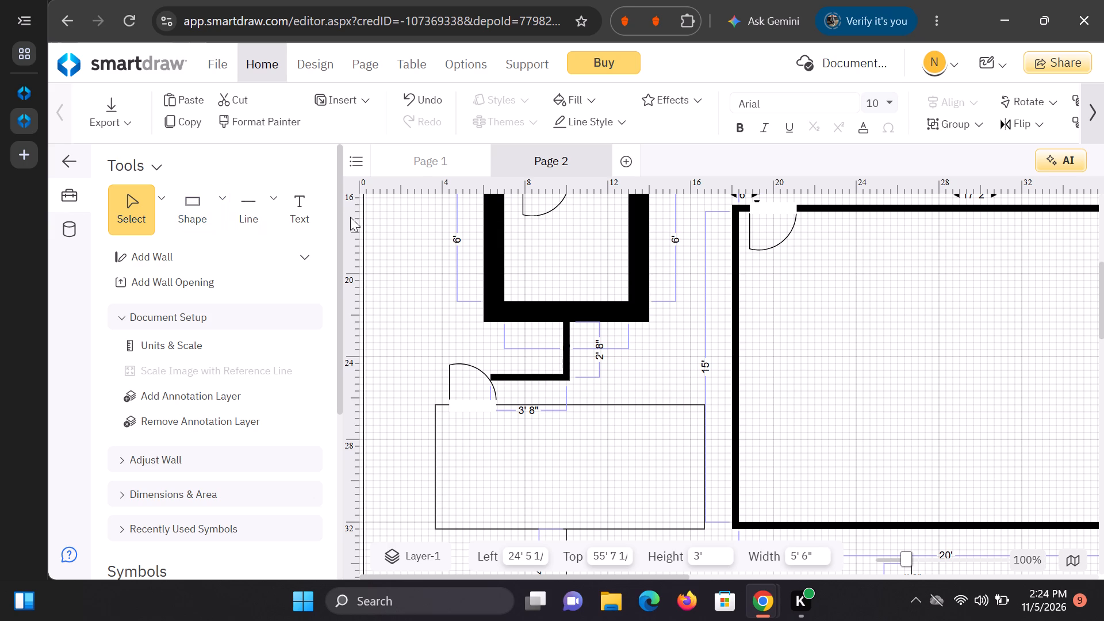
# Add an Alberta King/Alaskan Queen bed and place it in the lower left corner of the 20' by 15' room.
pyautogui.scroll(-4, 264, 332)
pyautogui.scroll(1, 264, 338)
pyautogui.scroll(-8, 264, 337)
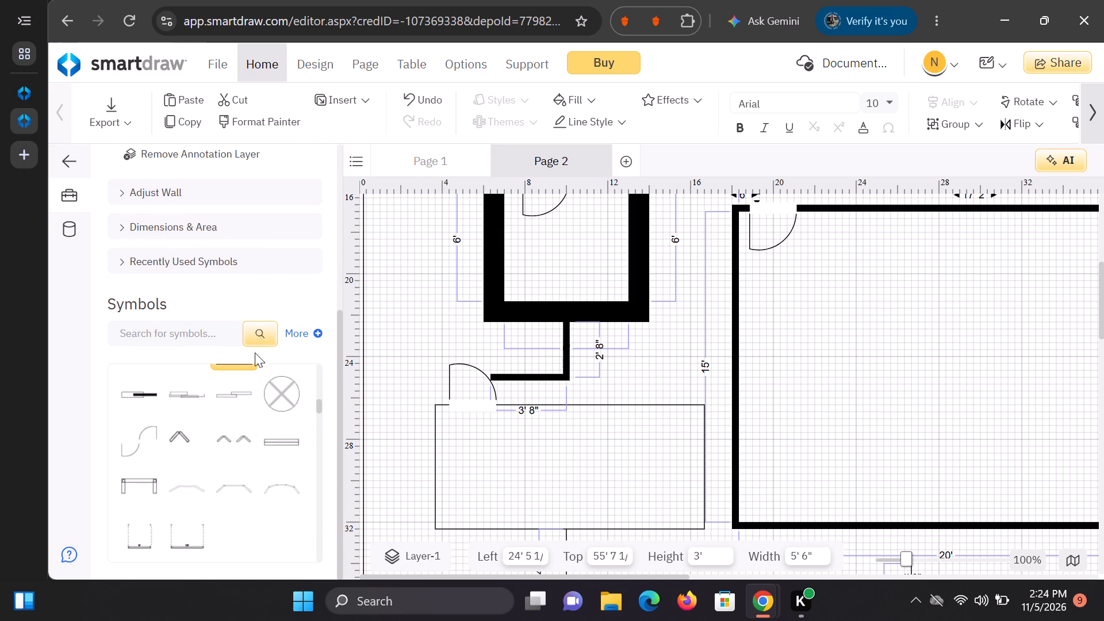
pyautogui.scroll(-4, 255, 352)
pyautogui.scroll(-5, 207, 351)
pyautogui.scroll(-5, 214, 428)
pyautogui.scroll(2, 214, 435)
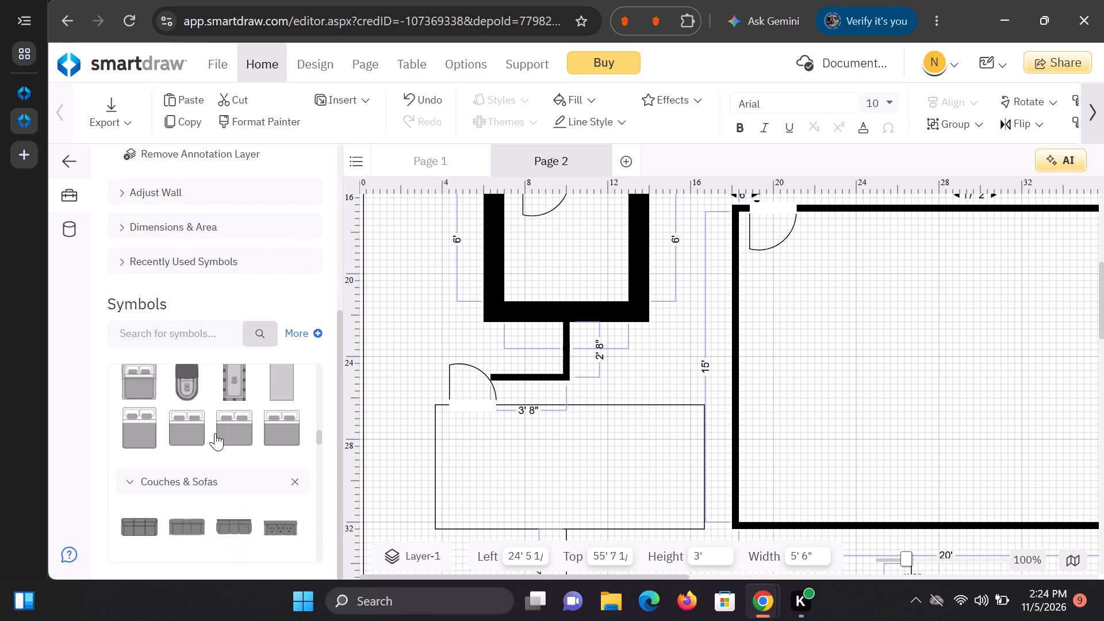
pyautogui.click(239, 421)
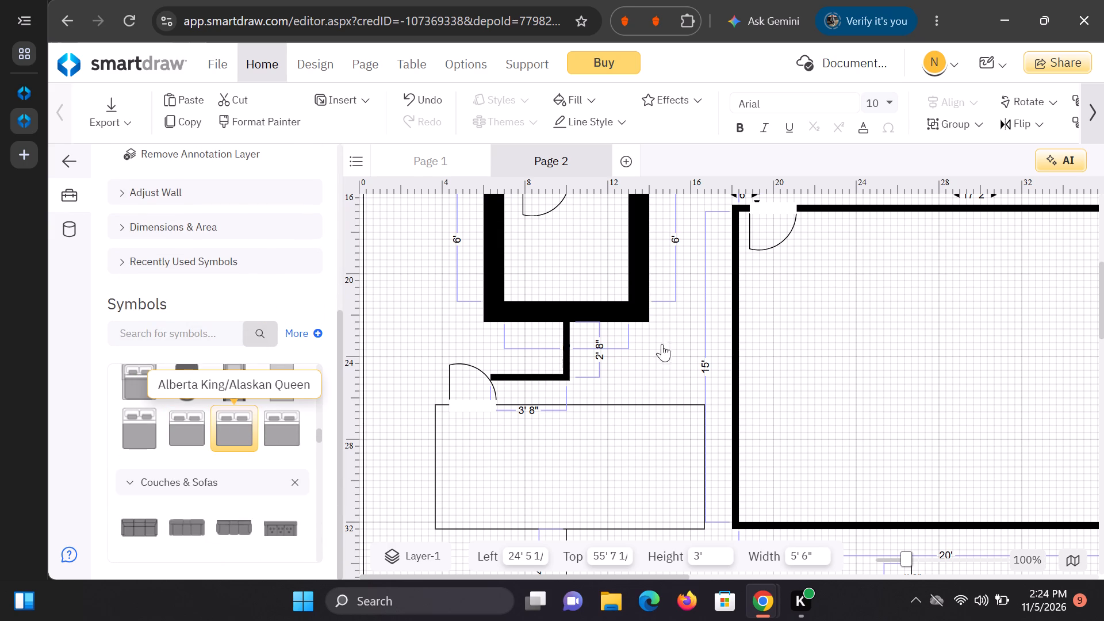
pyautogui.click(251, 426)
pyautogui.moveTo(238, 427); pyautogui.dragTo(332, 422)
pyautogui.click(220, 422)
pyautogui.doubleClick(226, 419)
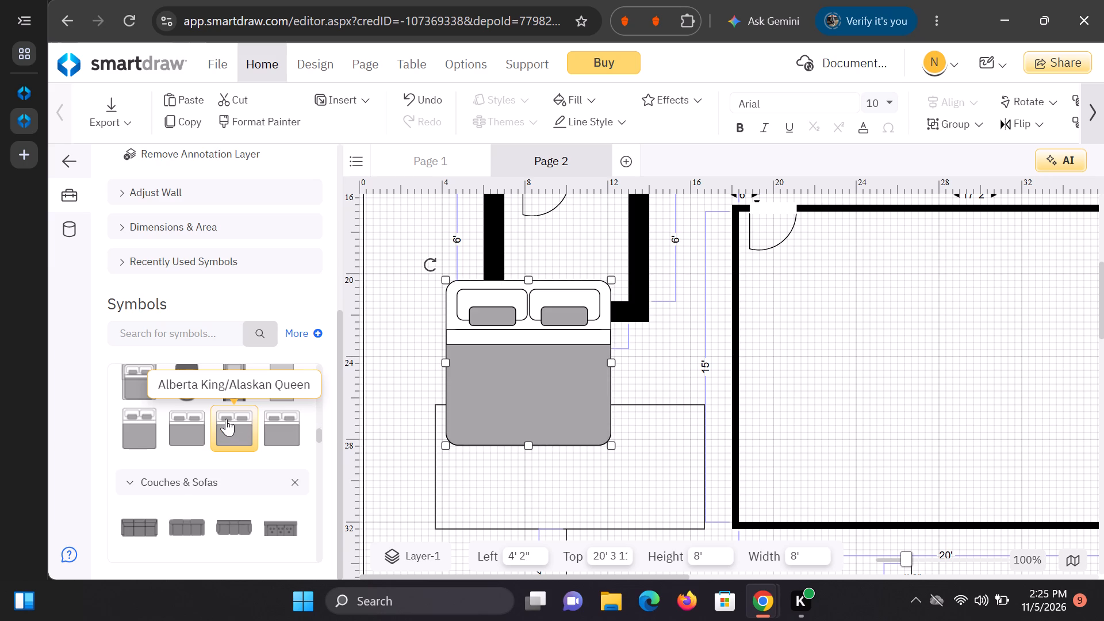
pyautogui.moveTo(540, 365); pyautogui.dragTo(841, 420)
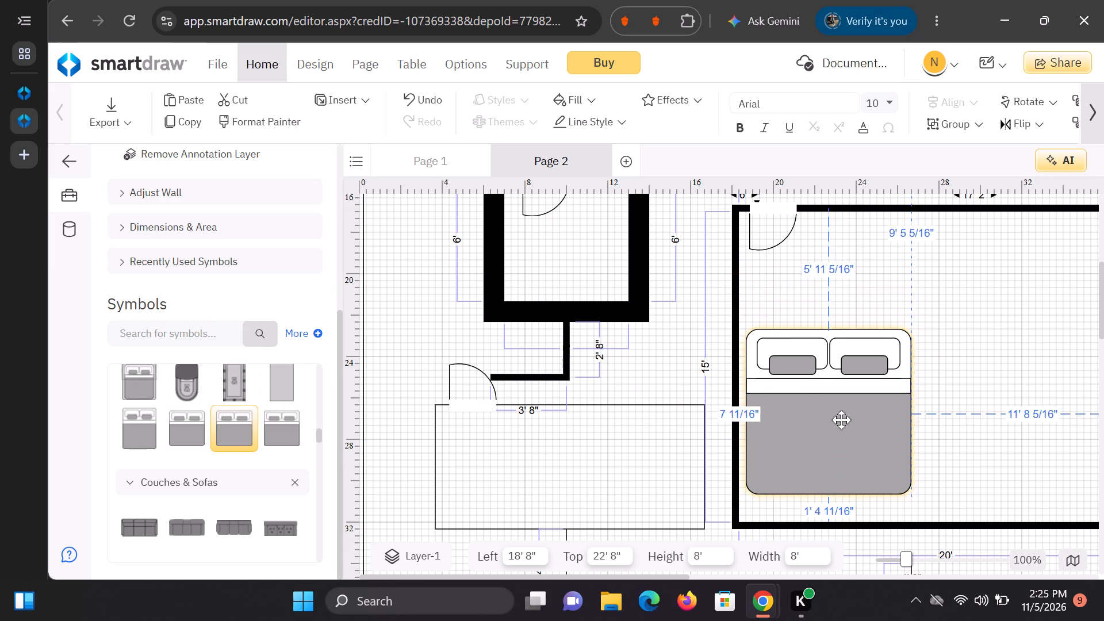
pyautogui.moveTo(841, 420); pyautogui.dragTo(839, 438)
# Resize the bed in the room's corner to 5' wide by 5' 8" high, keeping it against the bottom wall.
pyautogui.moveTo(911, 355); pyautogui.dragTo(887, 374)
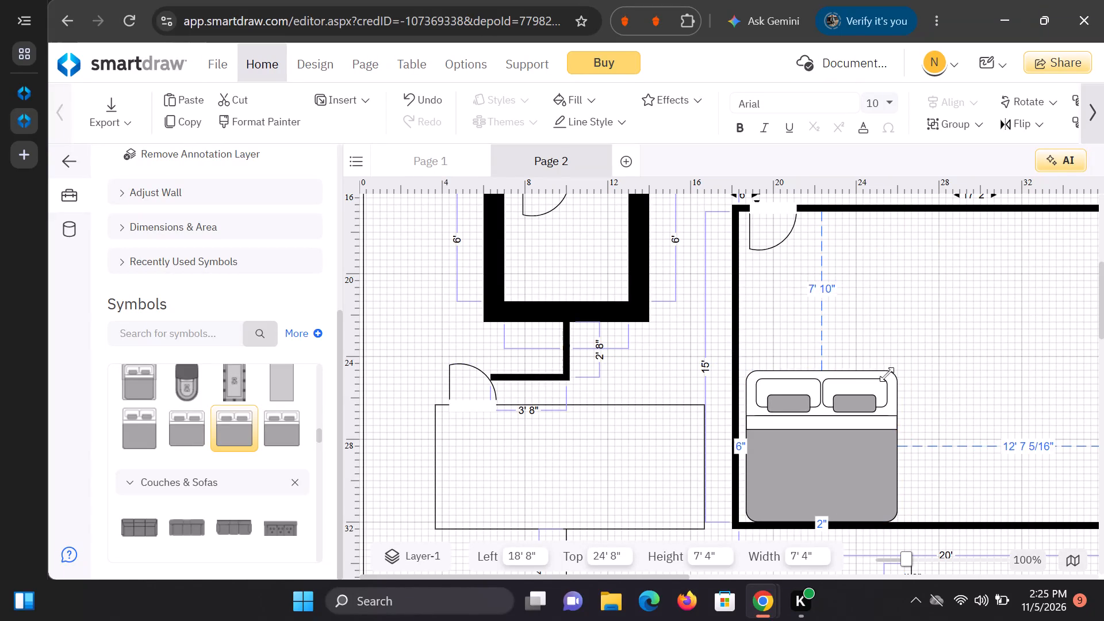
pyautogui.moveTo(887, 374); pyautogui.dragTo(845, 398)
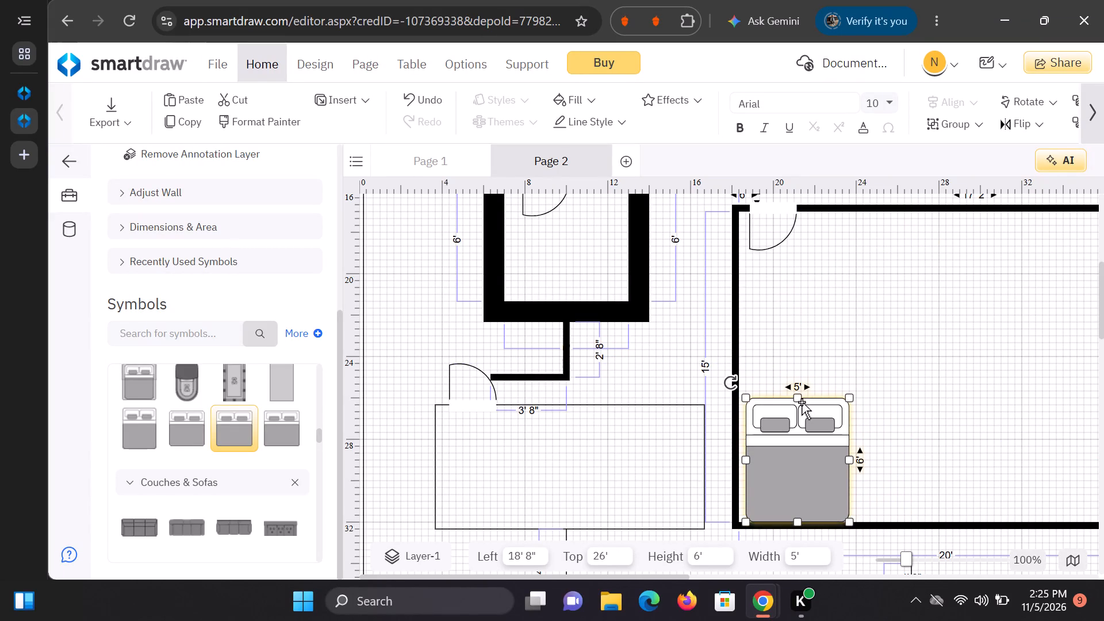
pyautogui.moveTo(798, 397); pyautogui.dragTo(794, 407)
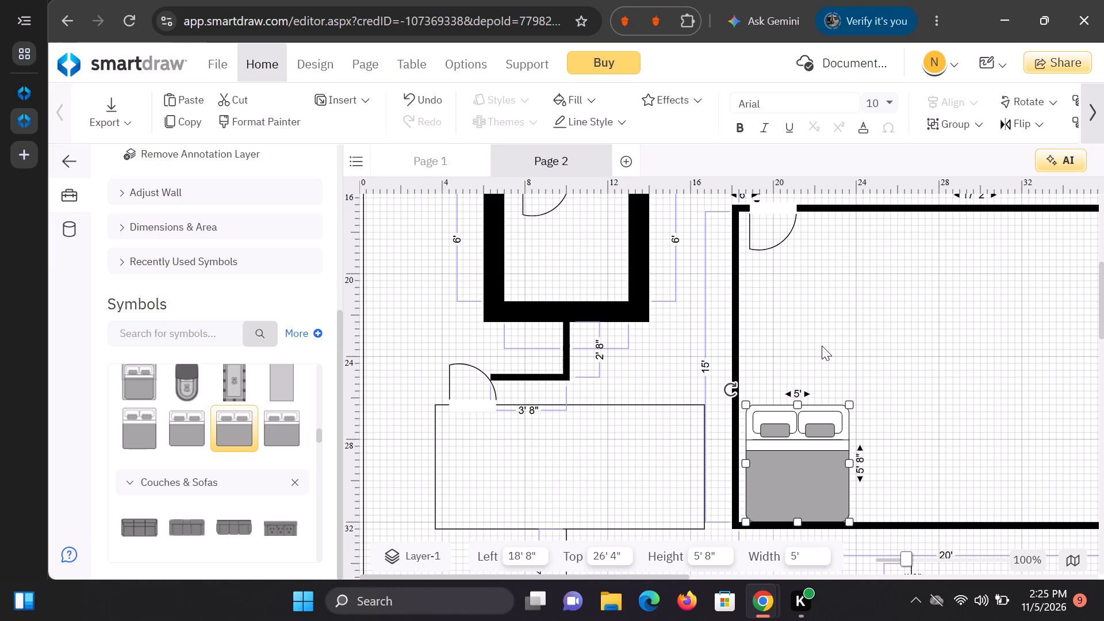
# Add a Sectional Sofa with Arms and place it inside the 20' by 15' room, at 25' left and 22' top.
pyautogui.scroll(-1, 820, 348)
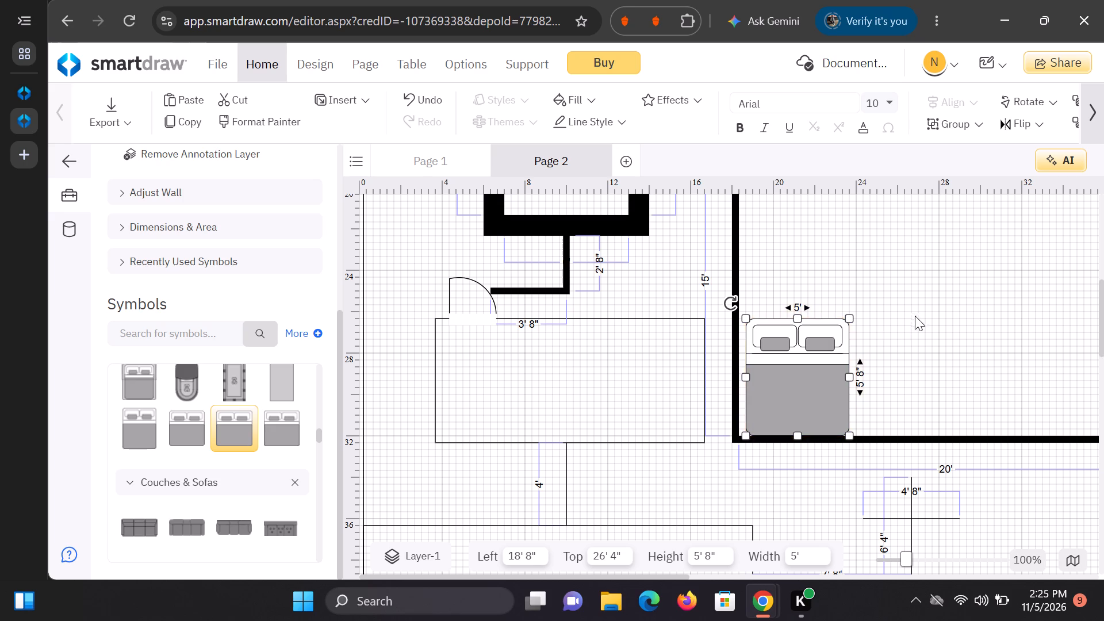
pyautogui.scroll(-2, 918, 315)
pyautogui.scroll(2, 918, 315)
pyautogui.scroll(2, 231, 418)
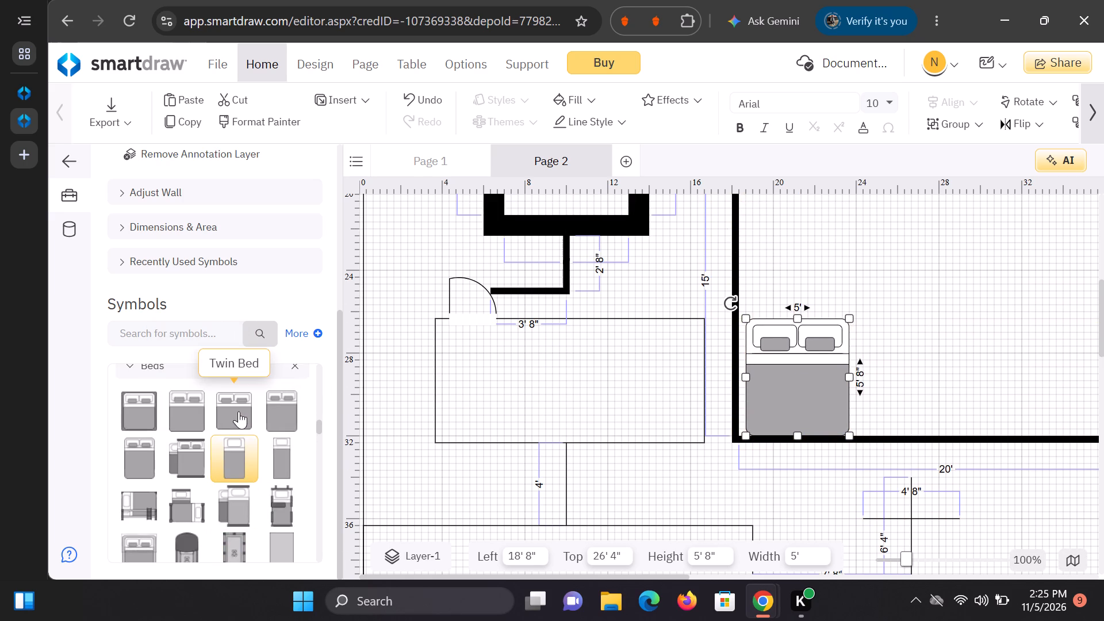
pyautogui.scroll(1, 240, 410)
pyautogui.scroll(-4, 240, 410)
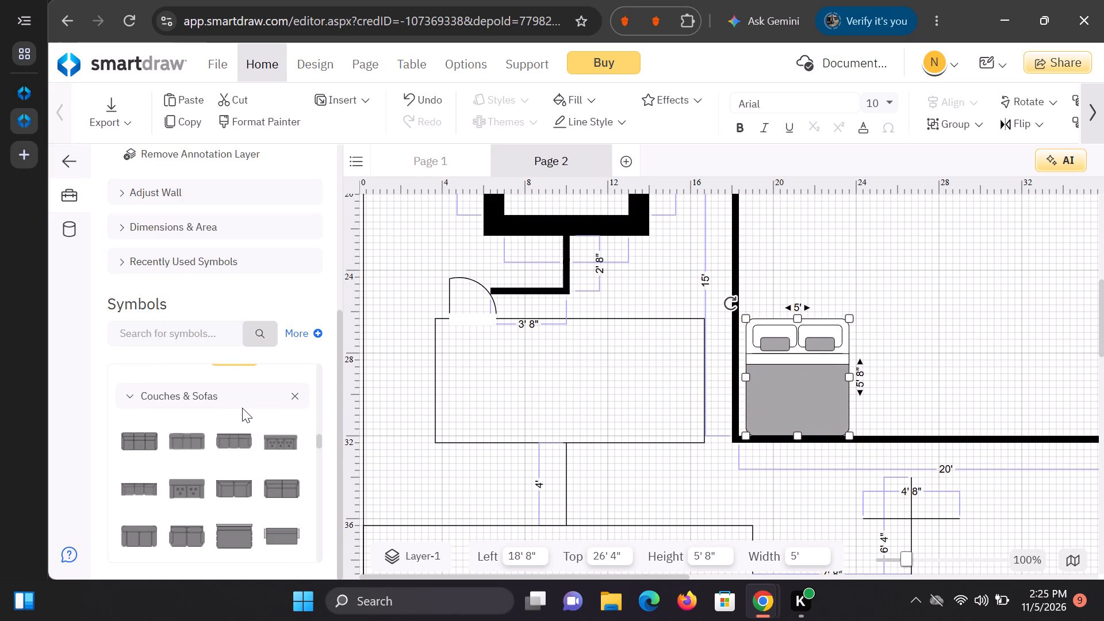
pyautogui.scroll(-6, 242, 408)
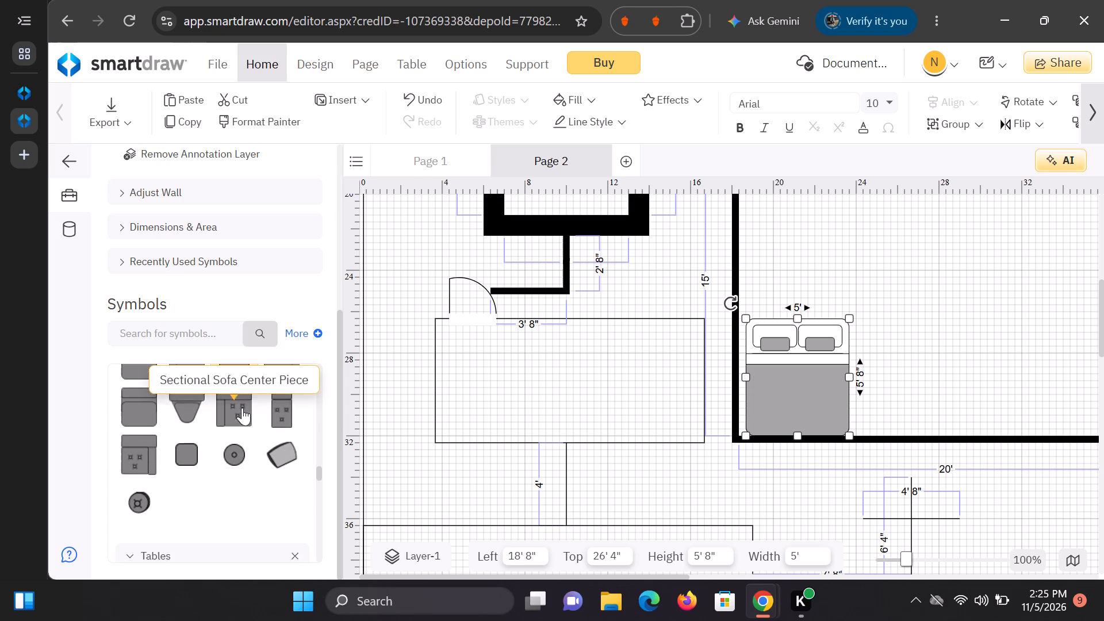
pyautogui.scroll(3, 242, 408)
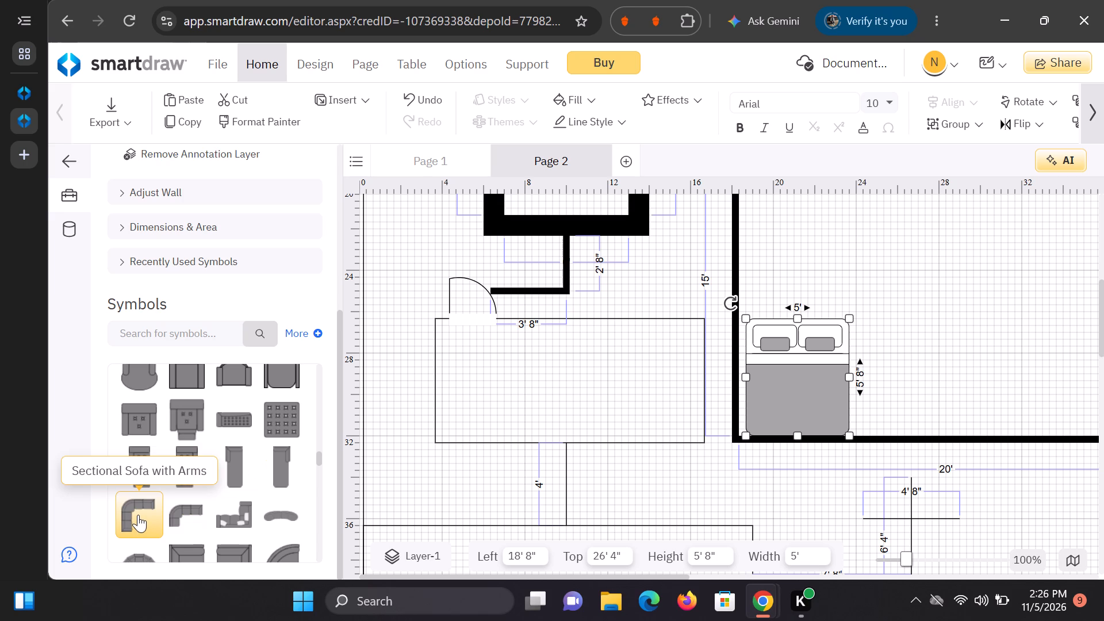
pyautogui.click(138, 513)
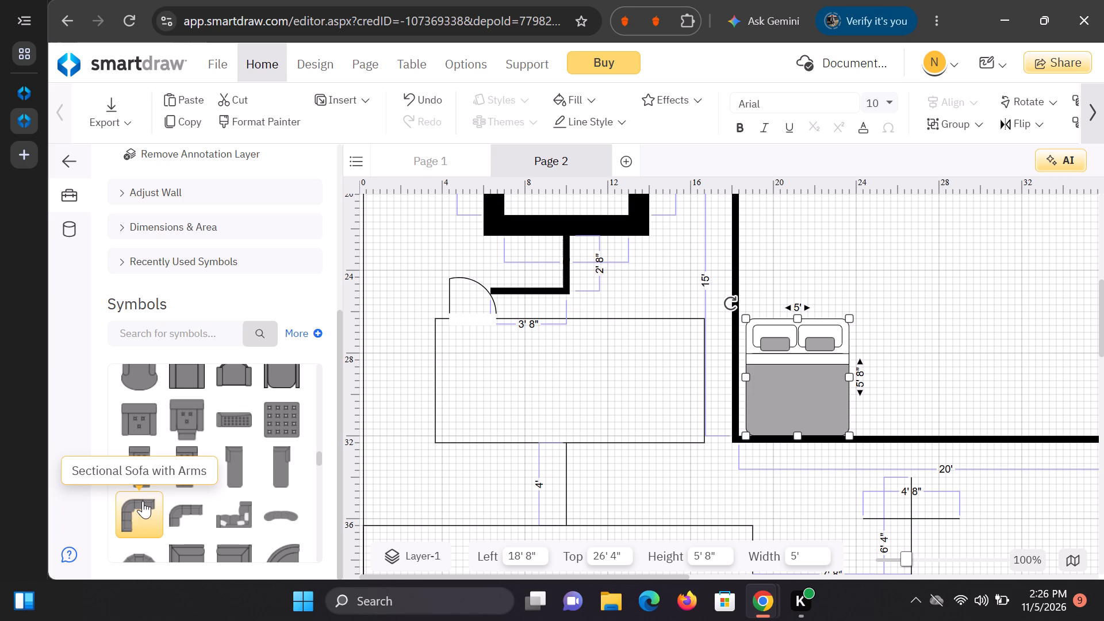
pyautogui.doubleClick(144, 500)
pyautogui.moveTo(488, 316); pyautogui.dragTo(663, 320)
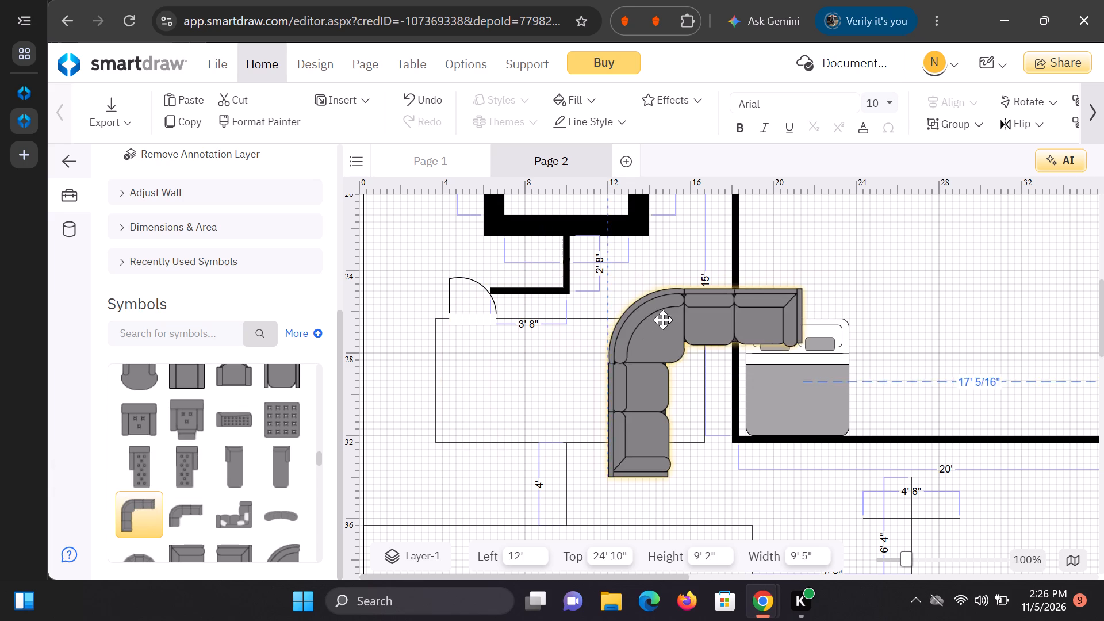
pyautogui.moveTo(663, 320); pyautogui.dragTo(921, 263)
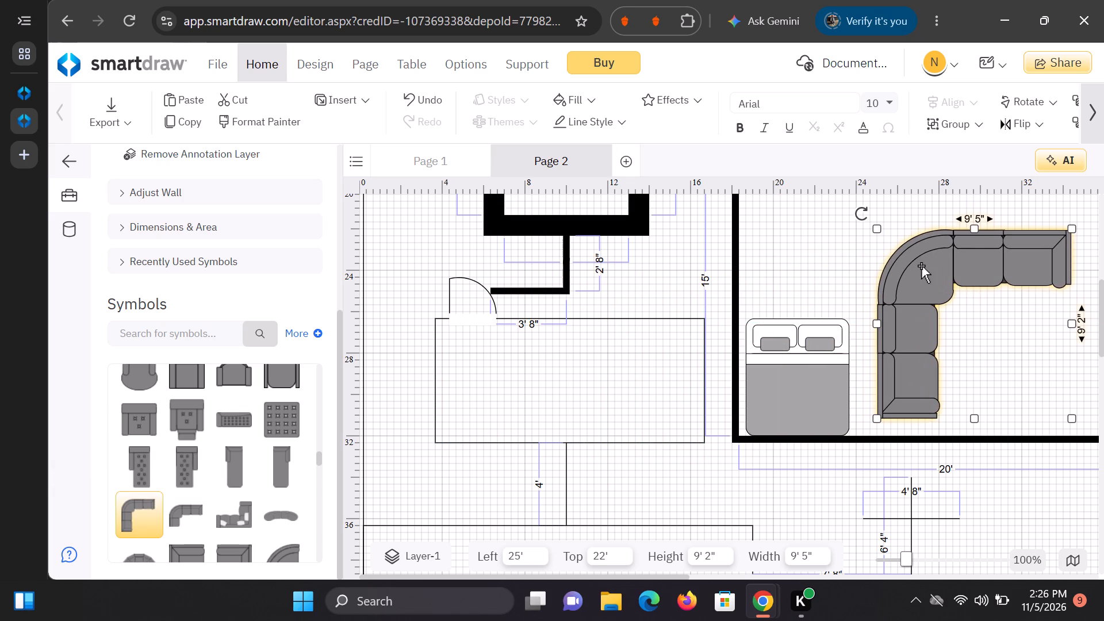
# Rotate the sectional sofa 180° and fit it into the room's lower right corner, at 29' left and 22' 10" top.
pyautogui.moveTo(863, 214); pyautogui.dragTo(877, 283)
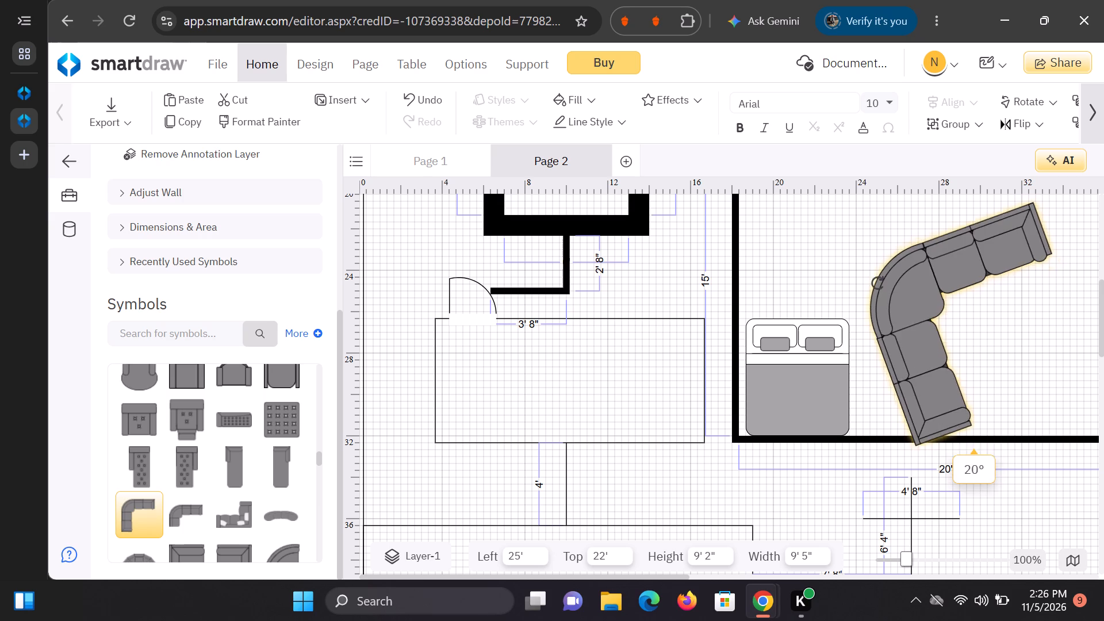
pyautogui.moveTo(877, 283); pyautogui.dragTo(936, 491)
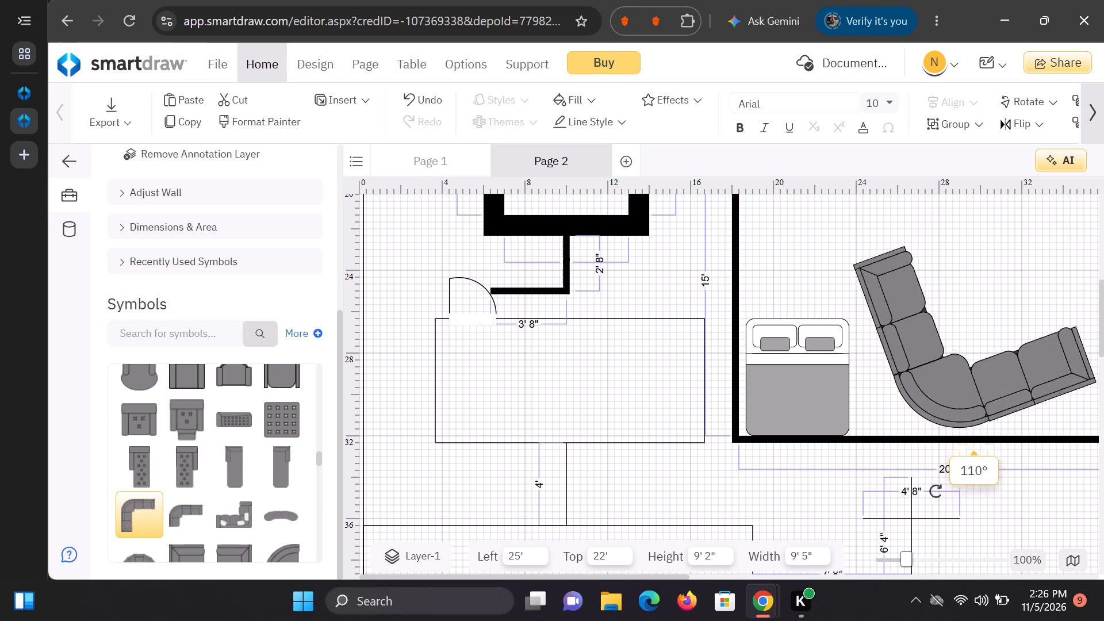
pyautogui.moveTo(936, 491); pyautogui.dragTo(1069, 415)
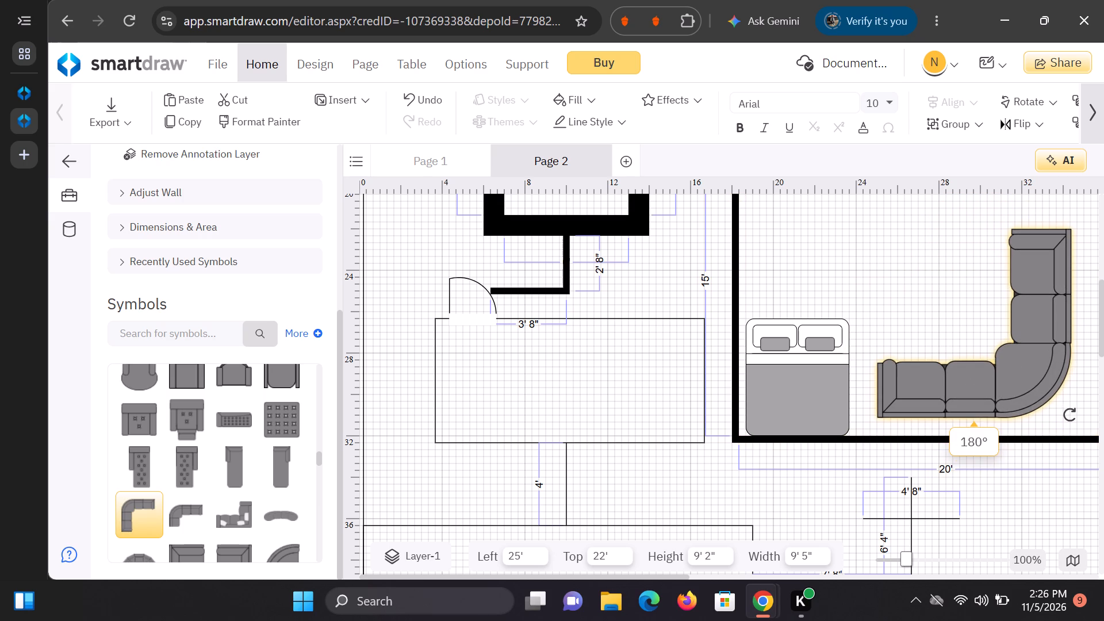
pyautogui.moveTo(1069, 415); pyautogui.dragTo(1068, 415)
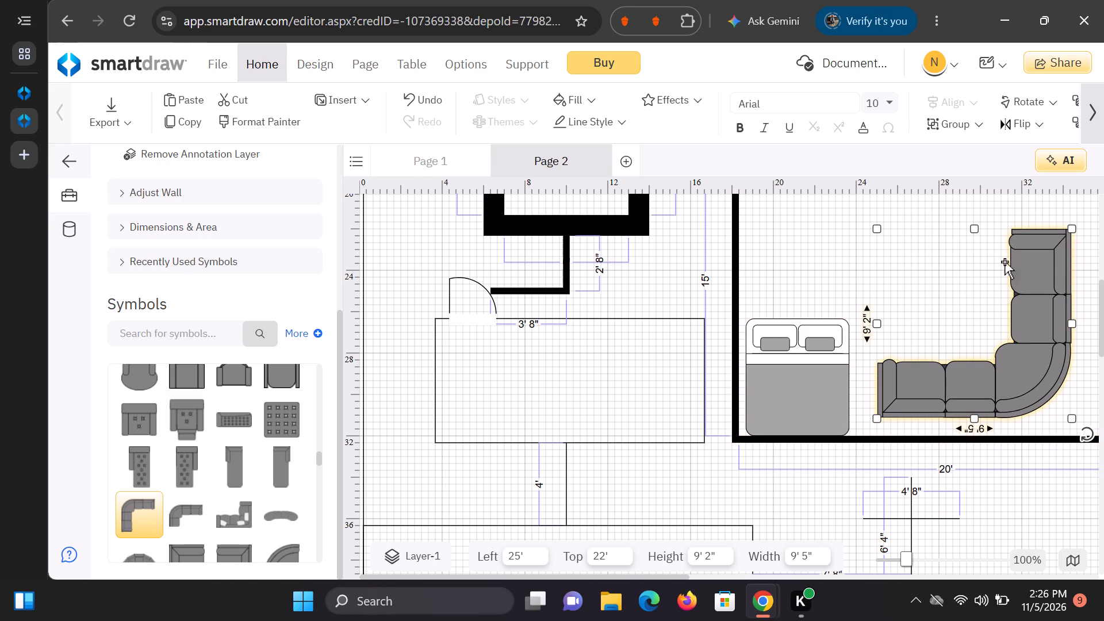
pyautogui.moveTo(1087, 256); pyautogui.dragTo(1103, 252)
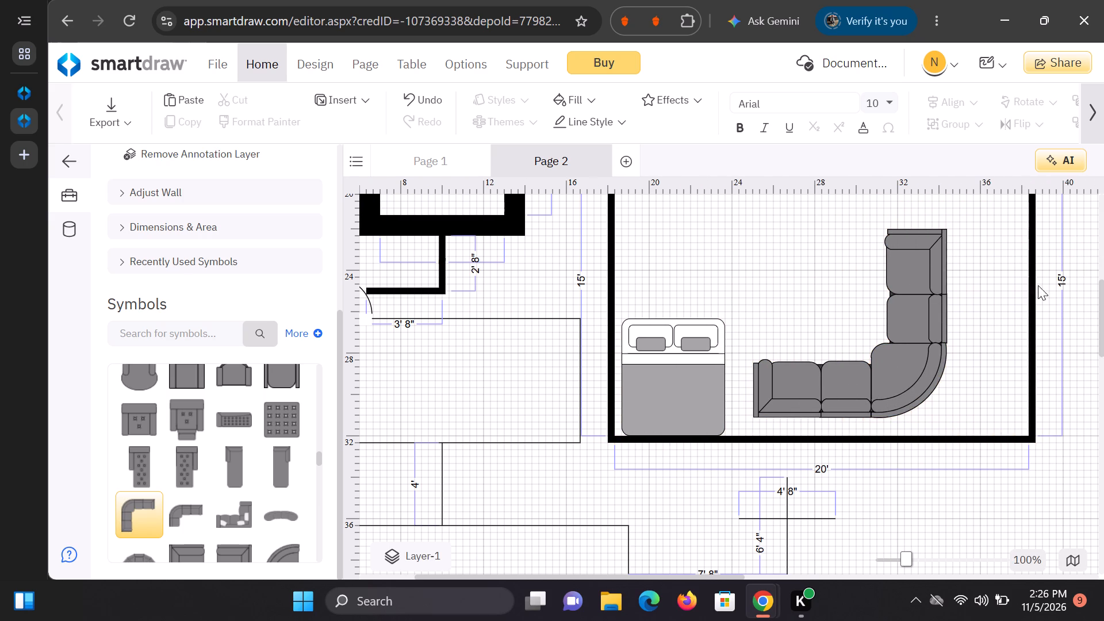
pyautogui.moveTo(907, 336); pyautogui.dragTo(980, 342)
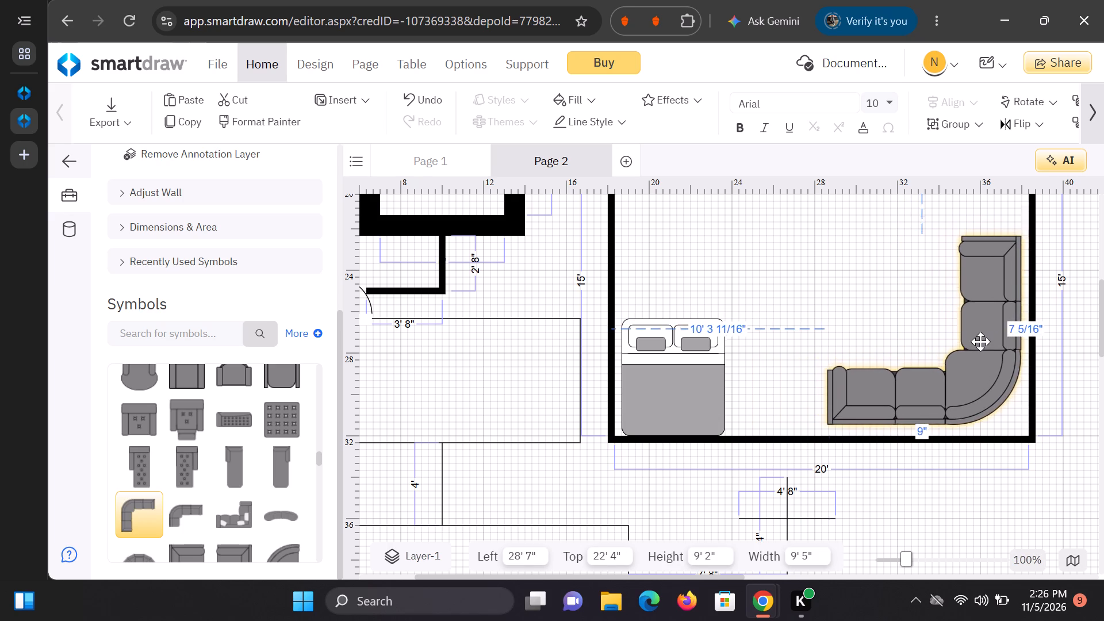
pyautogui.moveTo(980, 342); pyautogui.dragTo(988, 350)
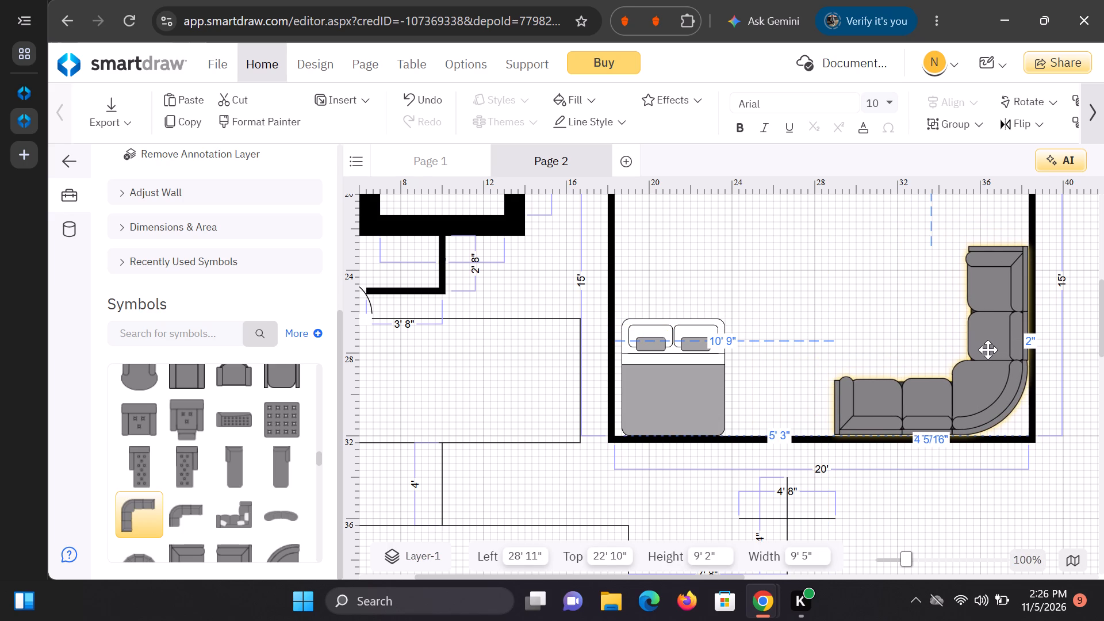
pyautogui.moveTo(988, 350); pyautogui.dragTo(991, 350)
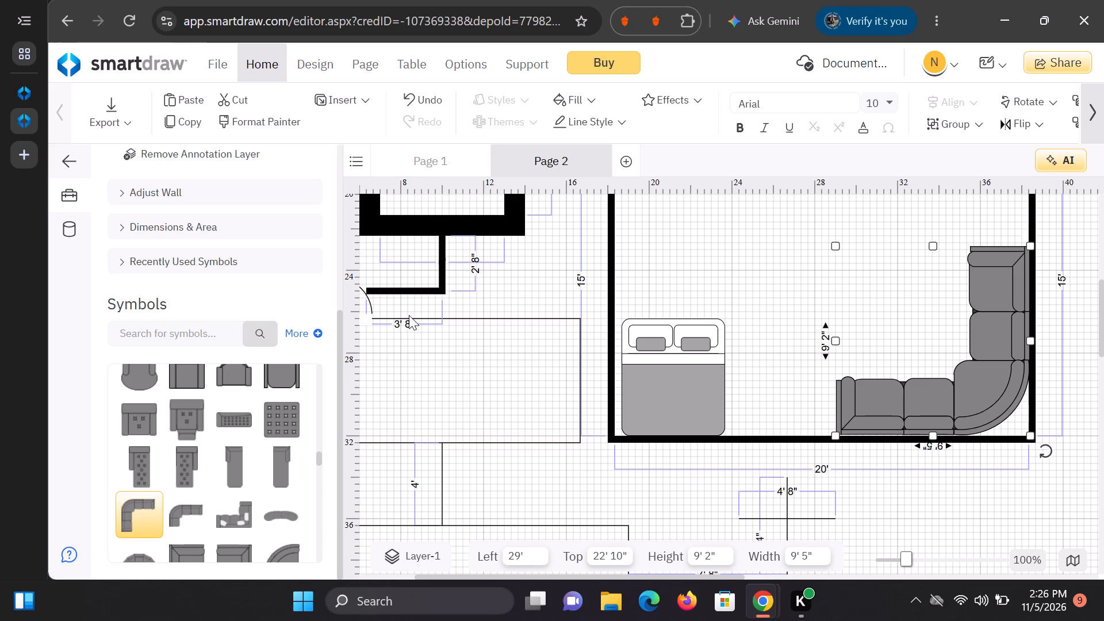
# Add a Sectional Sofa with Pillows and place it above the bed, at 21' 4" left and 19' top.
pyautogui.scroll(-1, 281, 387)
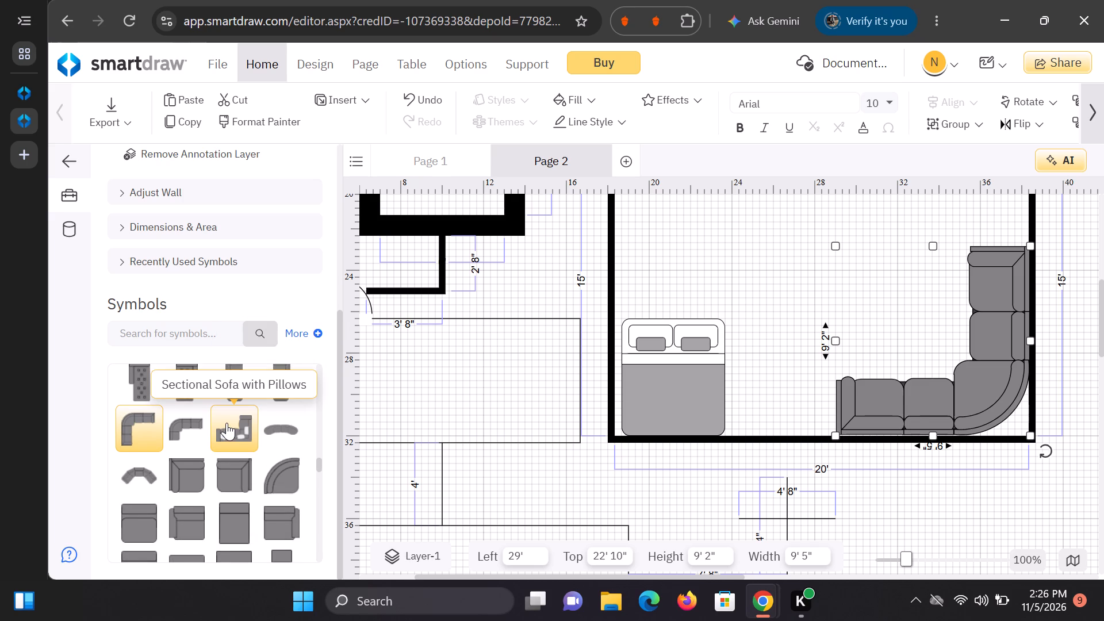
pyautogui.doubleClick(227, 423)
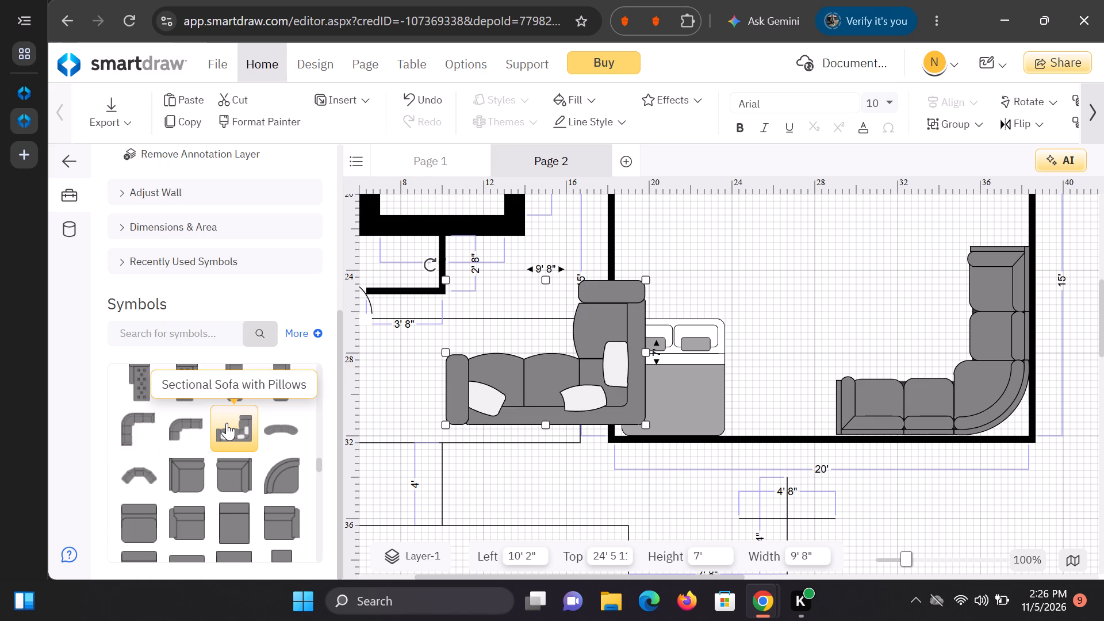
pyautogui.moveTo(550, 391); pyautogui.dragTo(562, 380)
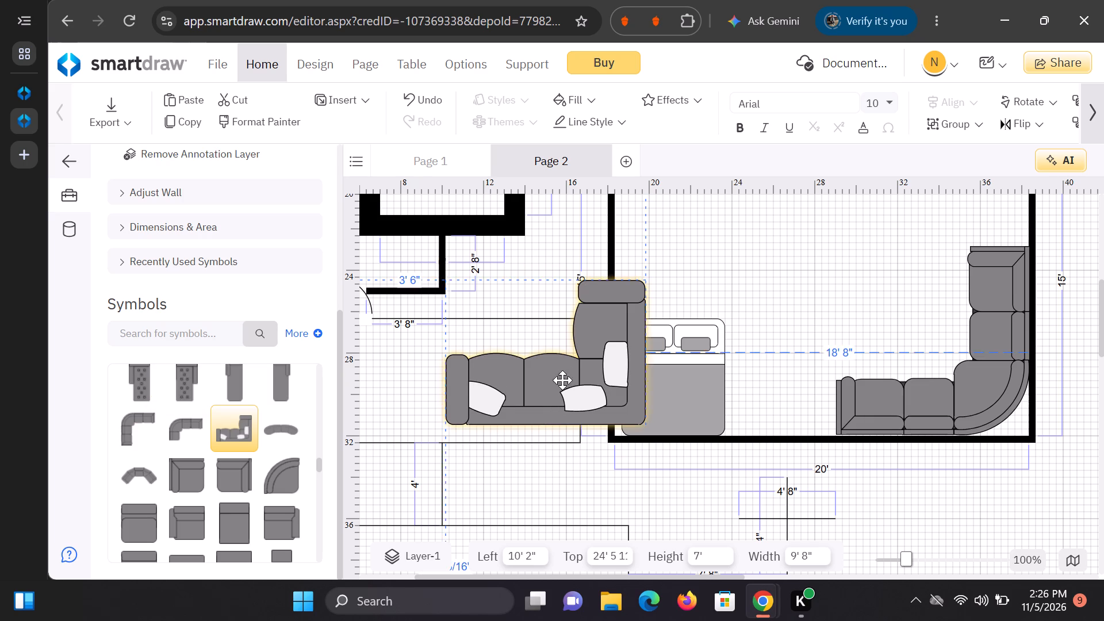
pyautogui.moveTo(562, 380); pyautogui.dragTo(780, 279)
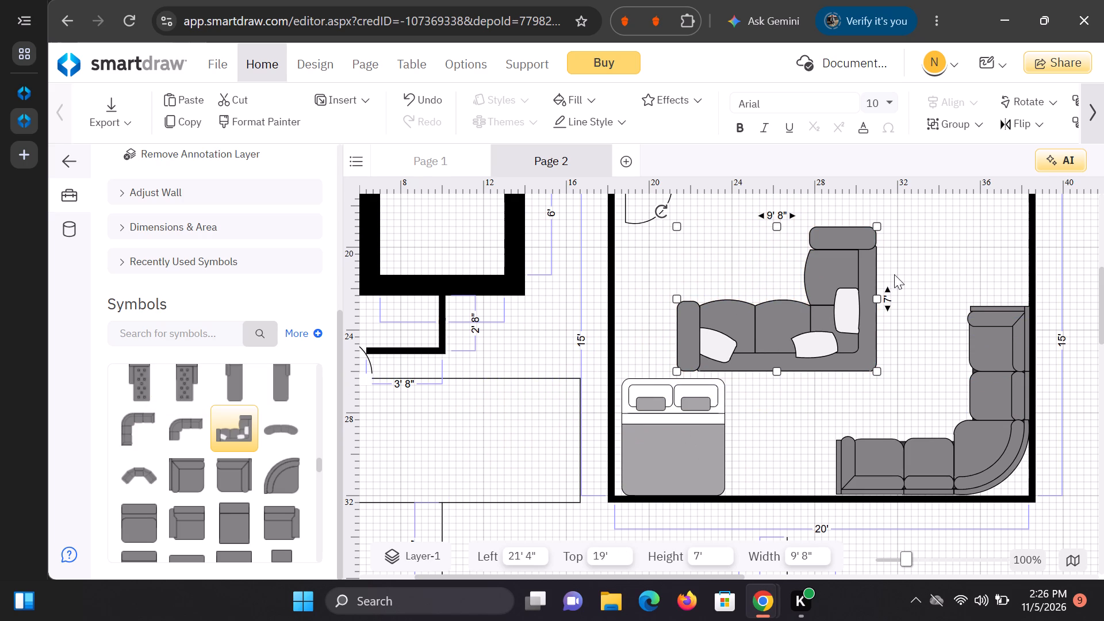
# Rotate the sofa with pillows half a turn and fit it into the room's upper right corner, at about 28' 8" left and 17' top.
pyautogui.scroll(1, 894, 274)
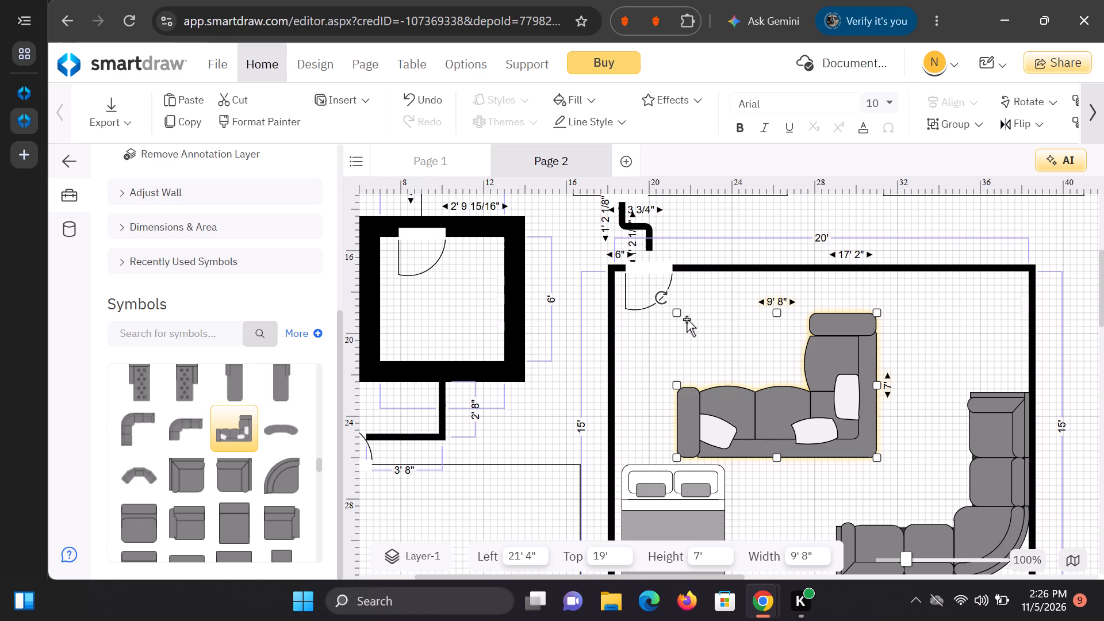
pyautogui.click(780, 342)
pyautogui.click(766, 318)
pyautogui.click(720, 311)
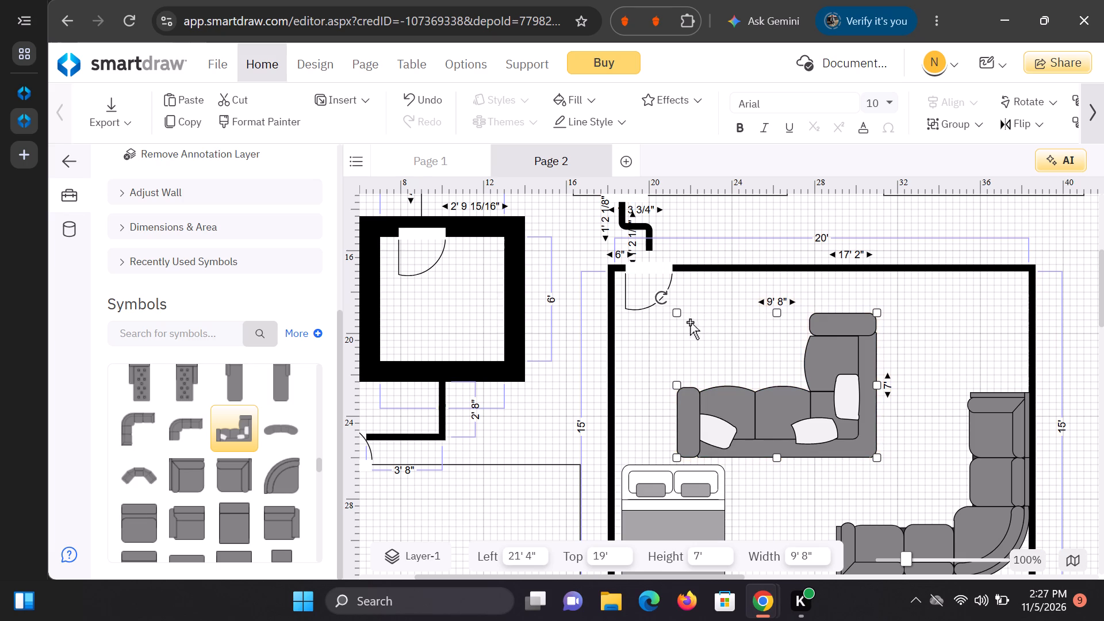
pyautogui.click(672, 302)
pyautogui.click(705, 314)
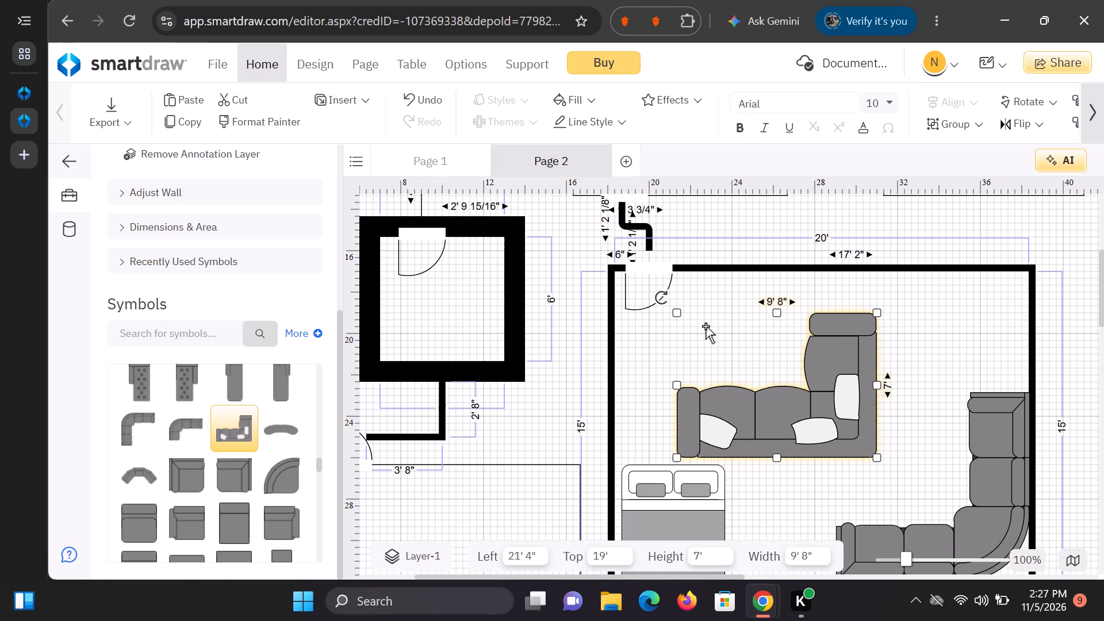
pyautogui.moveTo(669, 301); pyautogui.dragTo(818, 393)
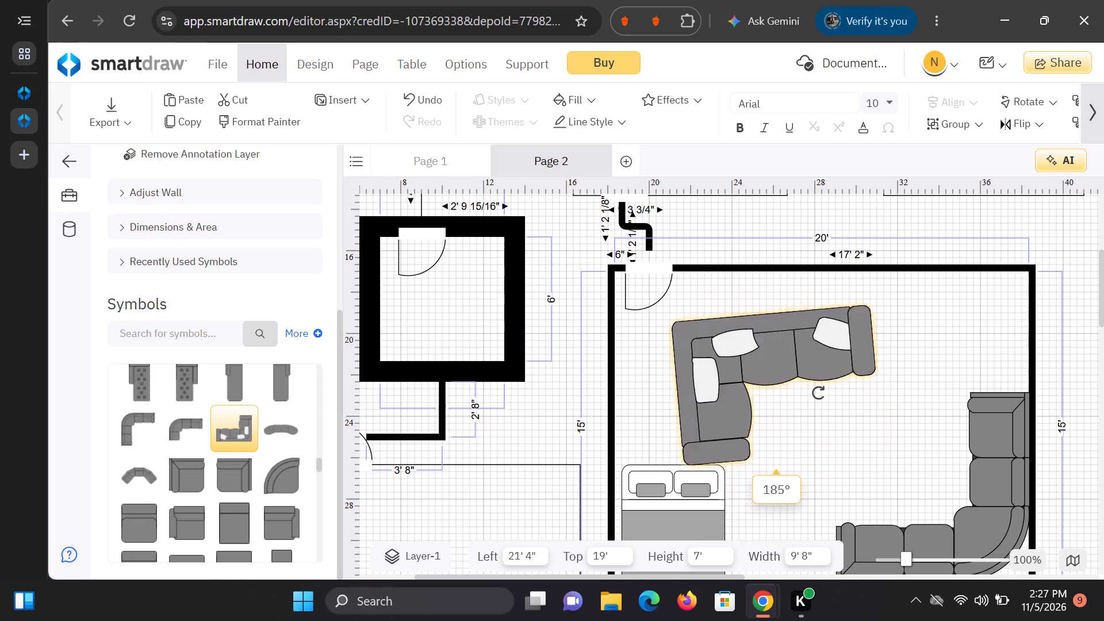
pyautogui.moveTo(818, 393); pyautogui.dragTo(806, 406)
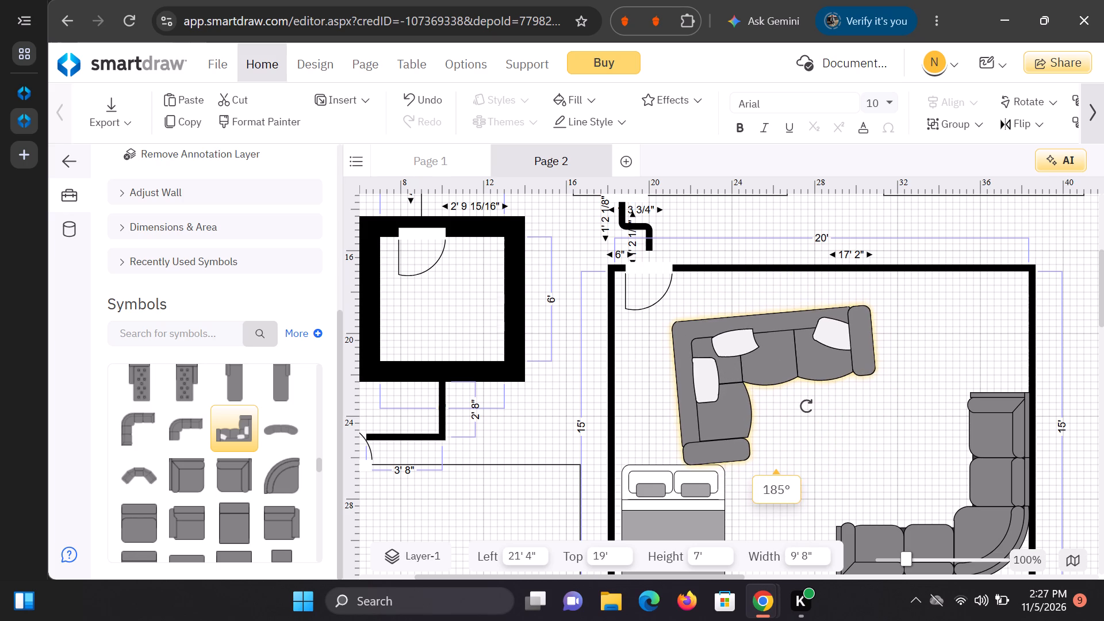
pyautogui.moveTo(806, 406); pyautogui.dragTo(806, 407)
pyautogui.moveTo(758, 357); pyautogui.dragTo(795, 348)
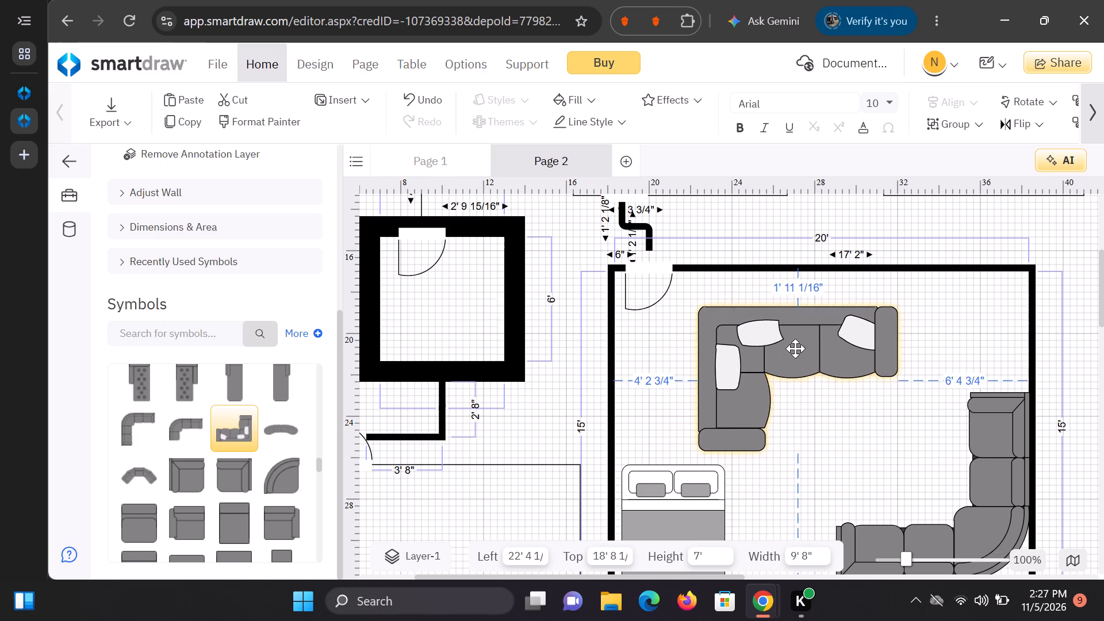
pyautogui.moveTo(795, 348); pyautogui.dragTo(896, 316)
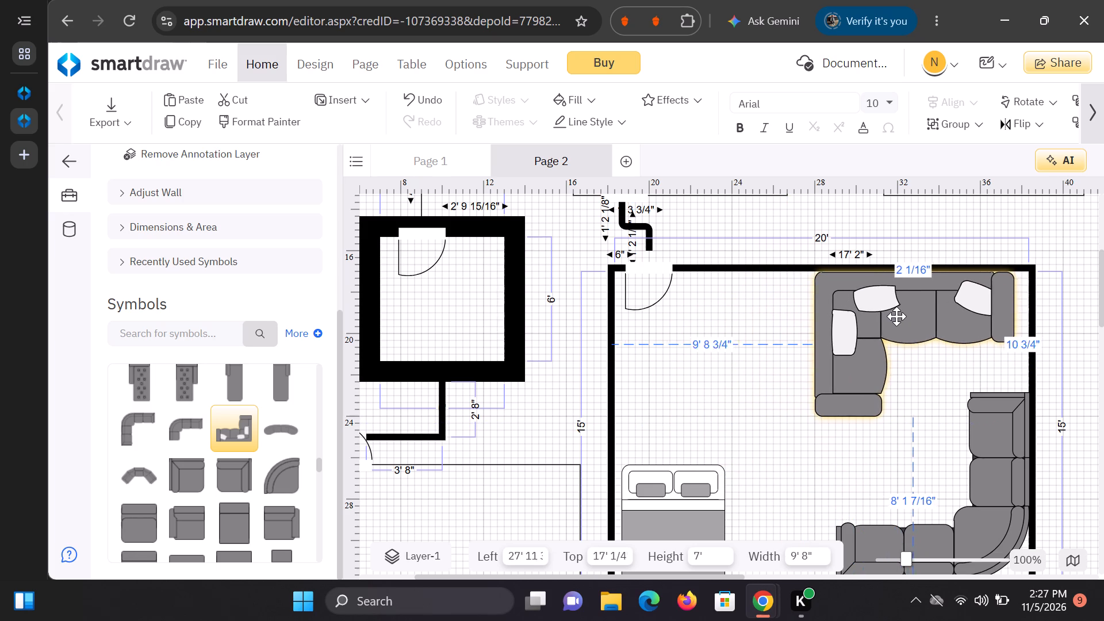
pyautogui.moveTo(896, 316); pyautogui.dragTo(907, 318)
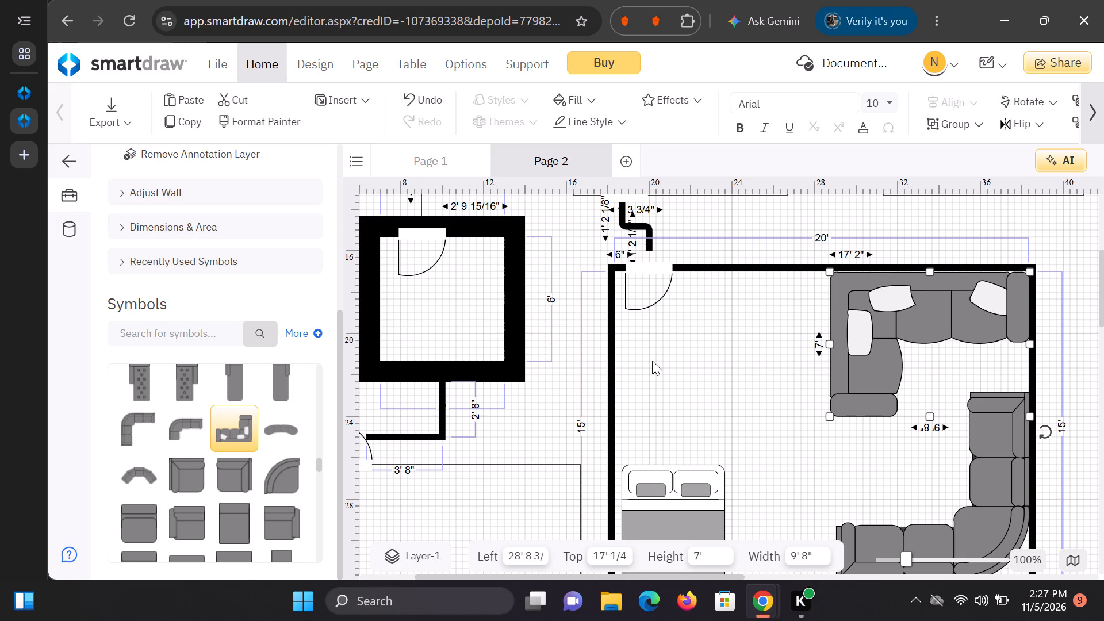
# Add a Wood End Table and place it between the two sectional sofas, at 29' 8" left and 25' 4" top.
pyautogui.scroll(-2, 598, 360)
pyautogui.scroll(1, 620, 366)
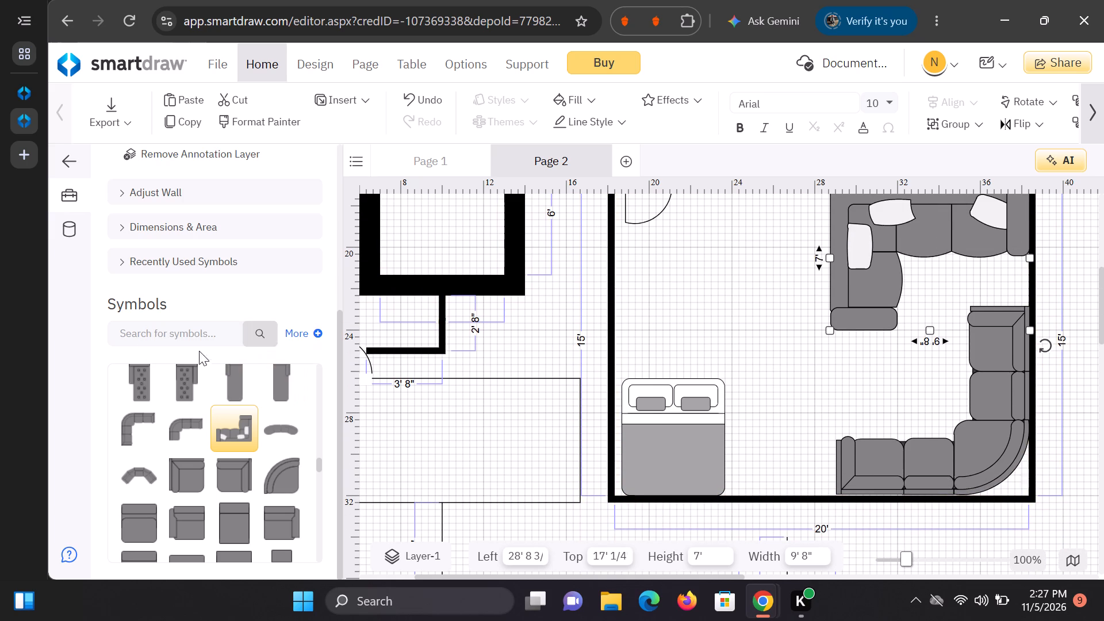
pyautogui.scroll(3, 179, 255)
pyautogui.scroll(-5, 183, 250)
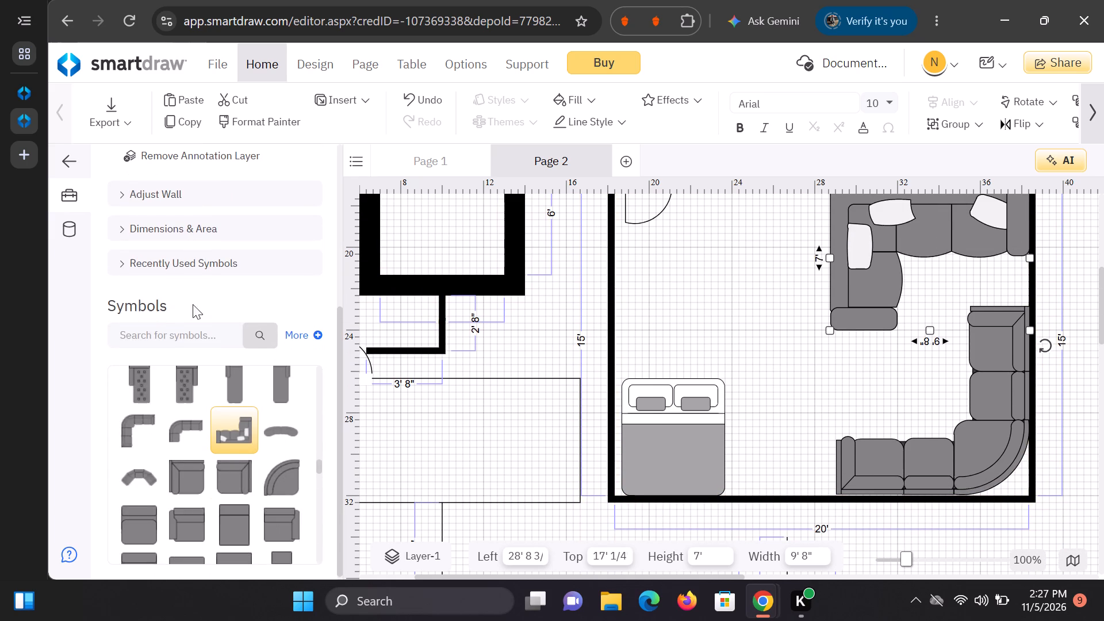
pyautogui.scroll(-8, 200, 322)
pyautogui.scroll(-1, 220, 447)
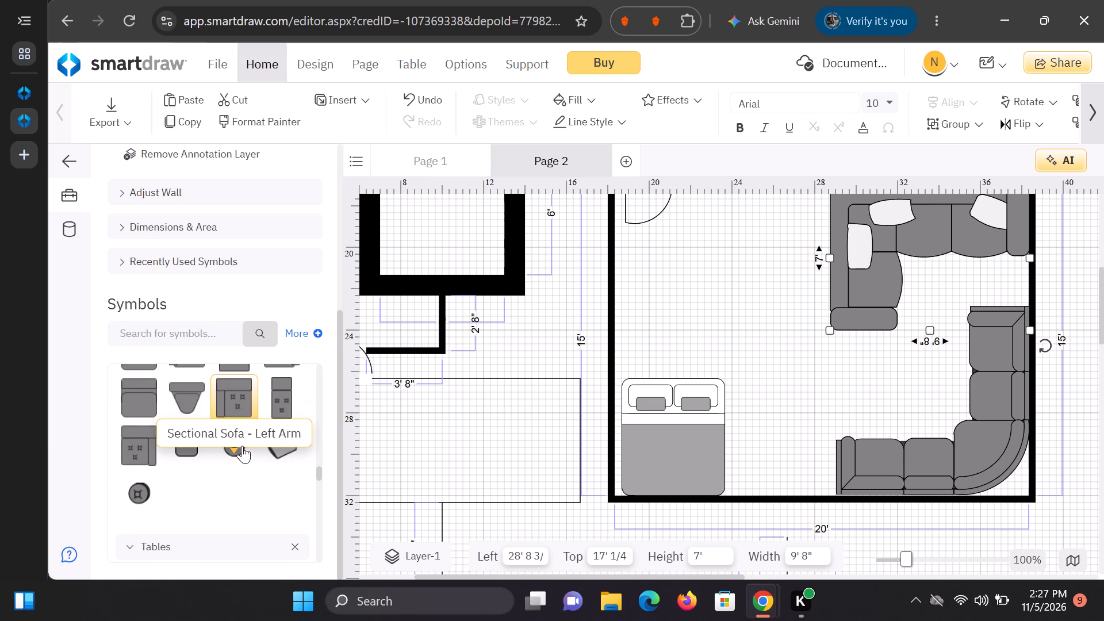
pyautogui.scroll(-2, 171, 462)
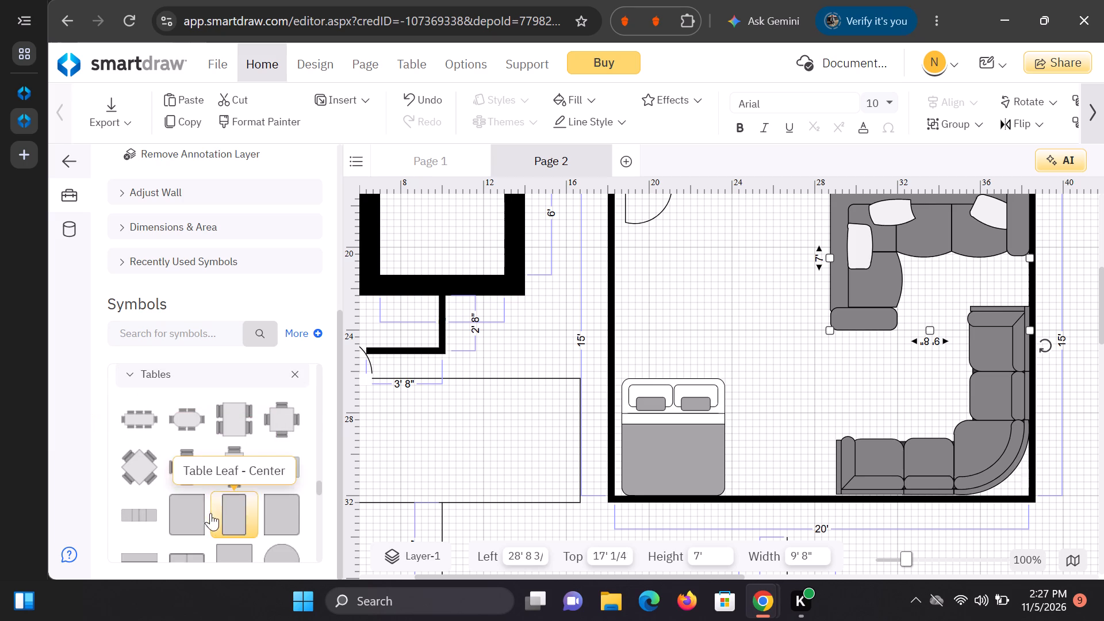
pyautogui.scroll(-1, 223, 496)
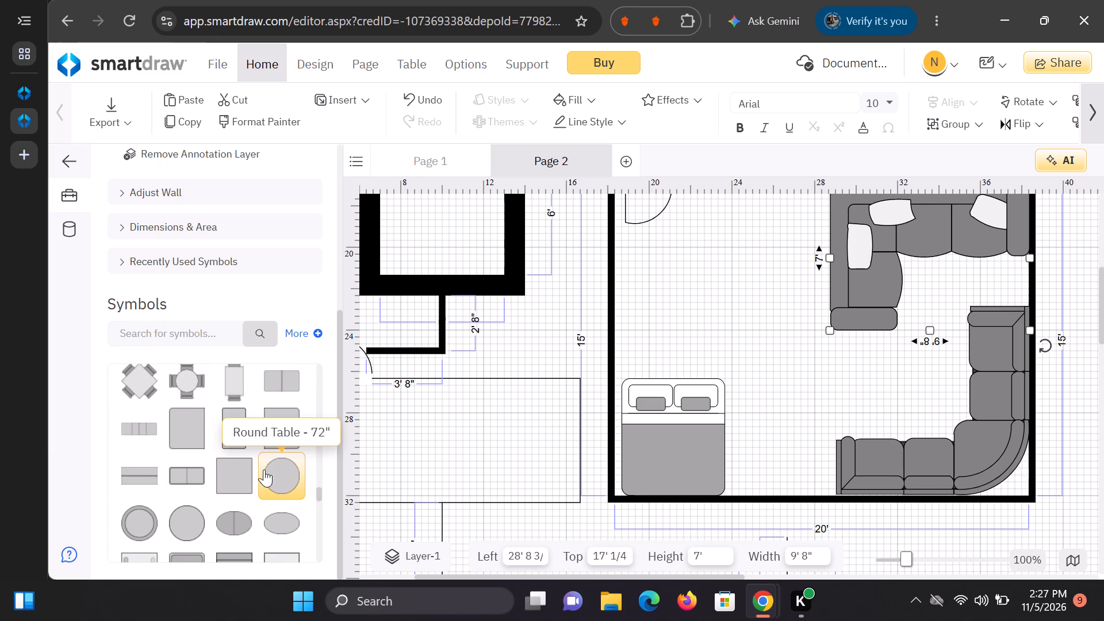
pyautogui.scroll(-3, 178, 407)
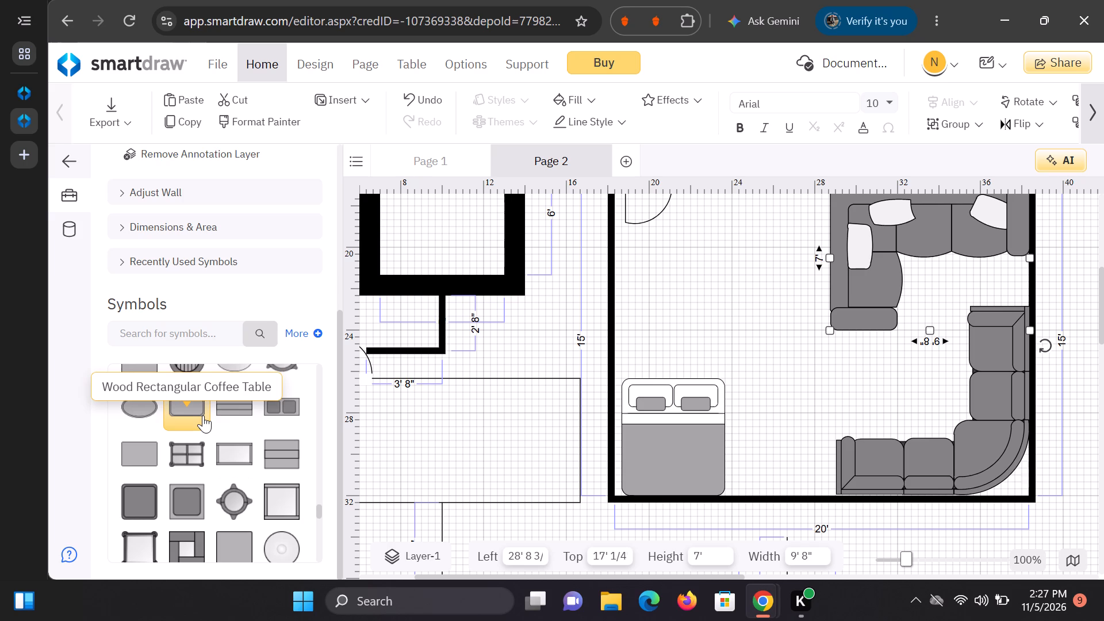
pyautogui.scroll(-2, 206, 434)
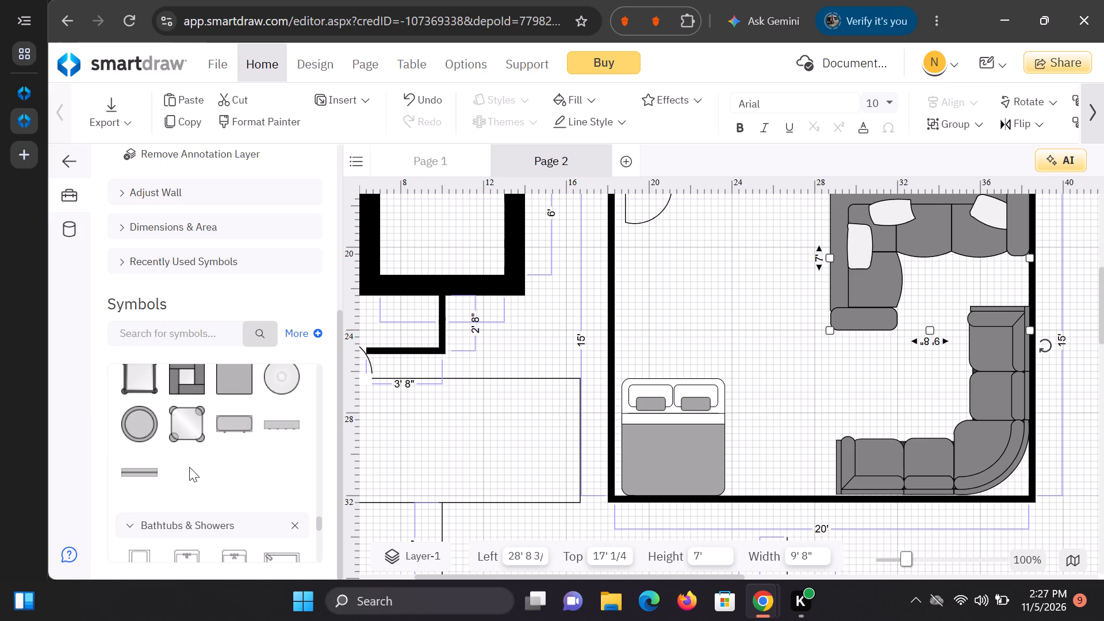
pyautogui.doubleClick(149, 438)
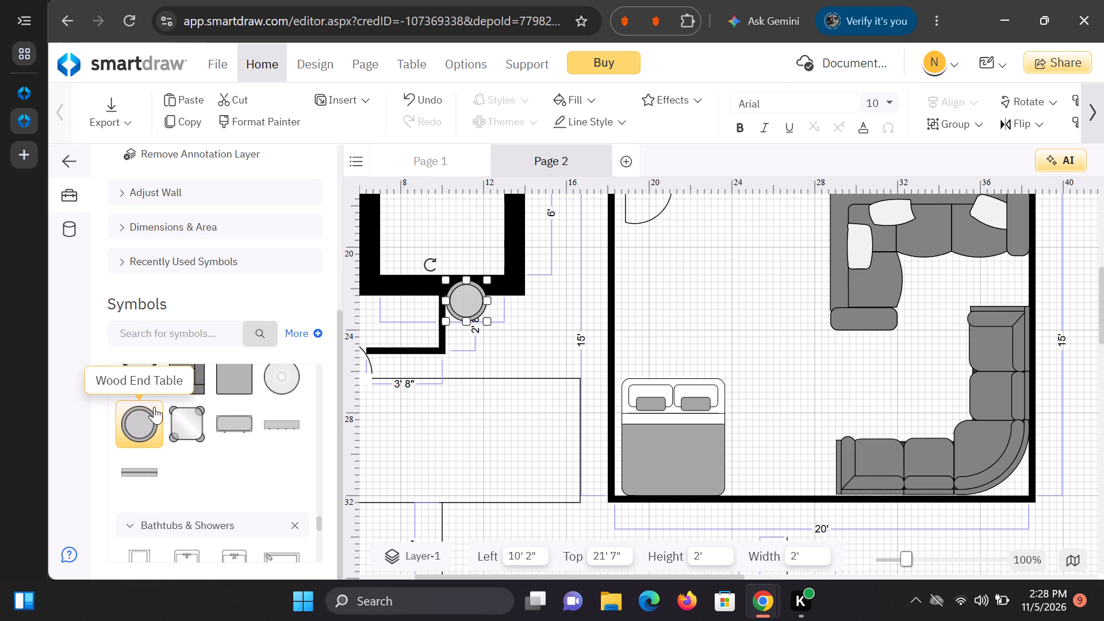
pyautogui.moveTo(466, 300); pyautogui.dragTo(870, 378)
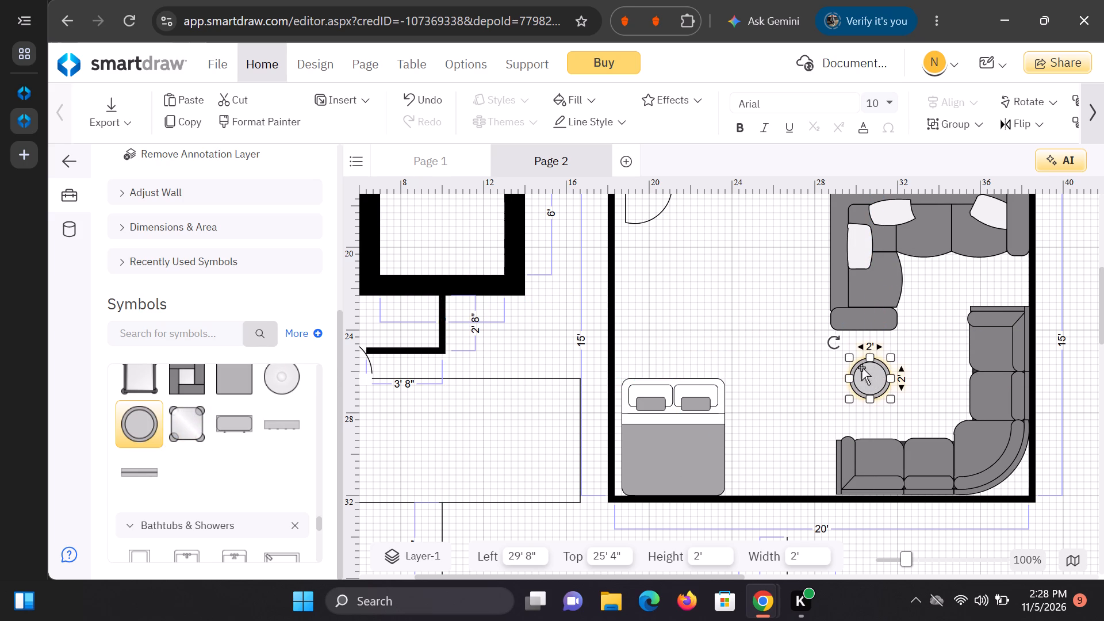
# Enlarge the end table to 4' 8" wide by 4' high and move it to 30' 4" left and 24' 4" top.
pyautogui.moveTo(848, 361); pyautogui.dragTo(817, 346)
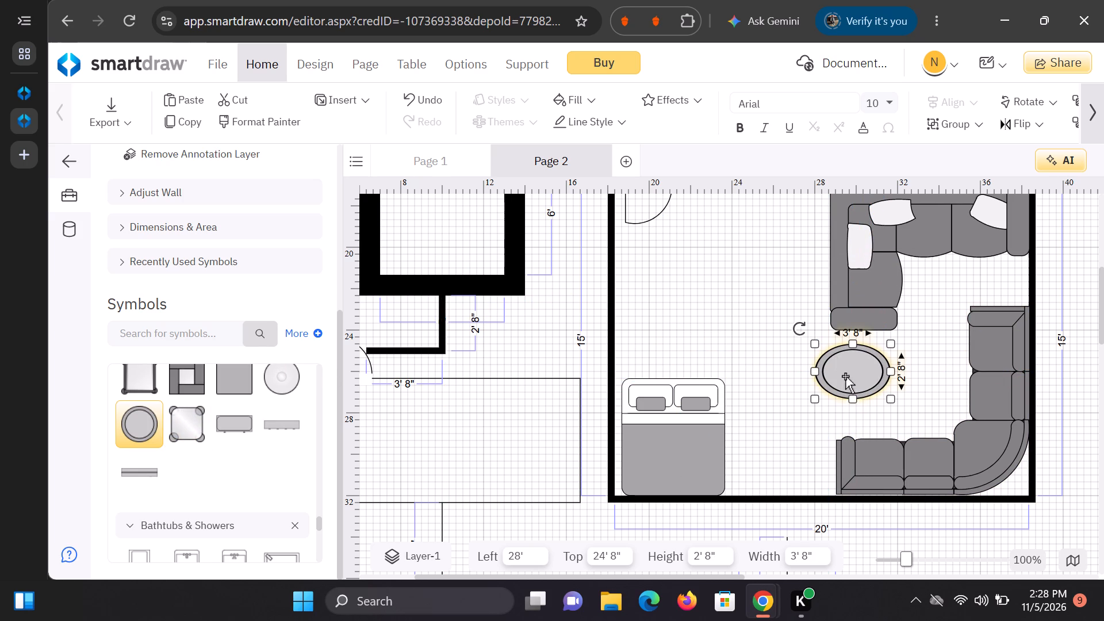
pyautogui.click(850, 393)
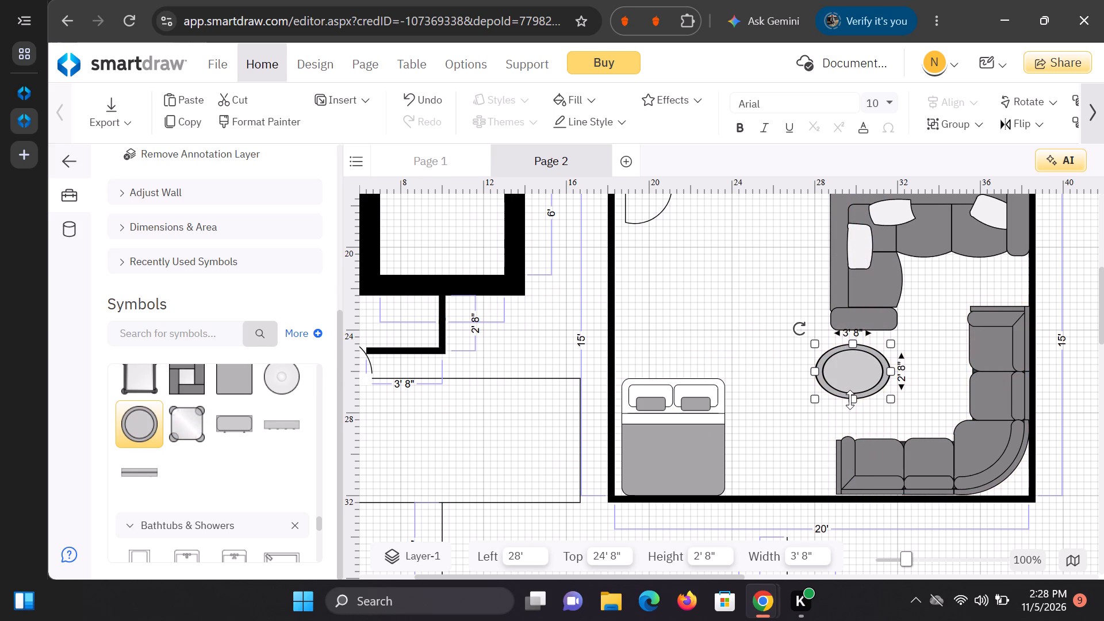
pyautogui.moveTo(850, 400); pyautogui.dragTo(867, 421)
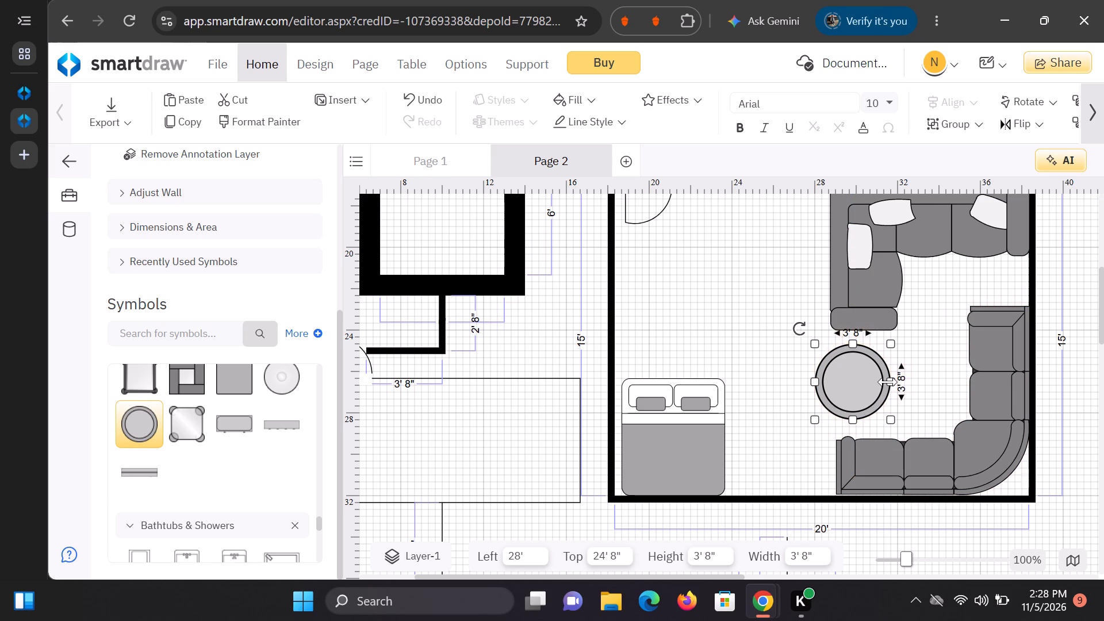
pyautogui.moveTo(888, 382); pyautogui.dragTo(909, 385)
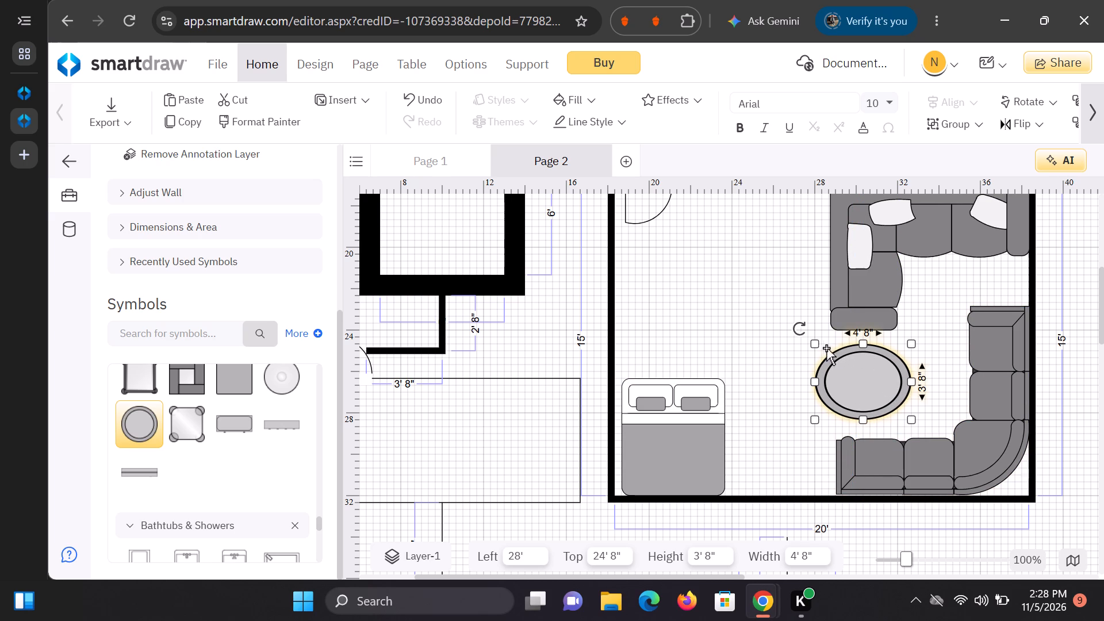
pyautogui.moveTo(814, 346); pyautogui.dragTo(809, 340)
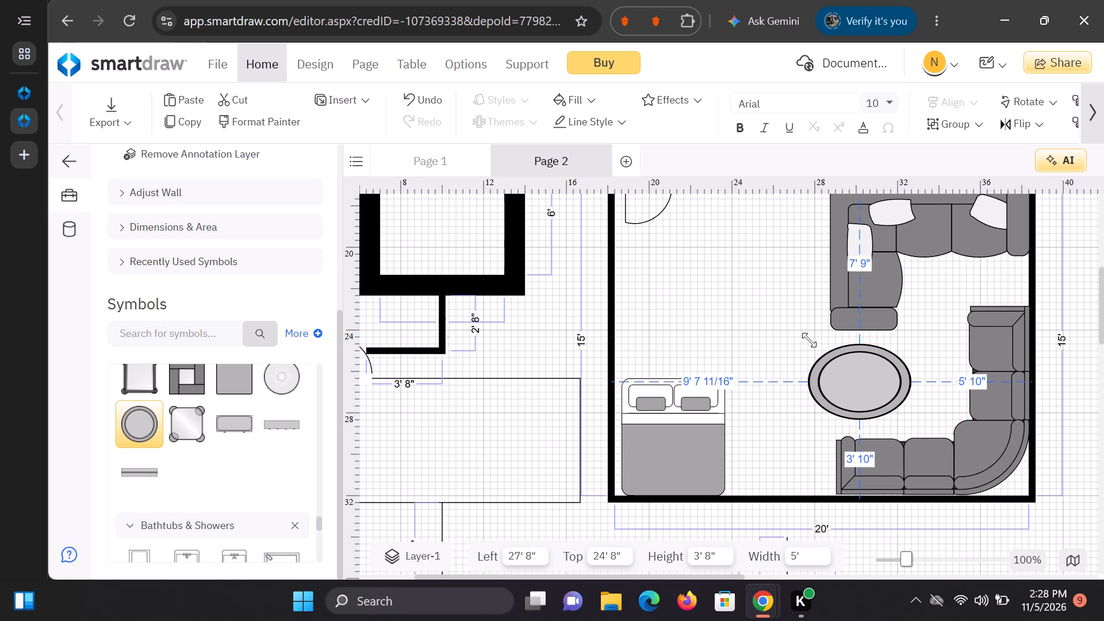
pyautogui.moveTo(809, 340); pyautogui.dragTo(815, 339)
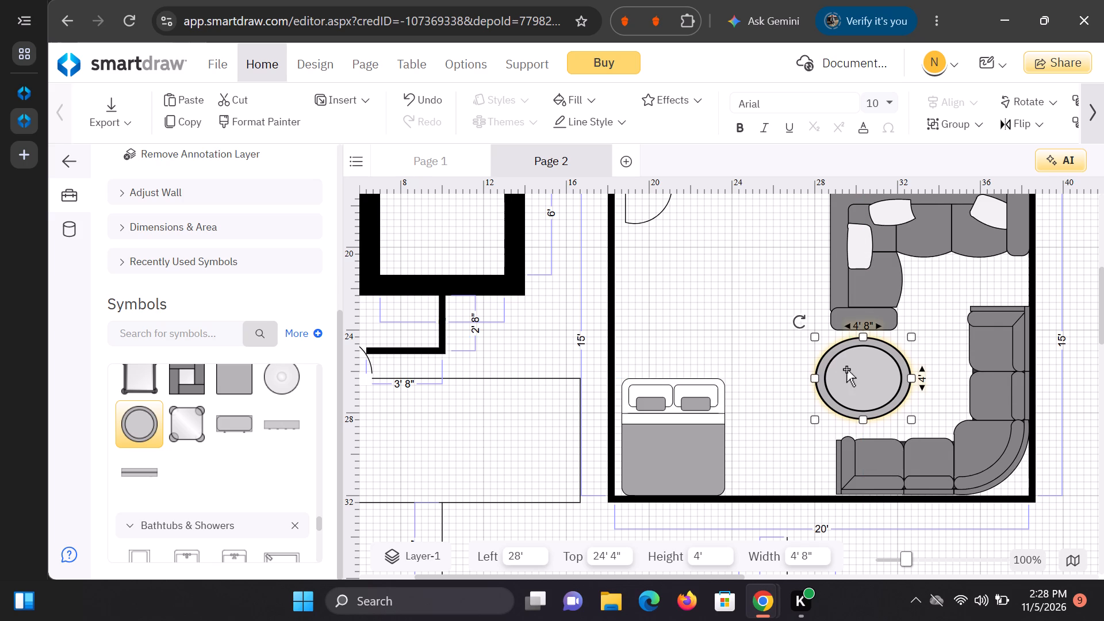
pyautogui.moveTo(846, 370); pyautogui.dragTo(895, 369)
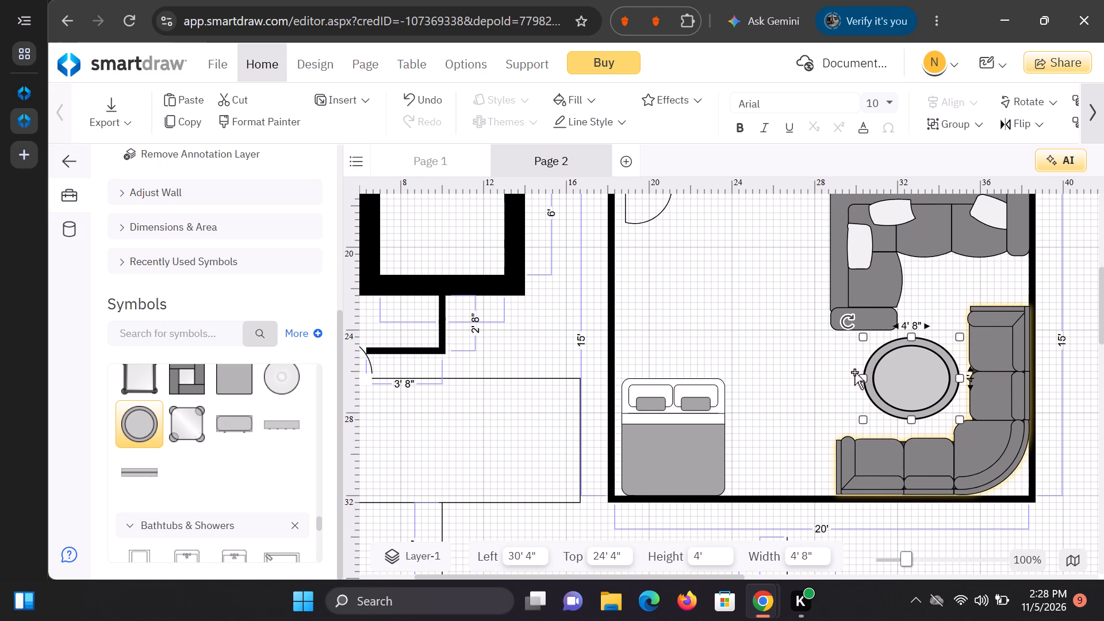
# Look over the whole of page 2, from the top row of rectangles to the house drawing and the page borders.
pyautogui.scroll(1, 1103, 0)
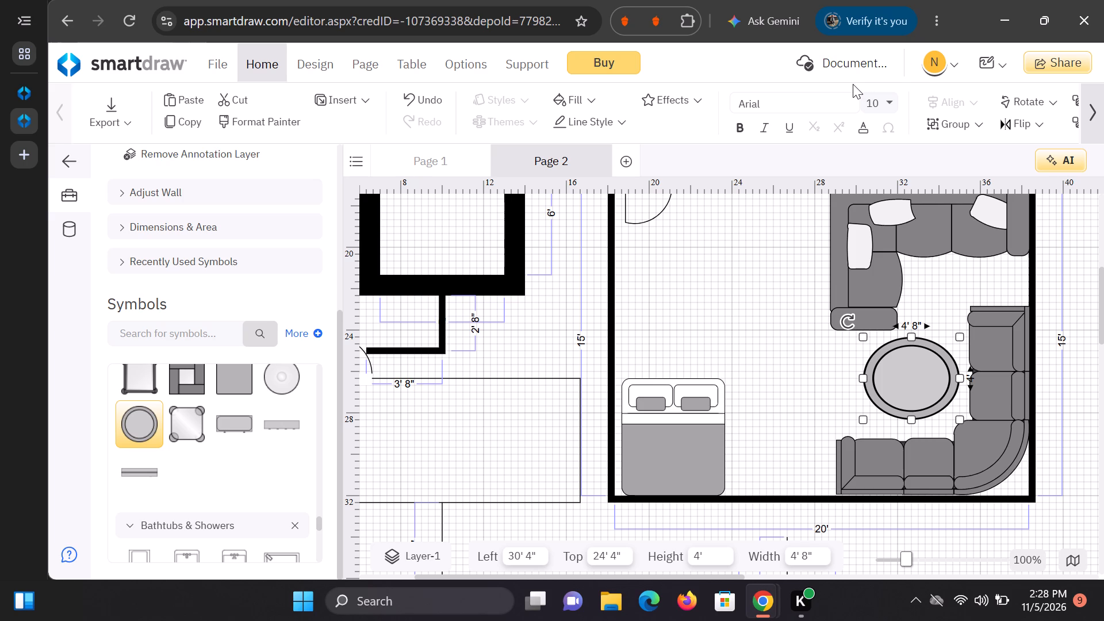
pyautogui.scroll(-1, 772, 277)
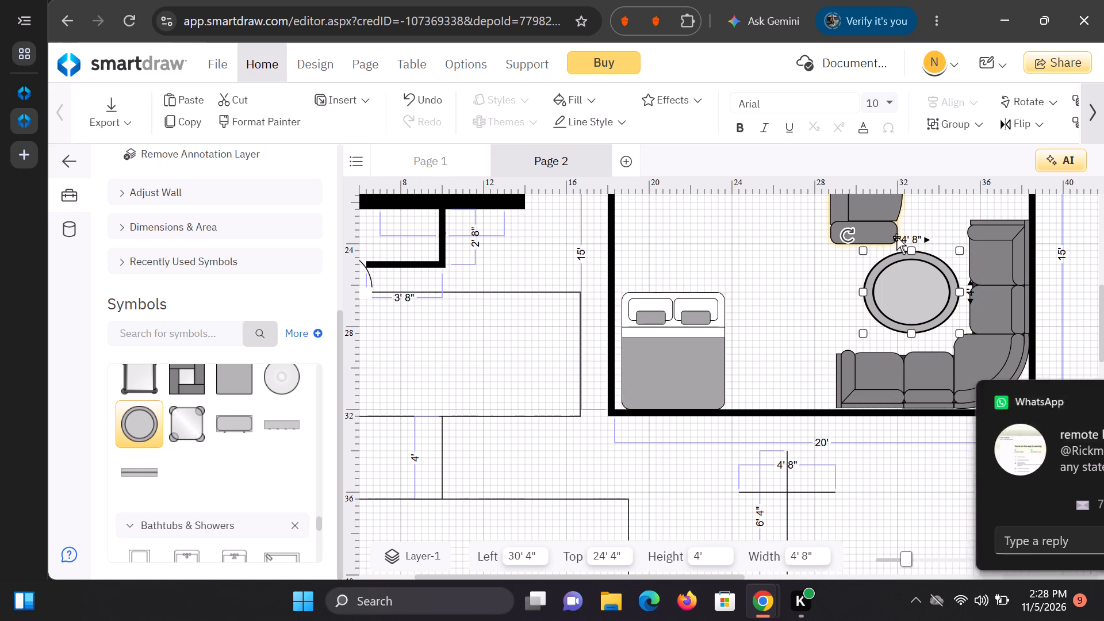
pyautogui.scroll(2, 841, 270)
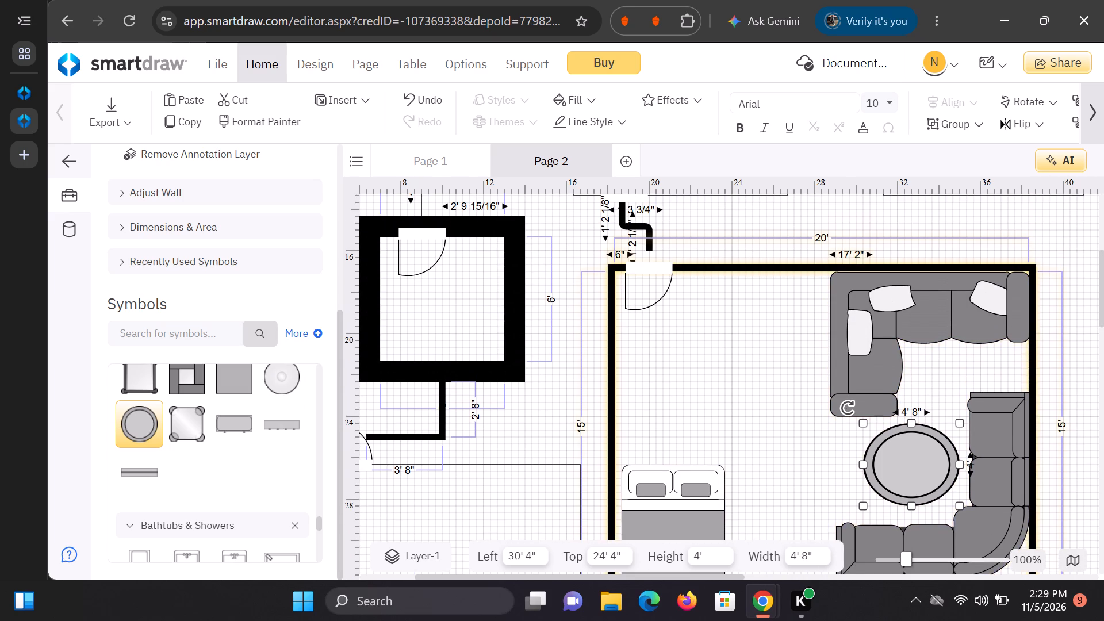
pyautogui.scroll(3, 850, 259)
pyautogui.scroll(7, 783, 330)
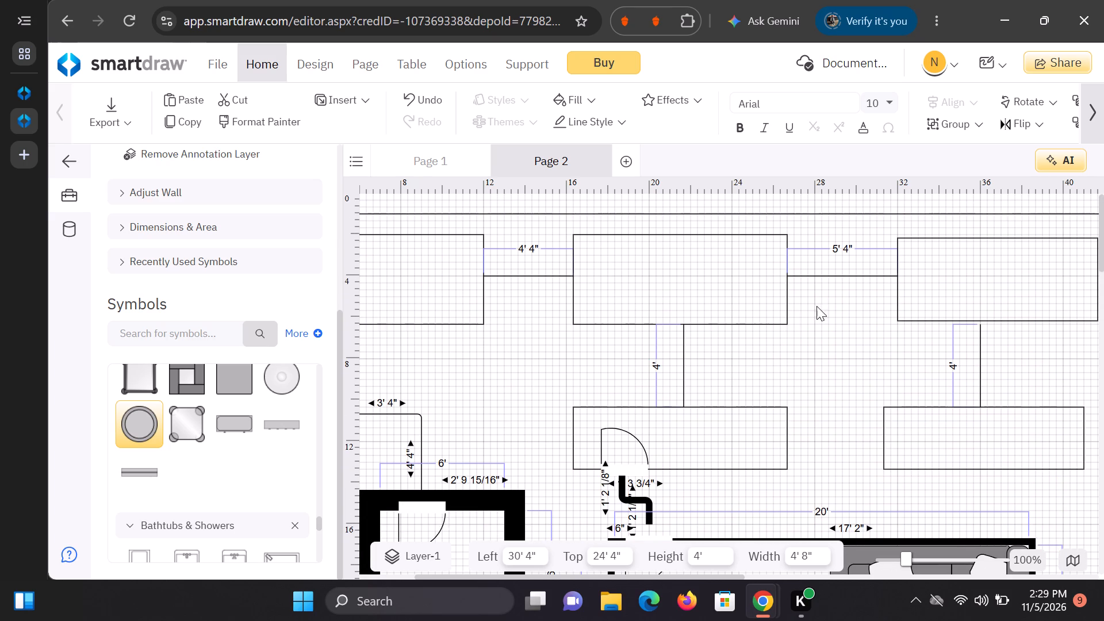
pyautogui.scroll(-12, 828, 296)
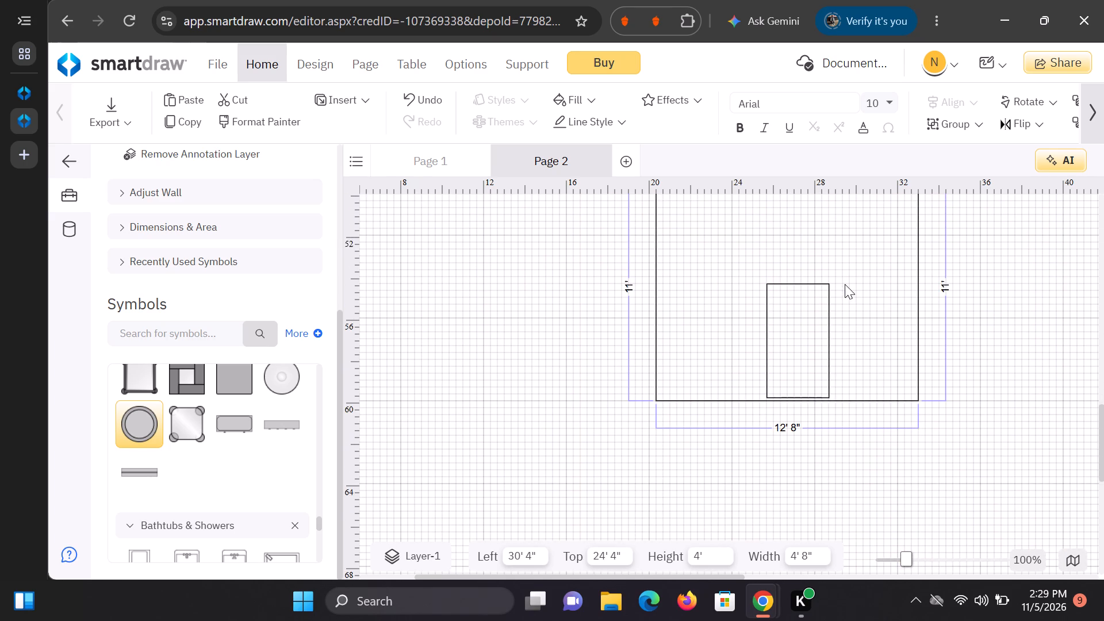
pyautogui.scroll(3, 846, 283)
pyautogui.scroll(-8, 848, 282)
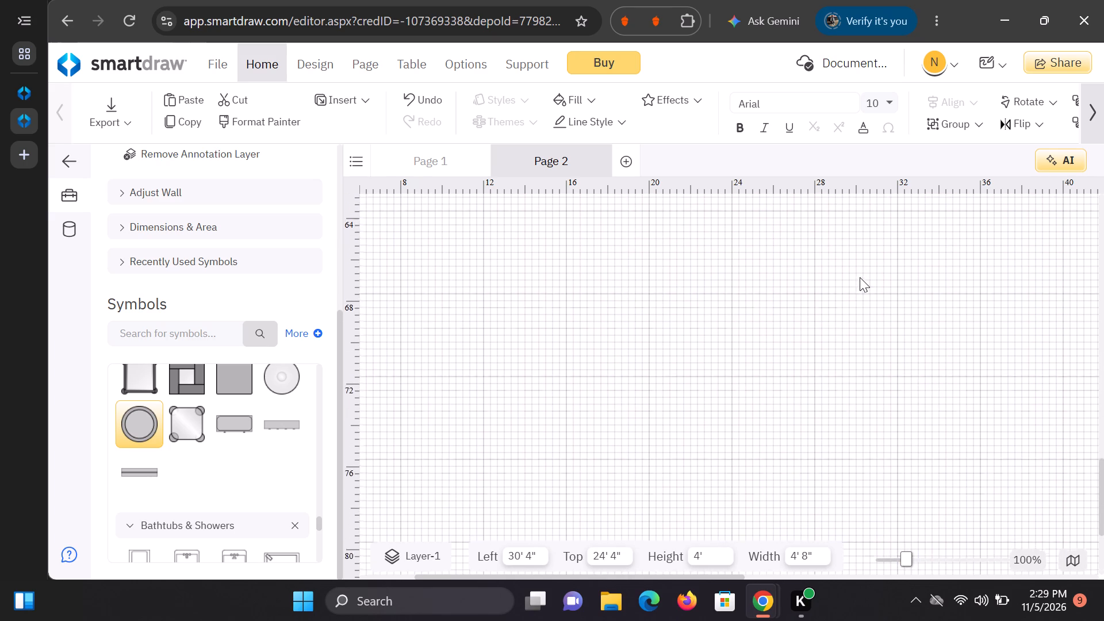
pyautogui.scroll(-4, 860, 277)
pyautogui.scroll(7, 860, 277)
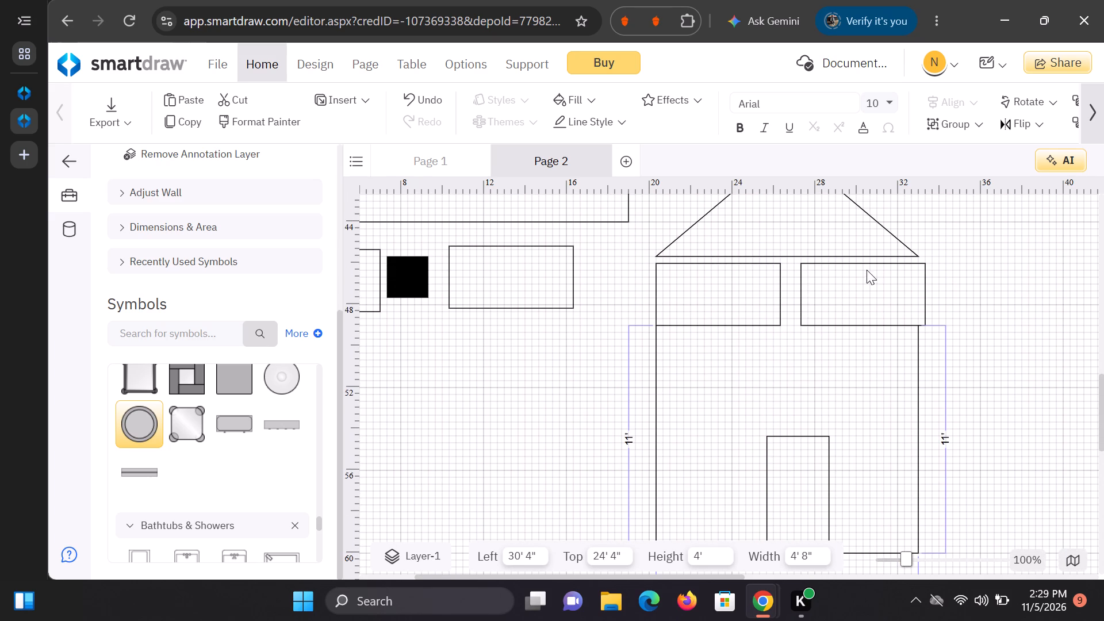
pyautogui.scroll(2, 247, 381)
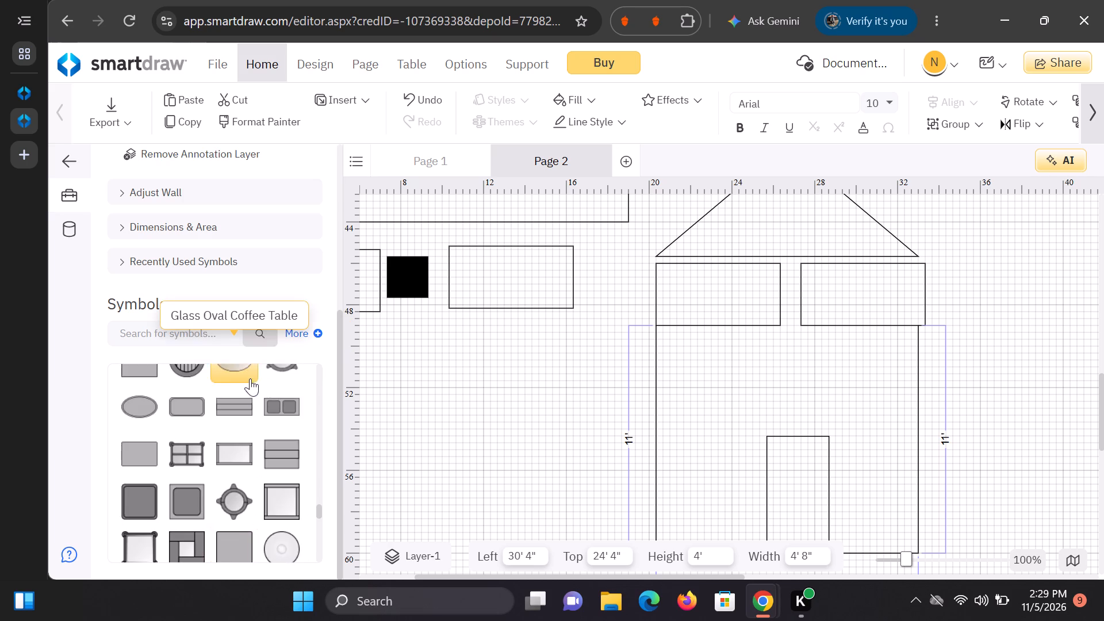
pyautogui.scroll(1, 250, 377)
pyautogui.scroll(3, 634, 280)
pyautogui.scroll(3, 737, 260)
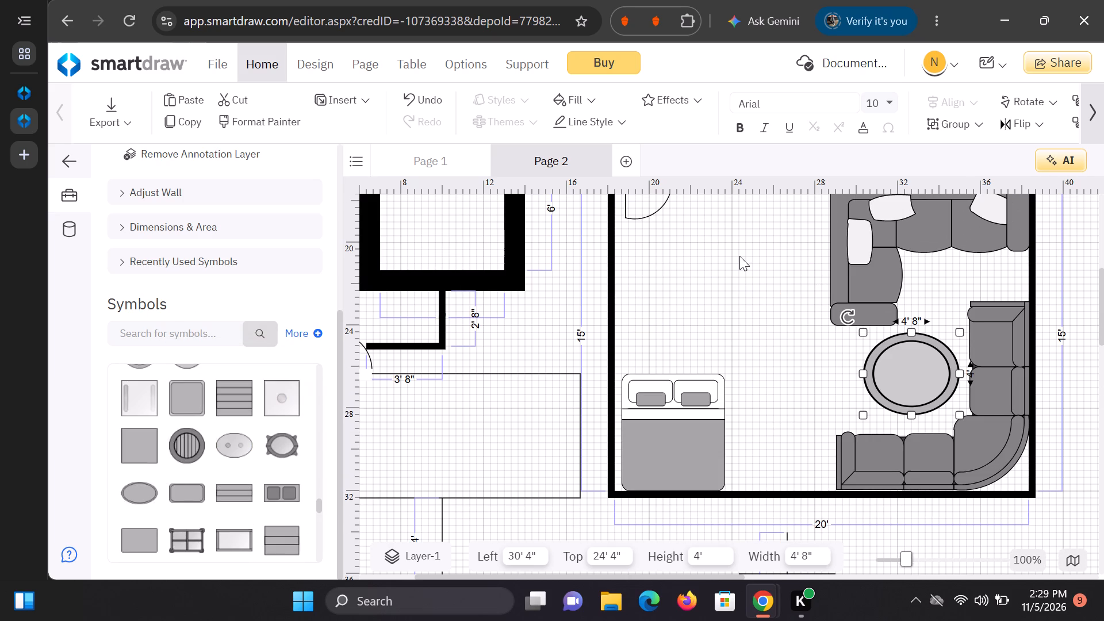
pyautogui.moveTo(1067, 296); pyautogui.dragTo(1094, 296)
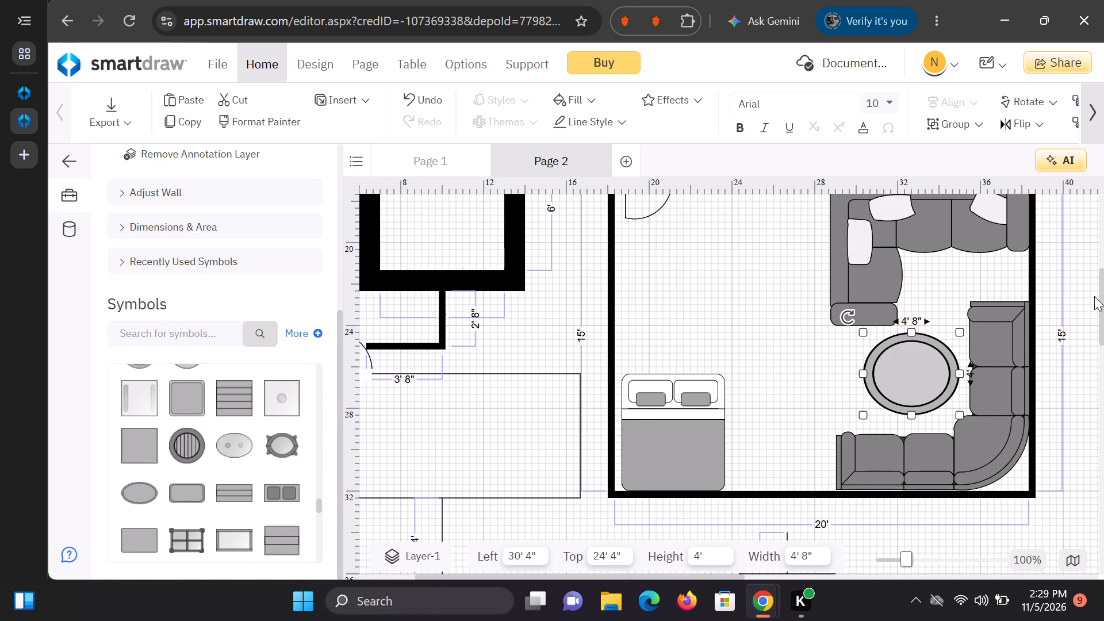
pyautogui.moveTo(1094, 296); pyautogui.dragTo(1103, 295)
pyautogui.moveTo(1079, 286); pyautogui.dragTo(1103, 294)
pyautogui.scroll(-11, 1041, 304)
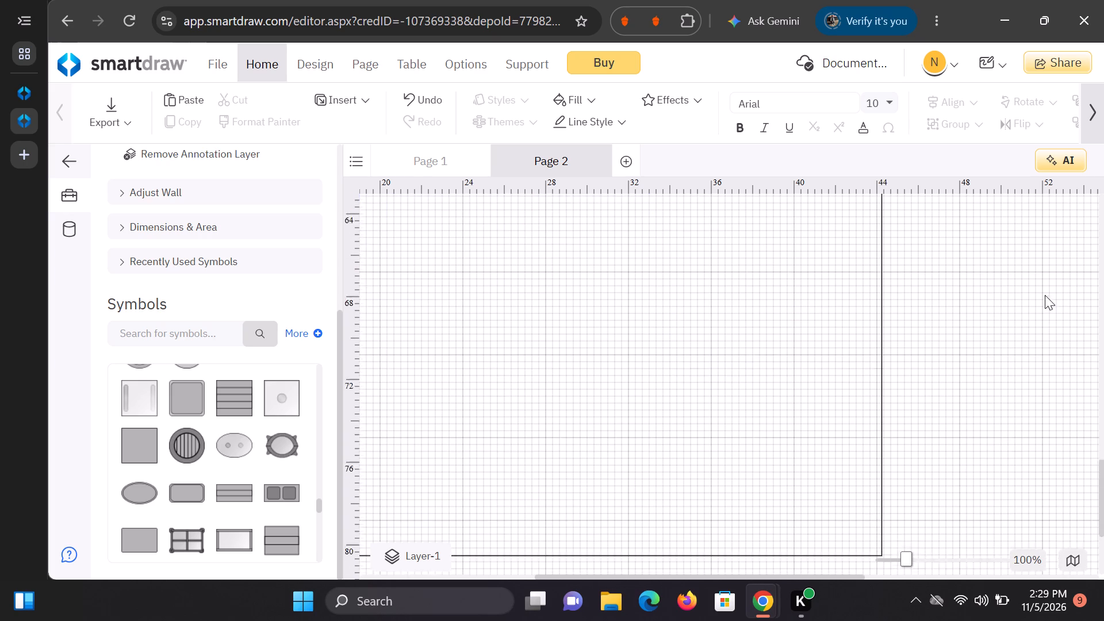
pyautogui.scroll(-3, 1045, 295)
pyautogui.scroll(7, 1045, 295)
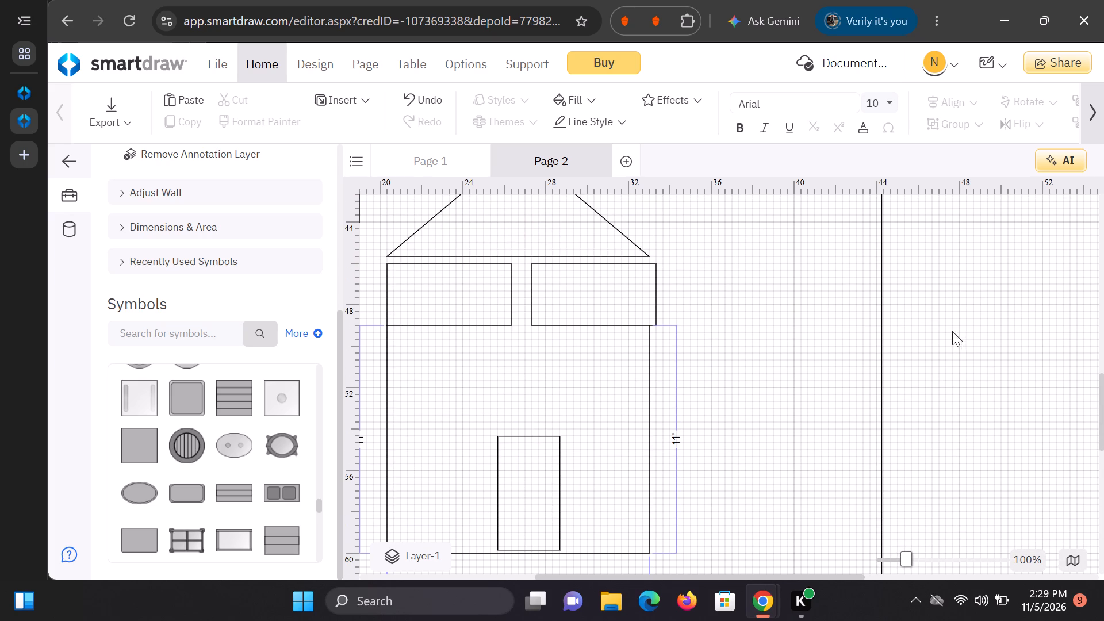
pyautogui.moveTo(381, 374); pyautogui.dragTo(356, 363)
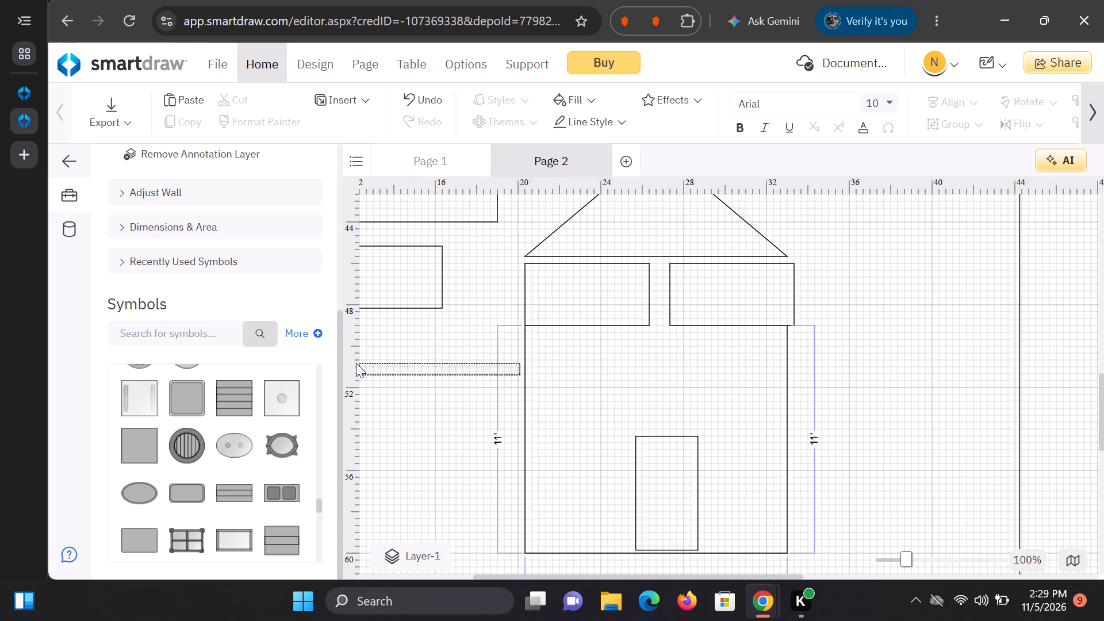
pyautogui.moveTo(356, 363); pyautogui.dragTo(351, 357)
pyautogui.scroll(2, 513, 306)
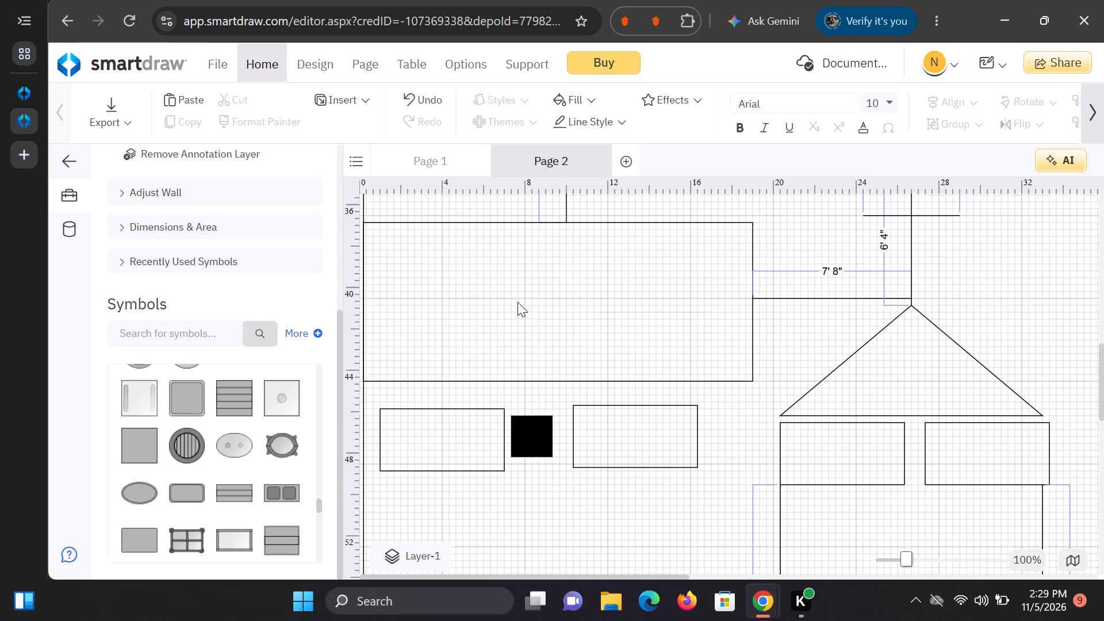
pyautogui.scroll(4, 517, 302)
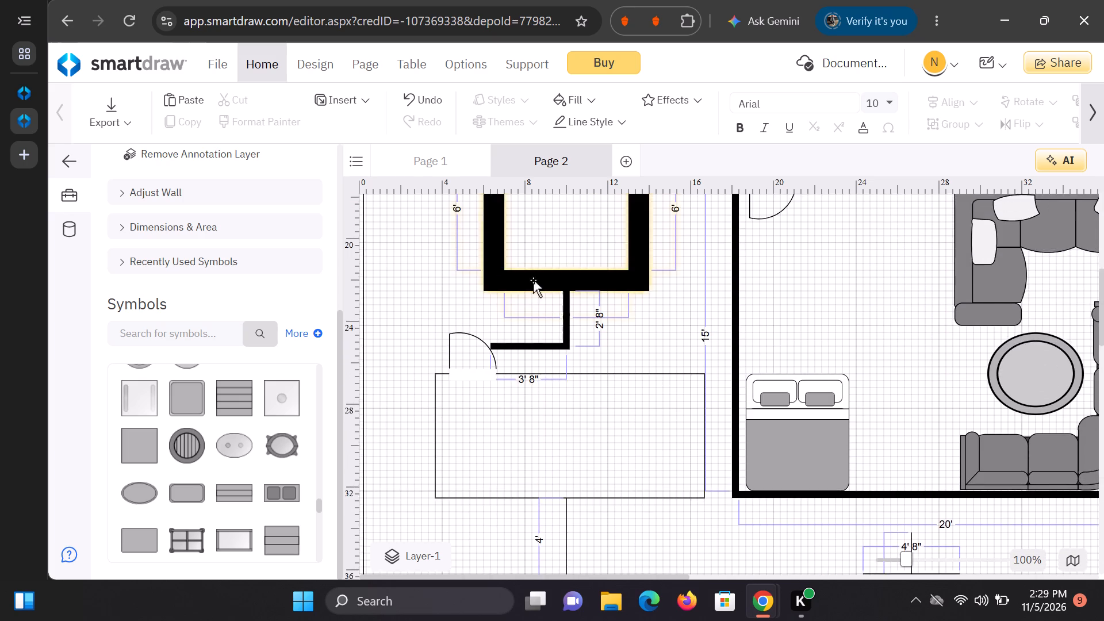
pyautogui.scroll(9, 533, 280)
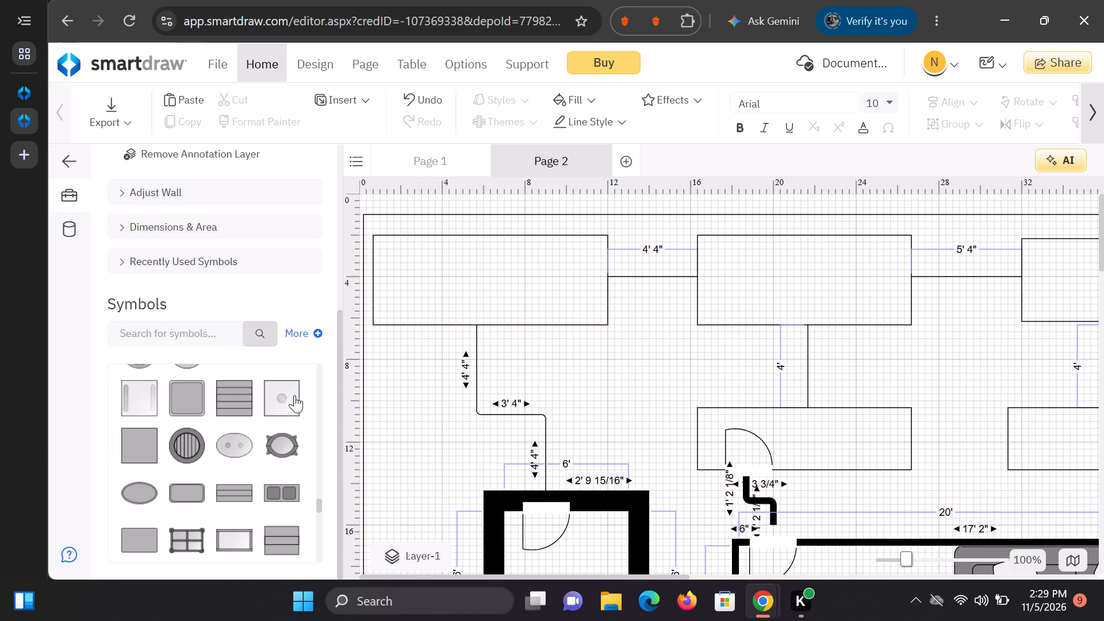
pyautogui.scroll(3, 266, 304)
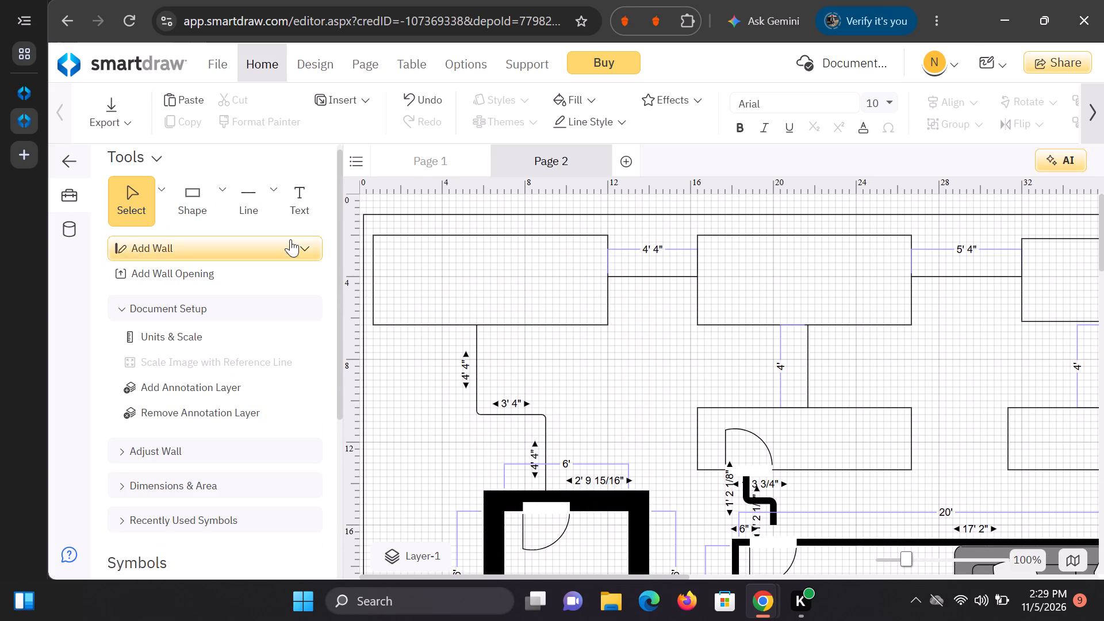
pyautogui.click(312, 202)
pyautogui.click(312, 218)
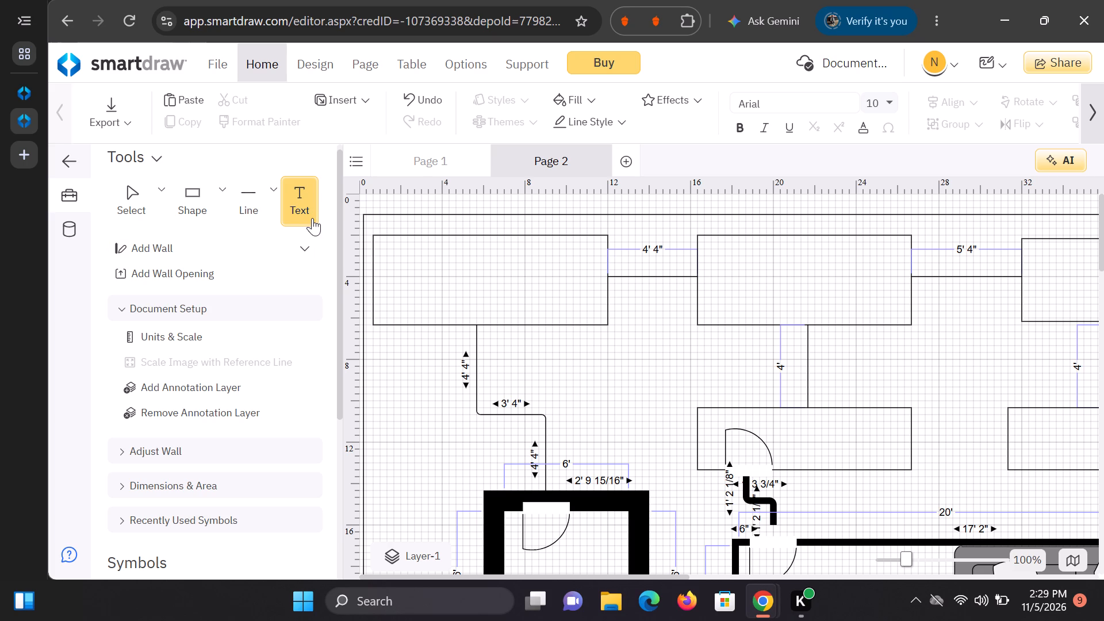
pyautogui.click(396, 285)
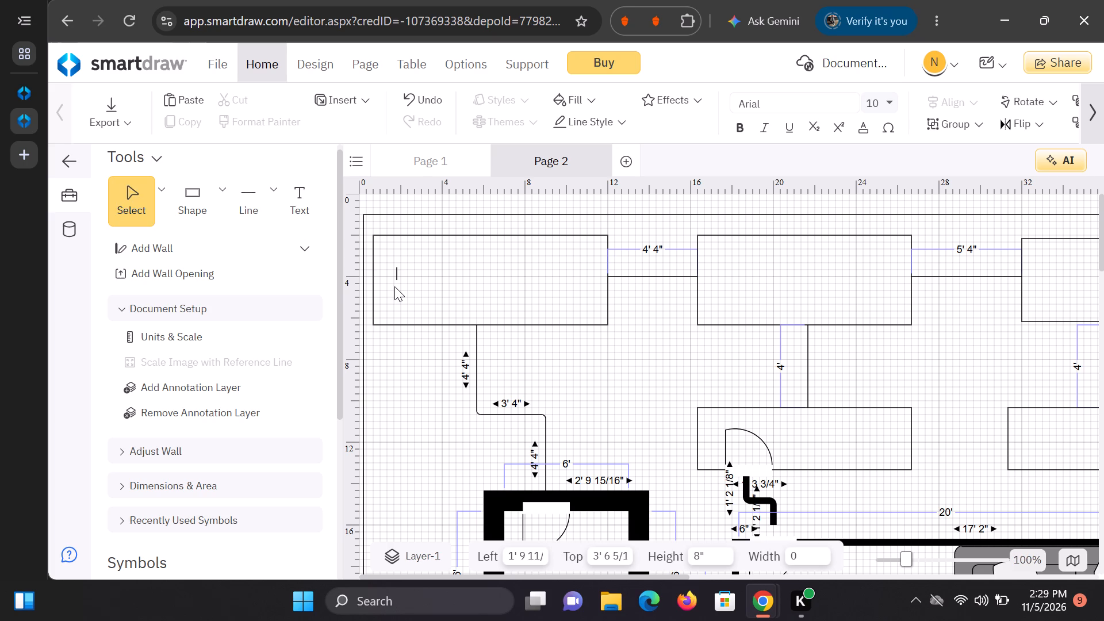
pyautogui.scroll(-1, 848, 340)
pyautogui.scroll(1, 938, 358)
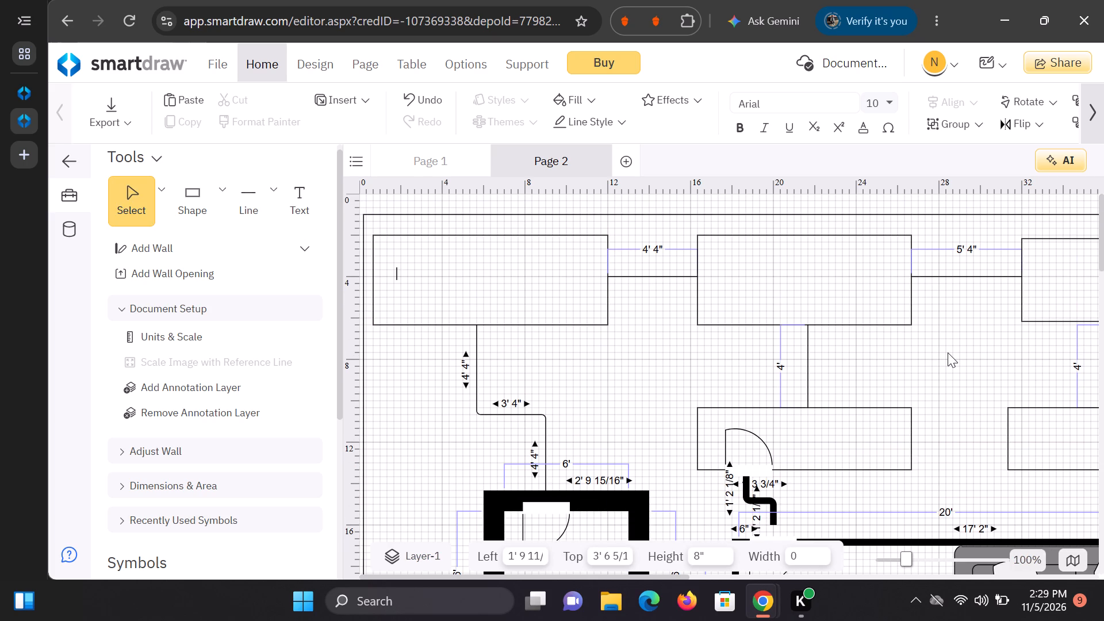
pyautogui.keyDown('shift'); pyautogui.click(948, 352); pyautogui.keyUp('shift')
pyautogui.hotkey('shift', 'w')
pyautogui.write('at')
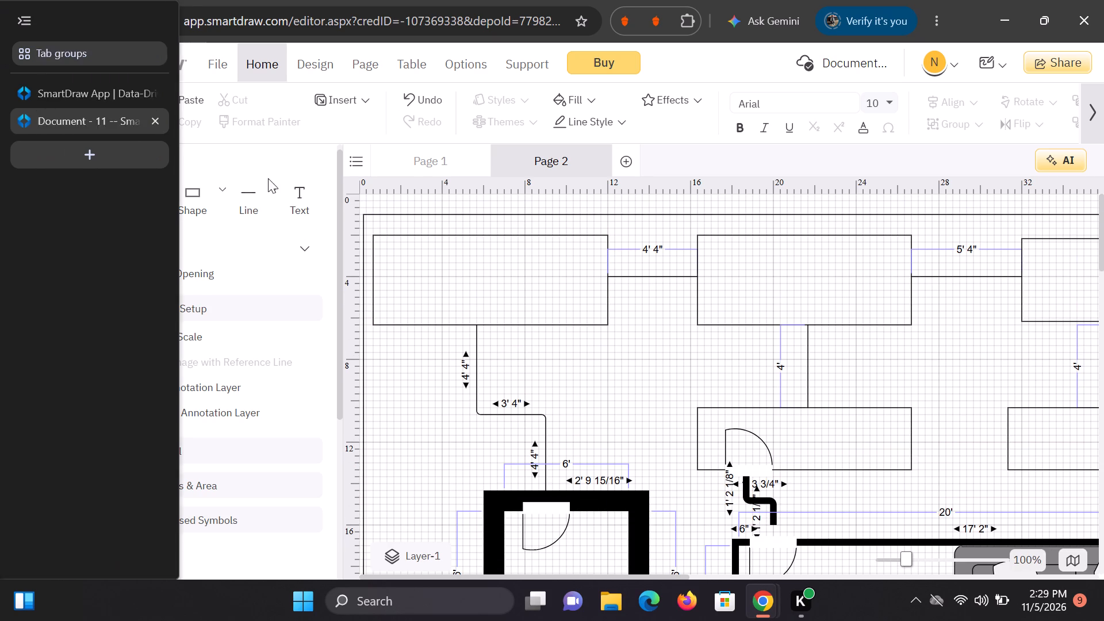
# Add the text label "Watch tower" inside the first top-row rectangle, at about 2' 5" left and 3' 4" top.
pyautogui.click(304, 211)
pyautogui.click(409, 281)
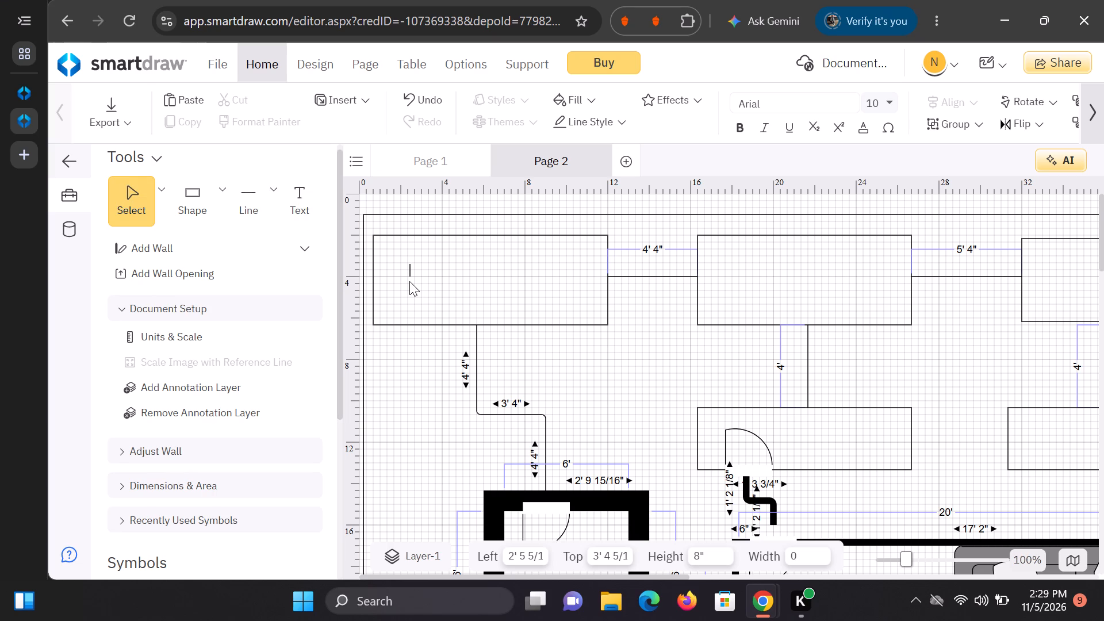
pyautogui.hotkey('shift', 'w')
pyautogui.write('atc')
pyautogui.write('h t')
pyautogui.write('ower')
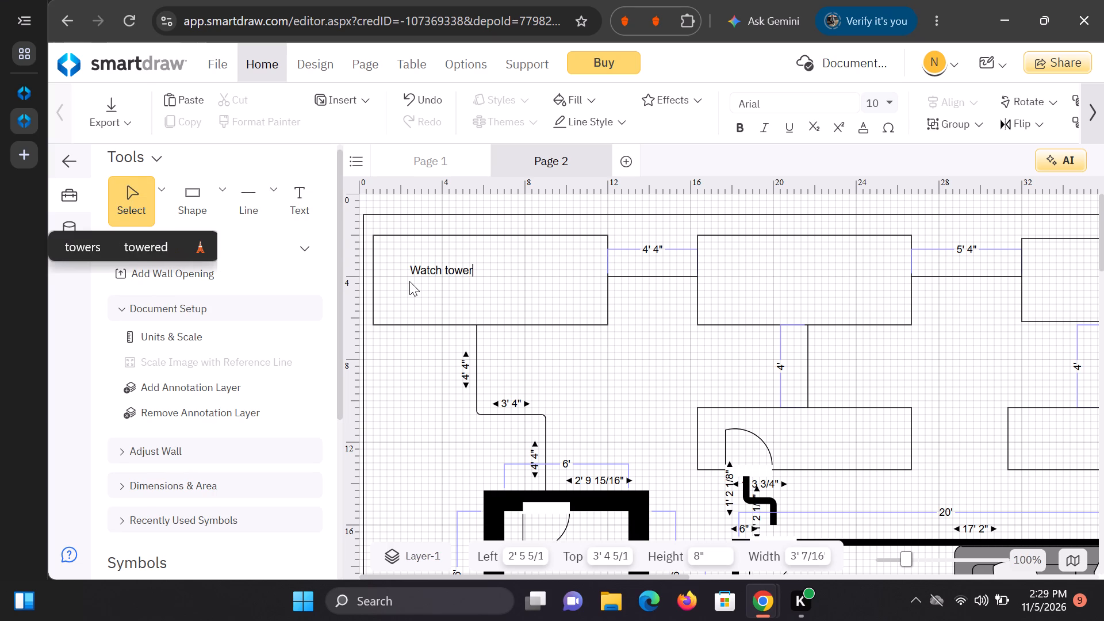
# Add a separate text label "A" beside the "Watch tower" label, at about 7' left and 2' 10" top.
pyautogui.click(302, 194)
pyautogui.click(504, 270)
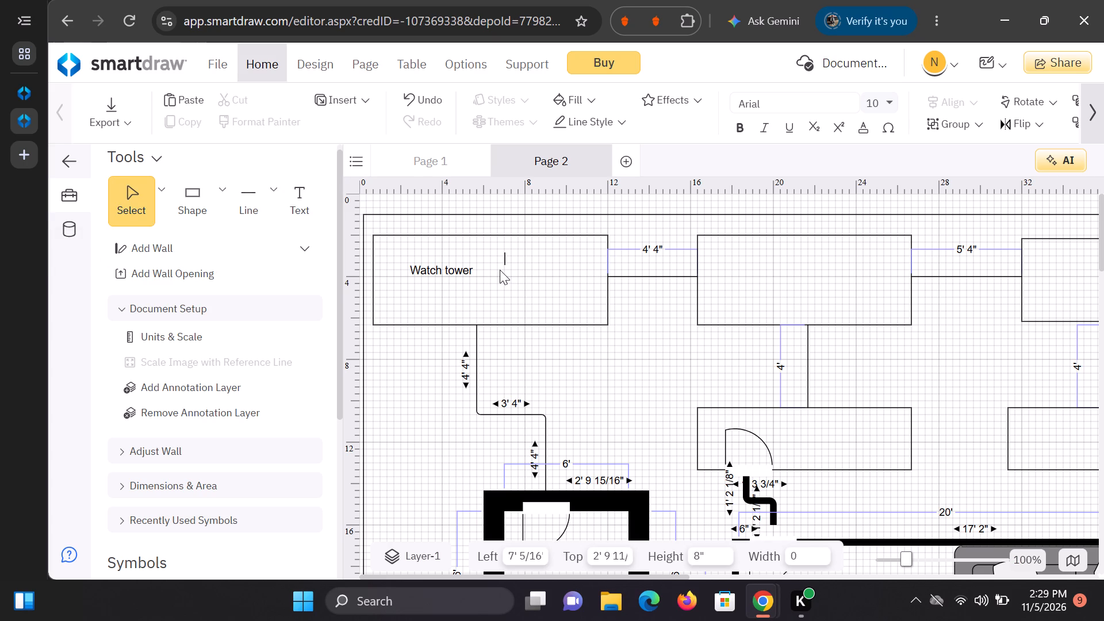
pyautogui.hotkey('shift', 'a')
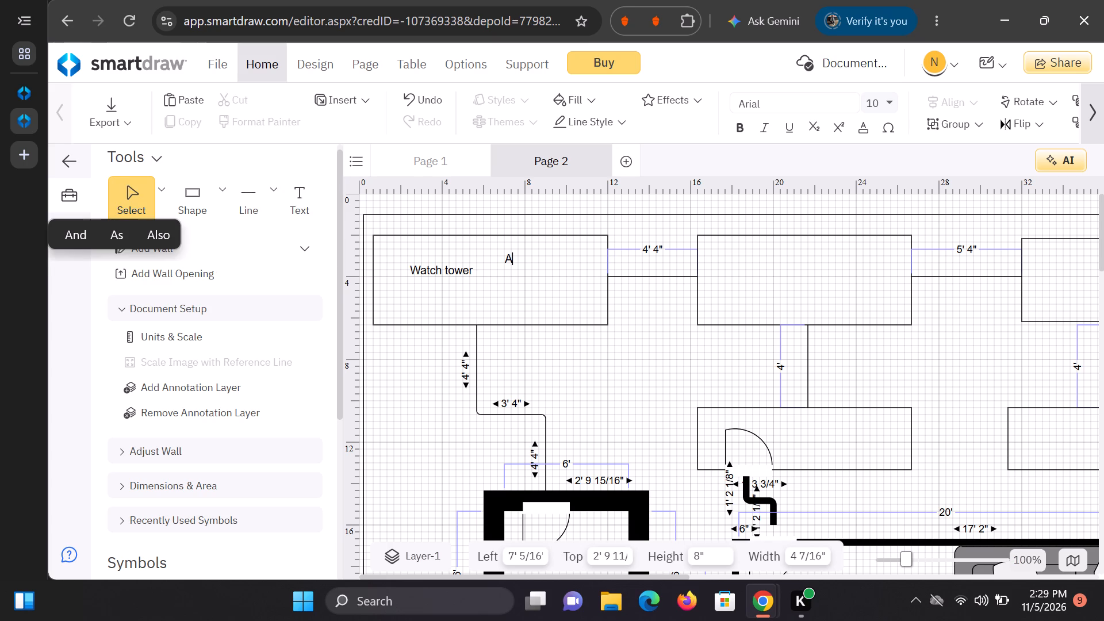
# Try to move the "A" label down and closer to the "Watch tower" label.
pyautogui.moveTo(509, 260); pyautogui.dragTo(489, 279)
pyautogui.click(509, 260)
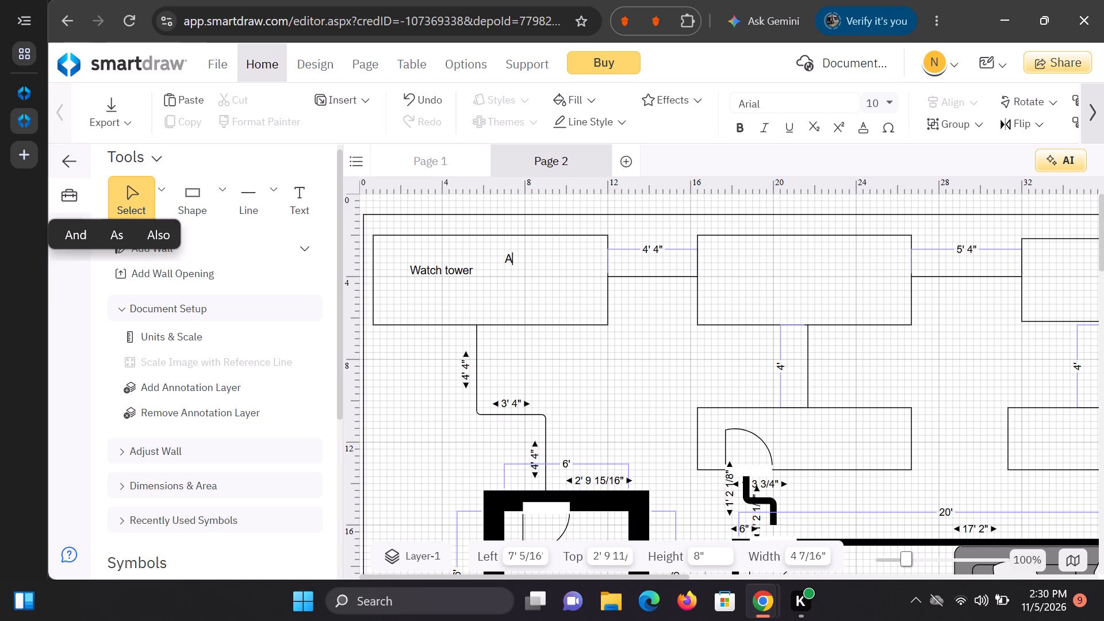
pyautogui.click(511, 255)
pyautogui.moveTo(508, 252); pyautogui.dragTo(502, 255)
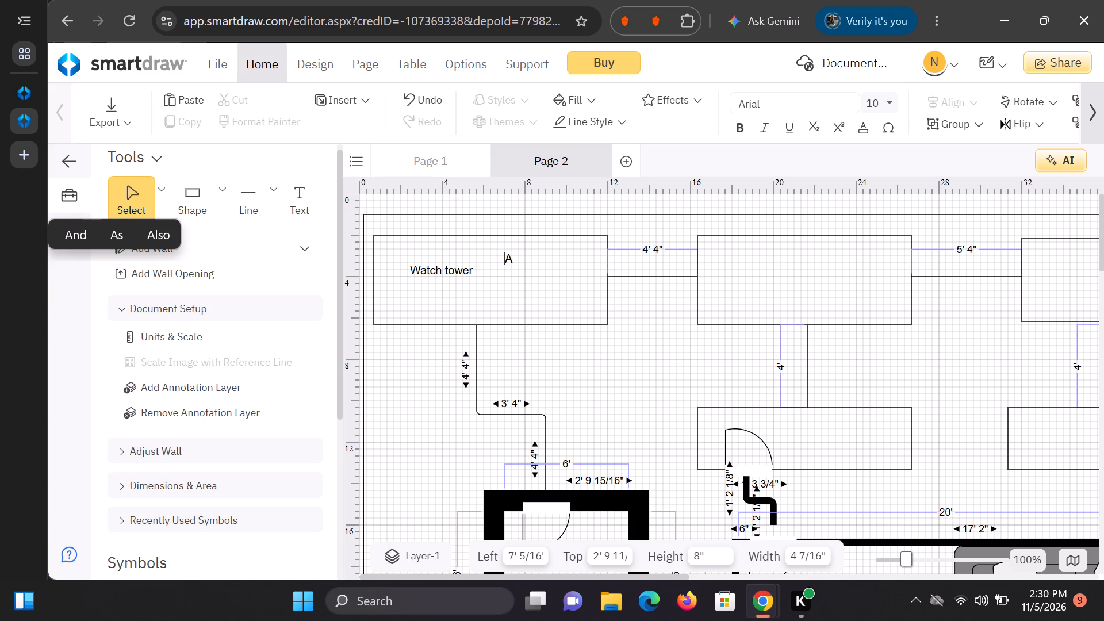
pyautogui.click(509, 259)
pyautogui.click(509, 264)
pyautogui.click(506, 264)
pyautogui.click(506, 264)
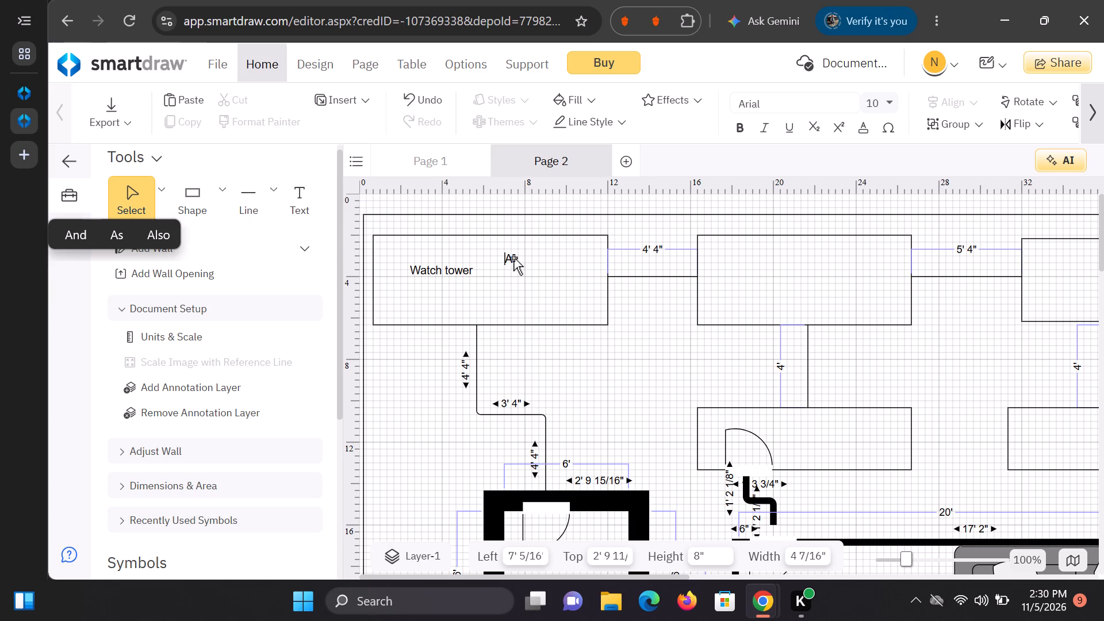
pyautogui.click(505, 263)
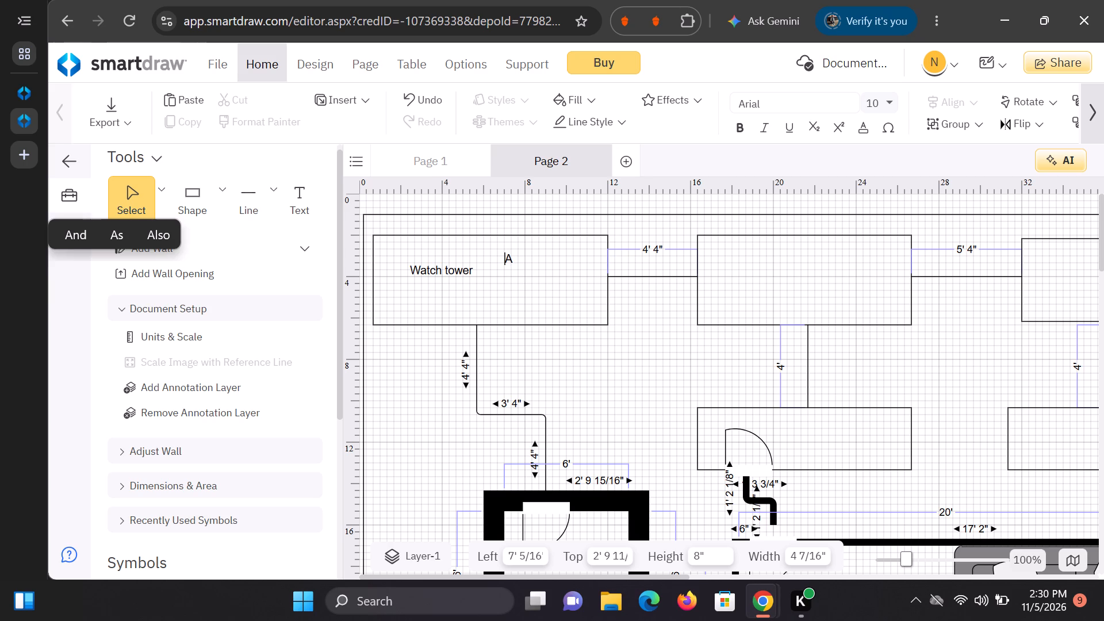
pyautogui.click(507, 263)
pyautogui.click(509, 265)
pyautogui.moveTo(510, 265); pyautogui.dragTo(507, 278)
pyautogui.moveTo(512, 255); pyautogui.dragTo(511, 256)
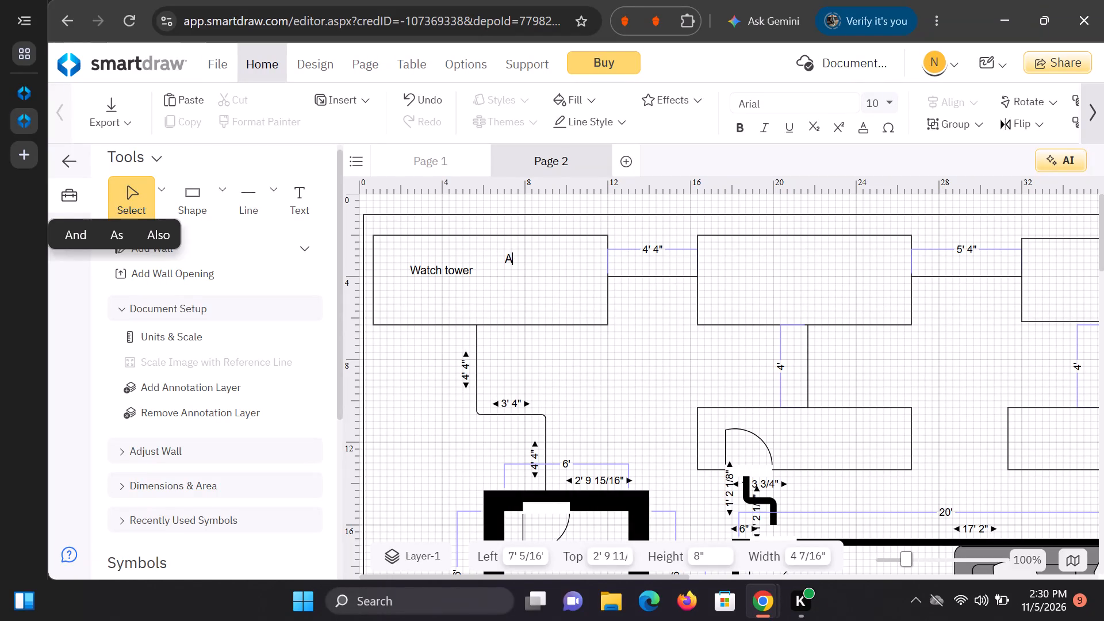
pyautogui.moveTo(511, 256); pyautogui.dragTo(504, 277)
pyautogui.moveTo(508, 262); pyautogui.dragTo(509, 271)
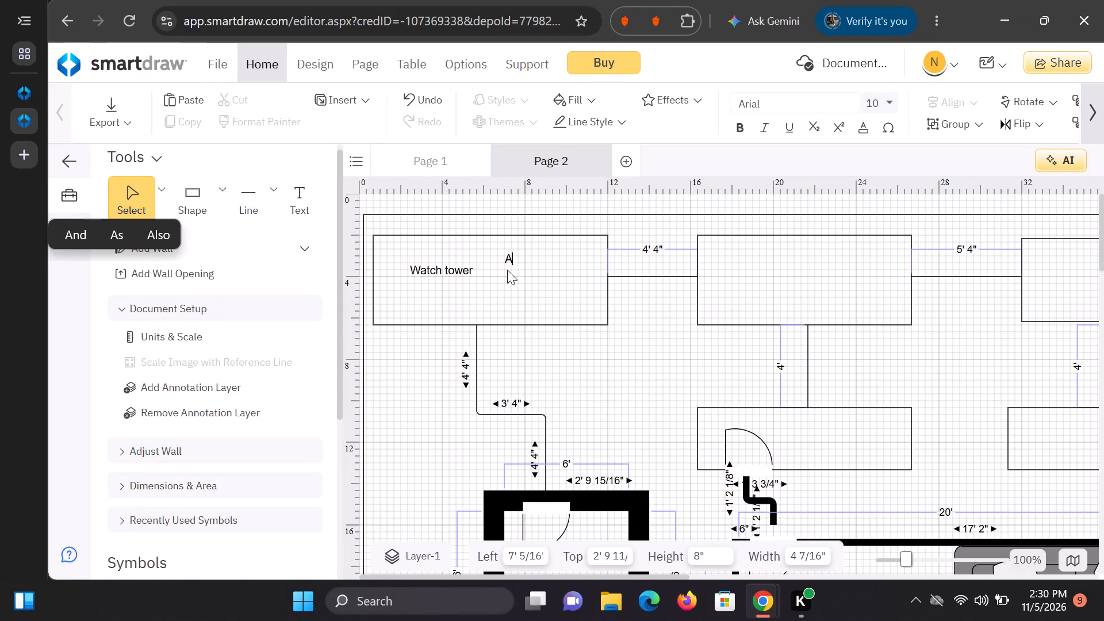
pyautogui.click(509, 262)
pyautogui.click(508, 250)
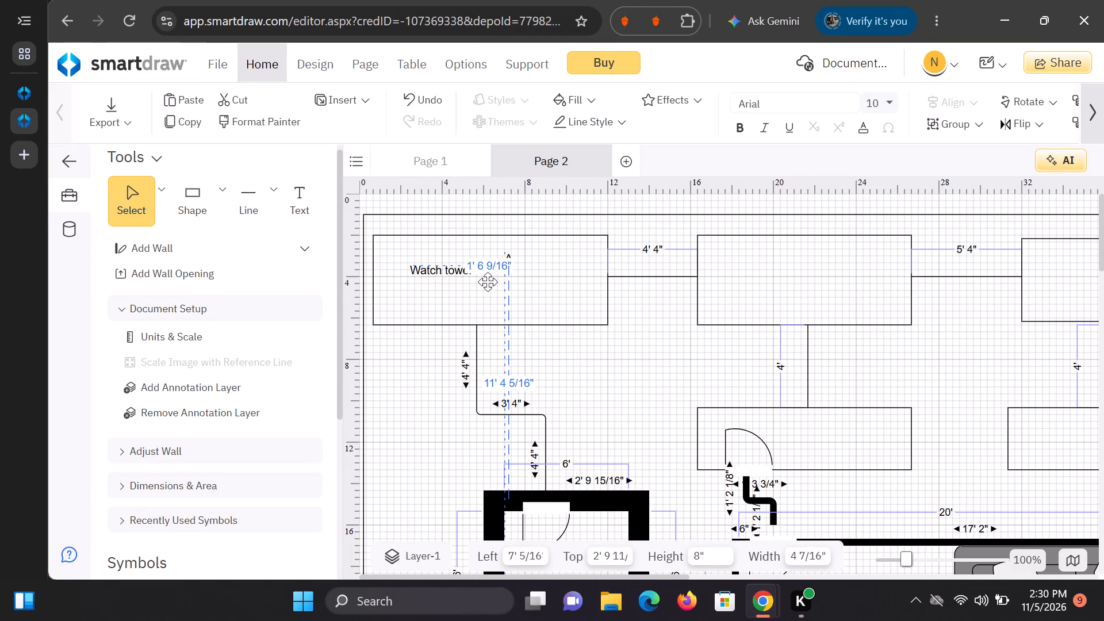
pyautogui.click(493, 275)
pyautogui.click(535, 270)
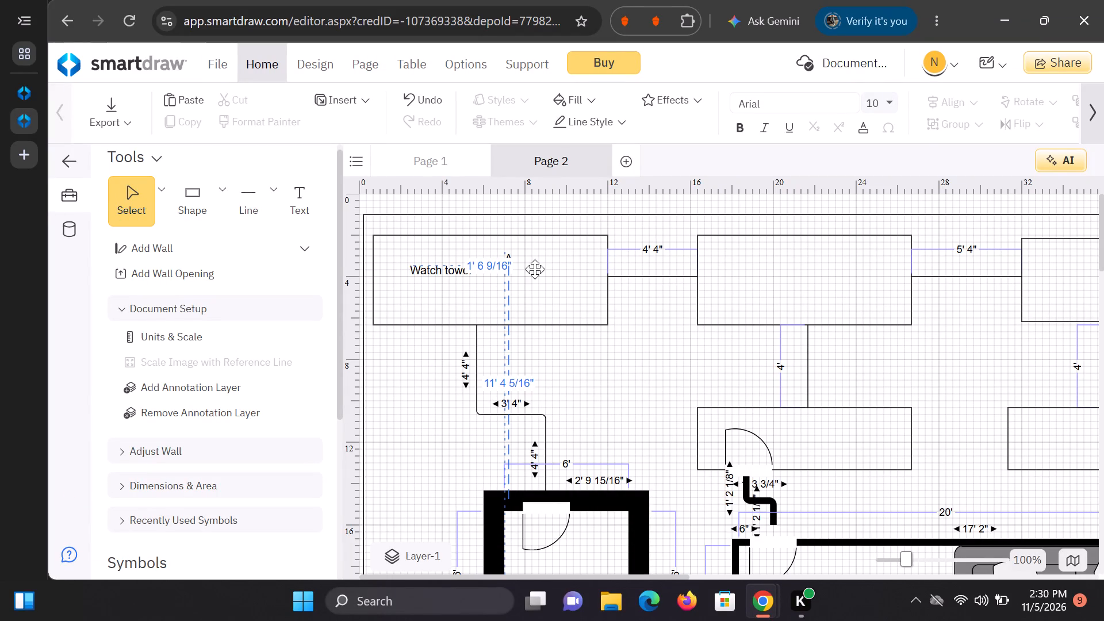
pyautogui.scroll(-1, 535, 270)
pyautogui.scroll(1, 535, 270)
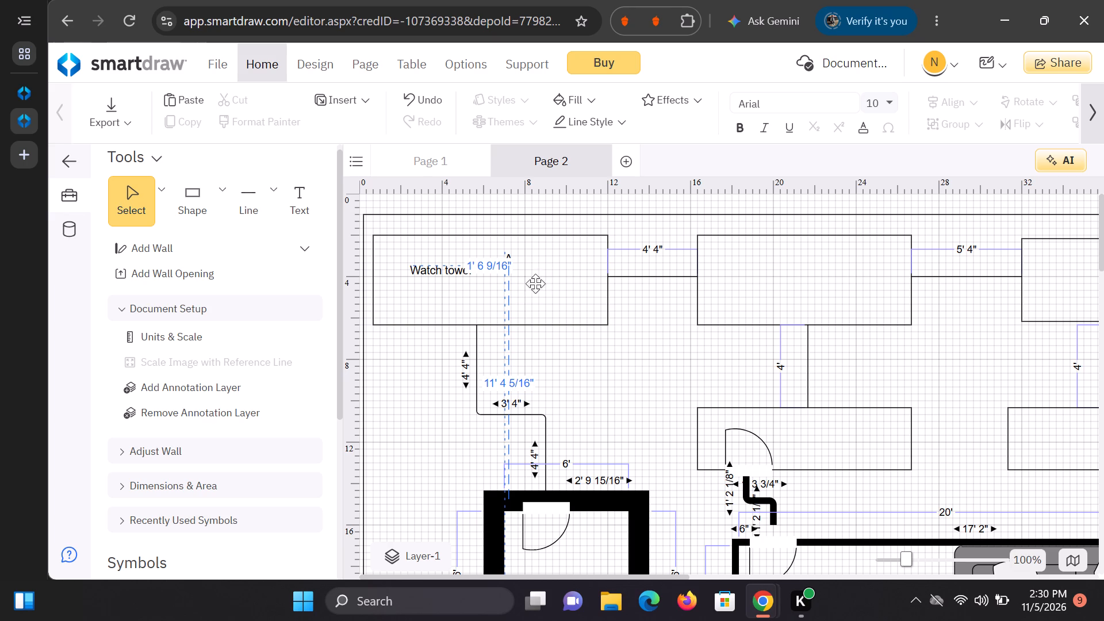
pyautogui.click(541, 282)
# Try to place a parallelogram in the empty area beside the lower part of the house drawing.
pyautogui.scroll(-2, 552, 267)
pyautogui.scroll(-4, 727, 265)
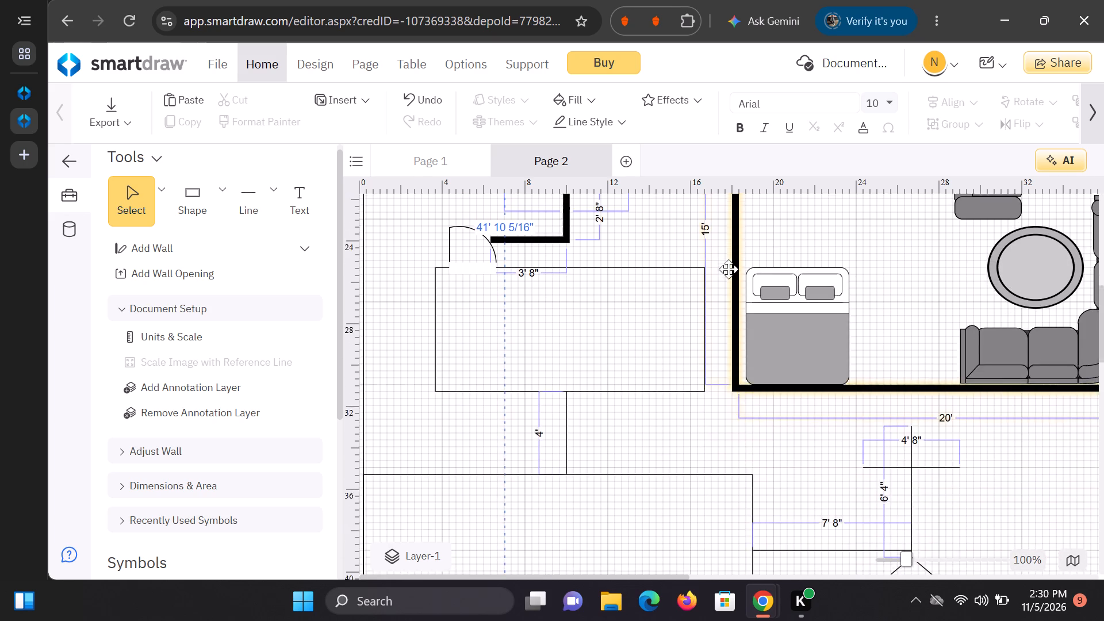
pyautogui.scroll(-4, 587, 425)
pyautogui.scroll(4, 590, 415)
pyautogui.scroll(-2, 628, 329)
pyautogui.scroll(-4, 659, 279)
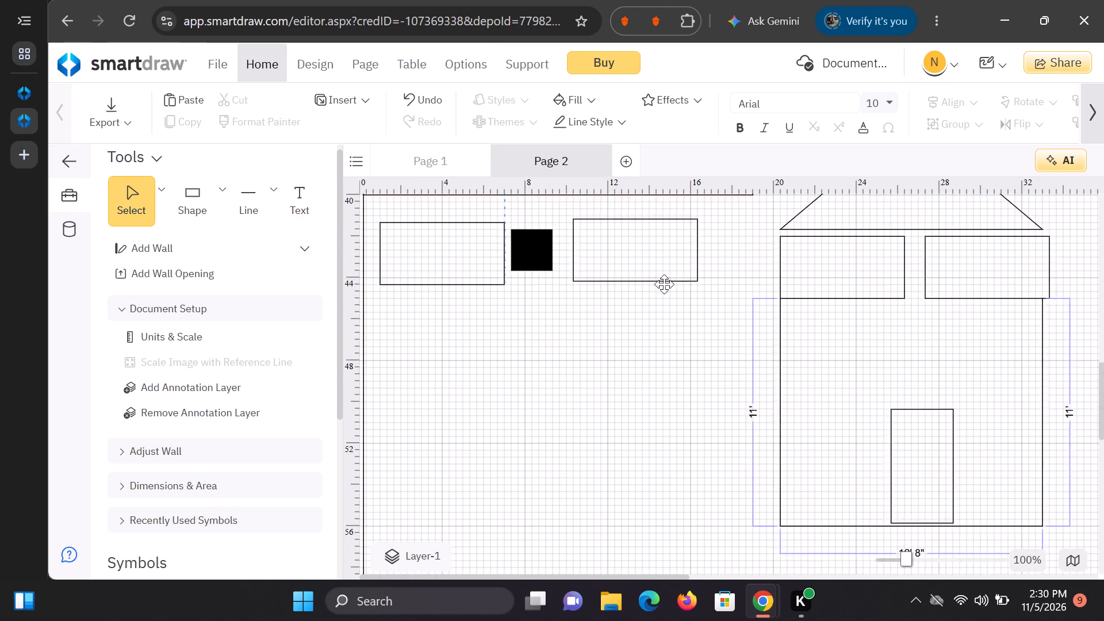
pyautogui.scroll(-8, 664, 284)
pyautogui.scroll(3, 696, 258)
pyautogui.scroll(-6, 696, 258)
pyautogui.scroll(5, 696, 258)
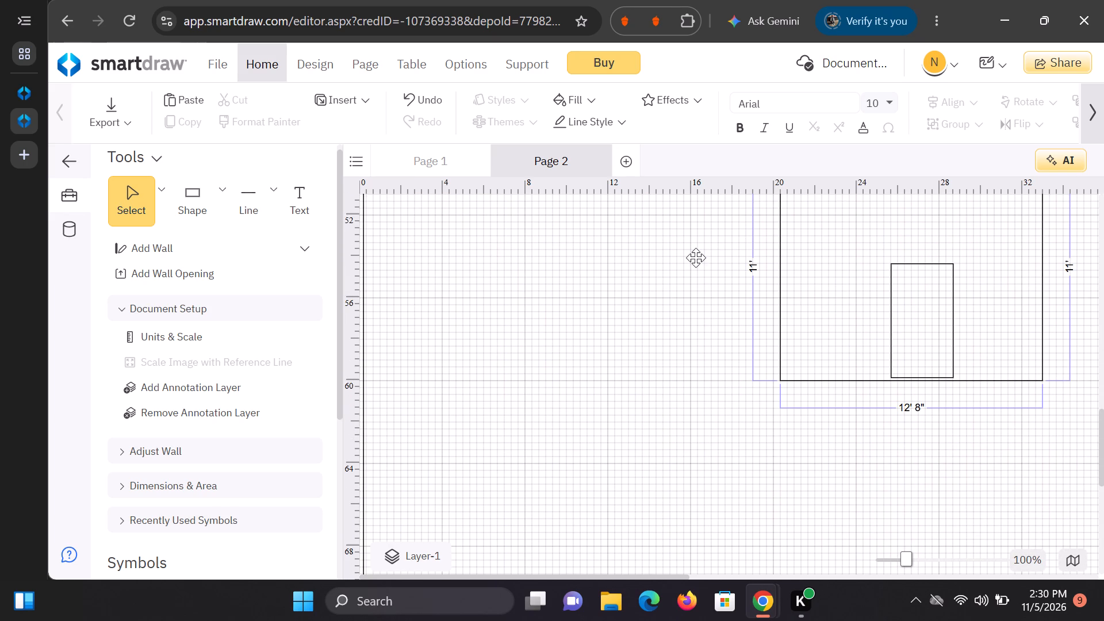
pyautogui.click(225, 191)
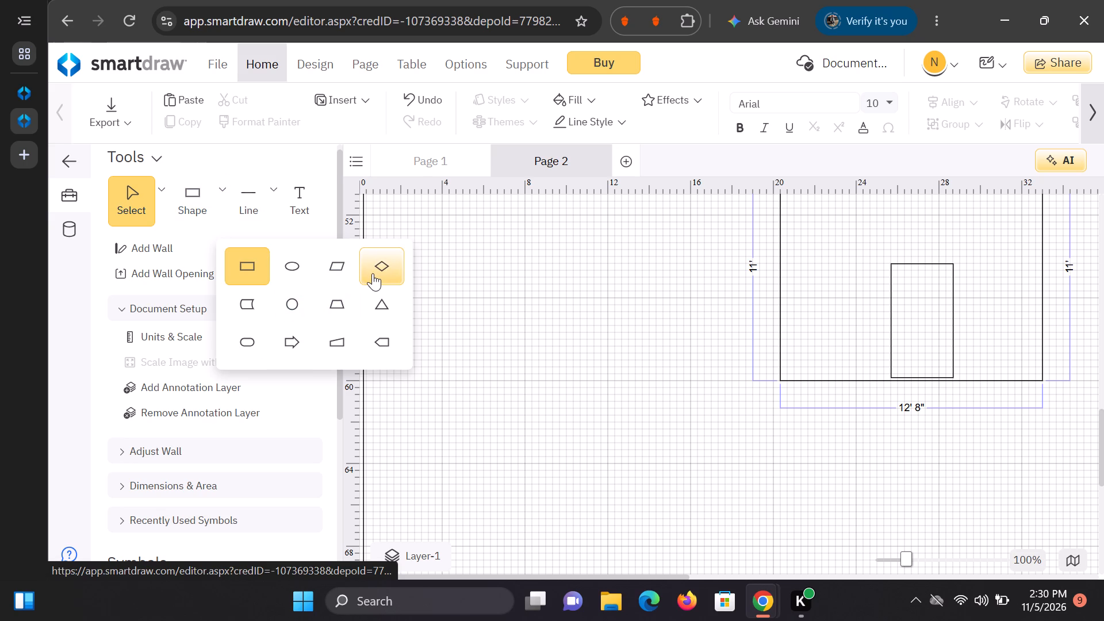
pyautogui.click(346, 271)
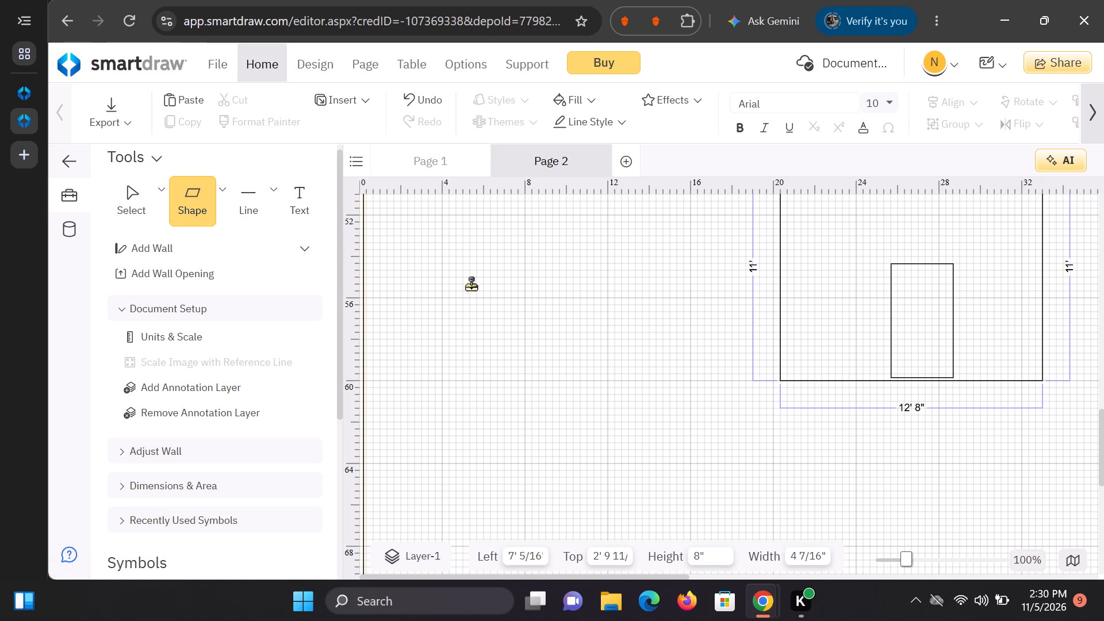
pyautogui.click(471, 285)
# Add a 6' wide by 3' high diamond beside the house drawing, at 3' 8" left and 56' 4" top.
pyautogui.scroll(-4, 500, 278)
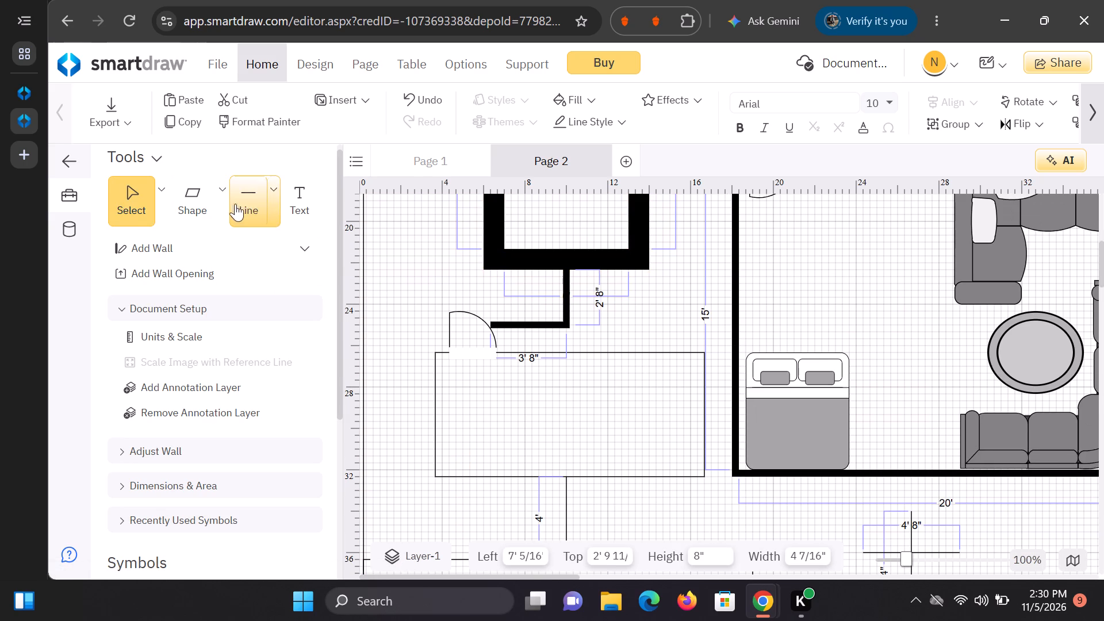
pyautogui.click(208, 195)
pyautogui.click(228, 215)
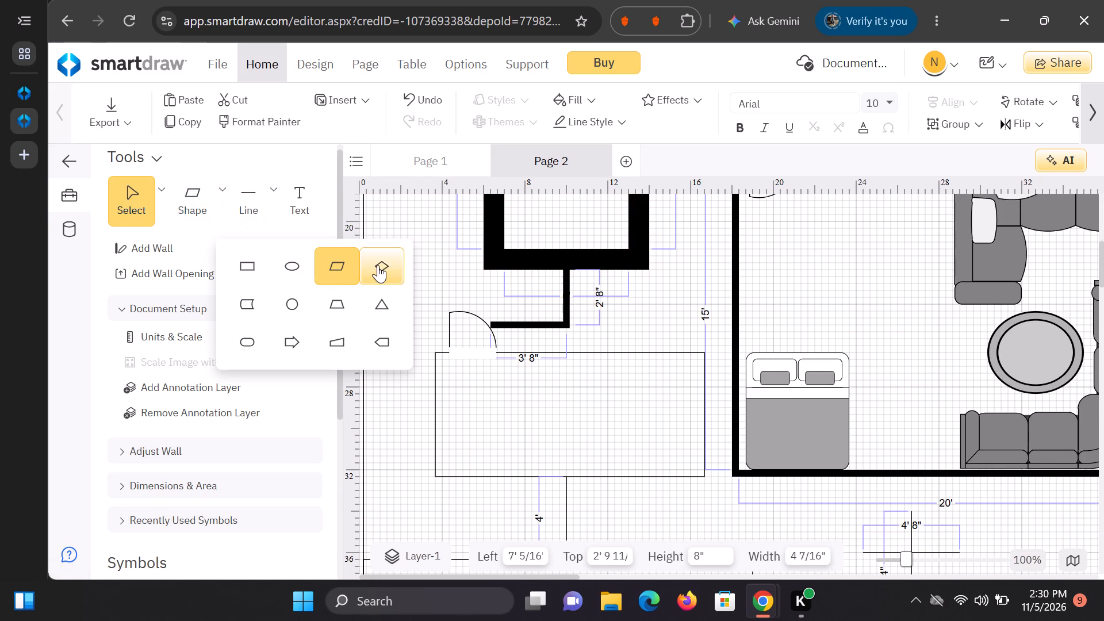
pyautogui.click(379, 264)
pyautogui.scroll(-5, 560, 317)
pyautogui.scroll(-3, 560, 366)
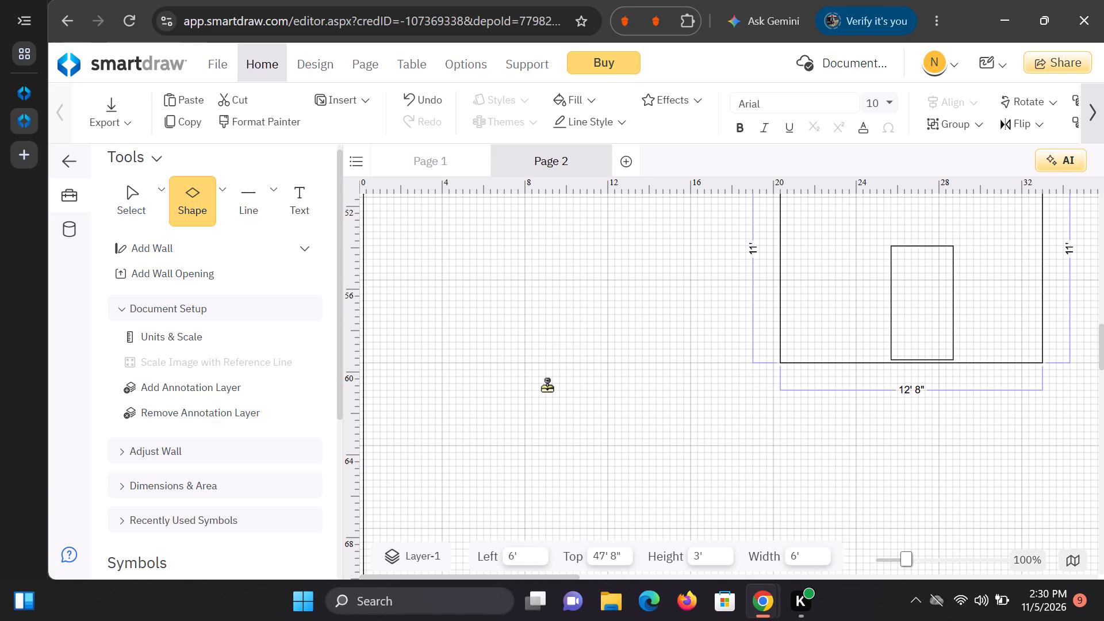
pyautogui.click(500, 317)
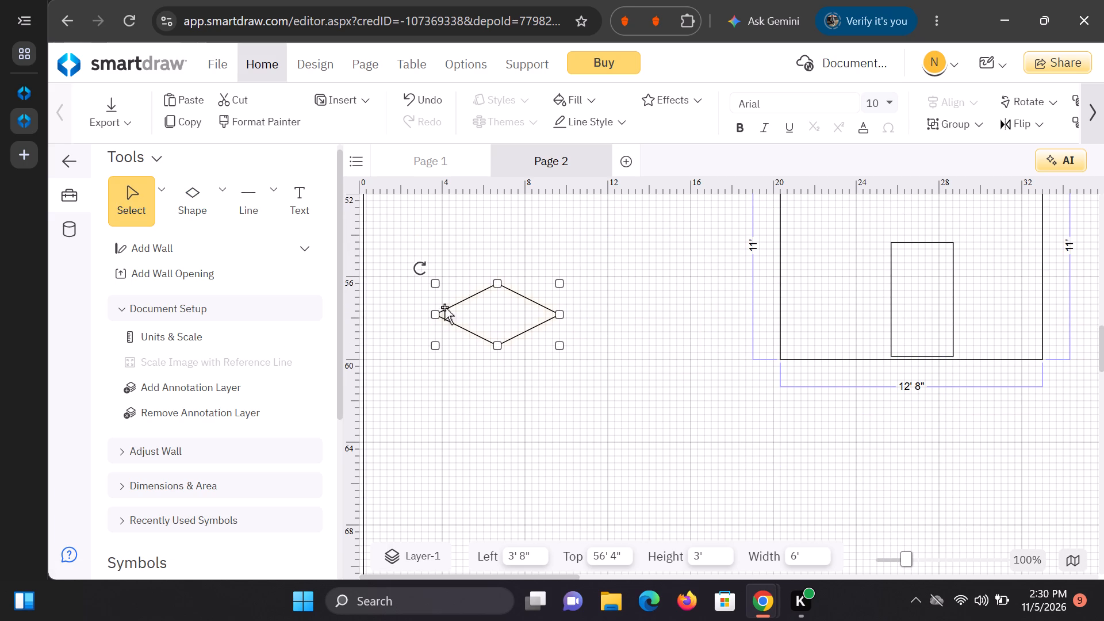
# Widen the diamond to 8' 8" and move it to about 2' 5" left and 55' top.
pyautogui.moveTo(438, 313); pyautogui.dragTo(377, 259)
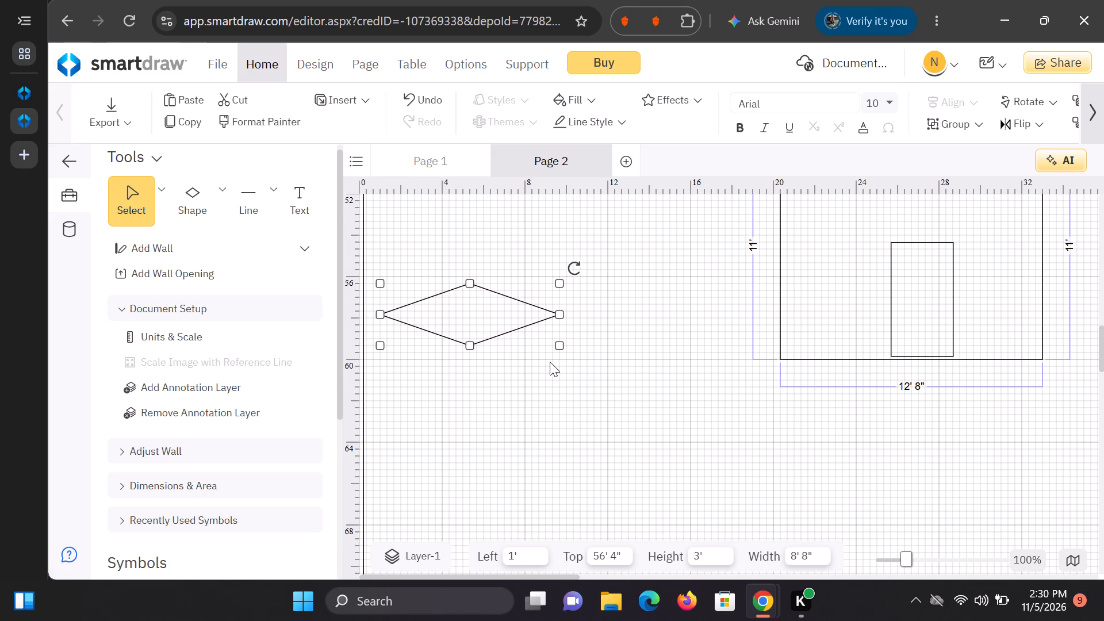
pyautogui.moveTo(474, 285); pyautogui.dragTo(477, 270)
pyautogui.click(468, 263)
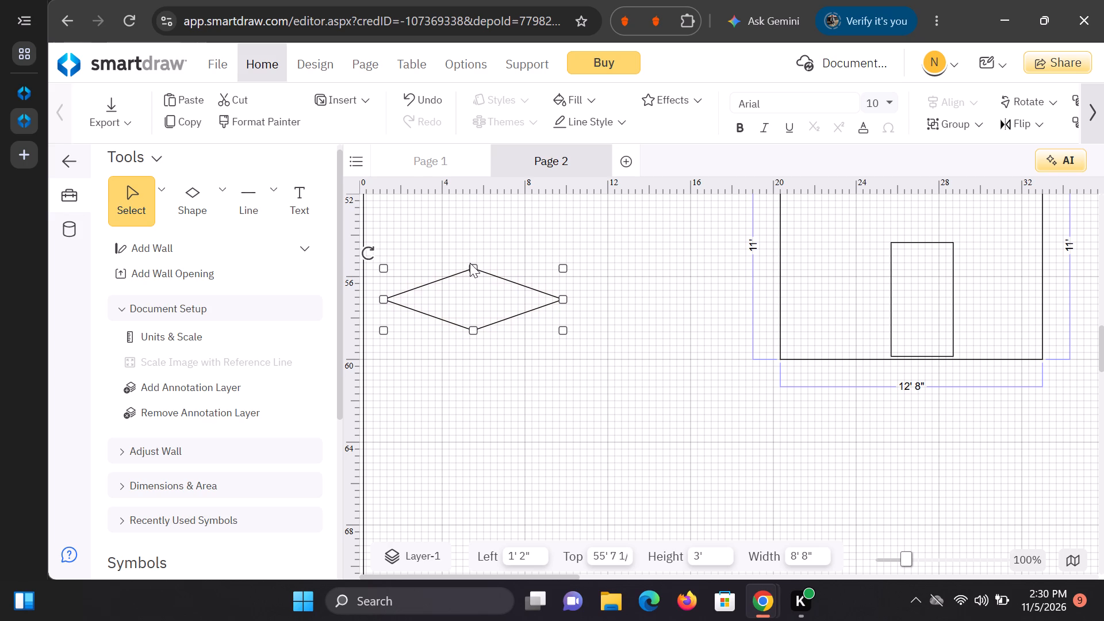
pyautogui.click(477, 274)
pyautogui.click(476, 266)
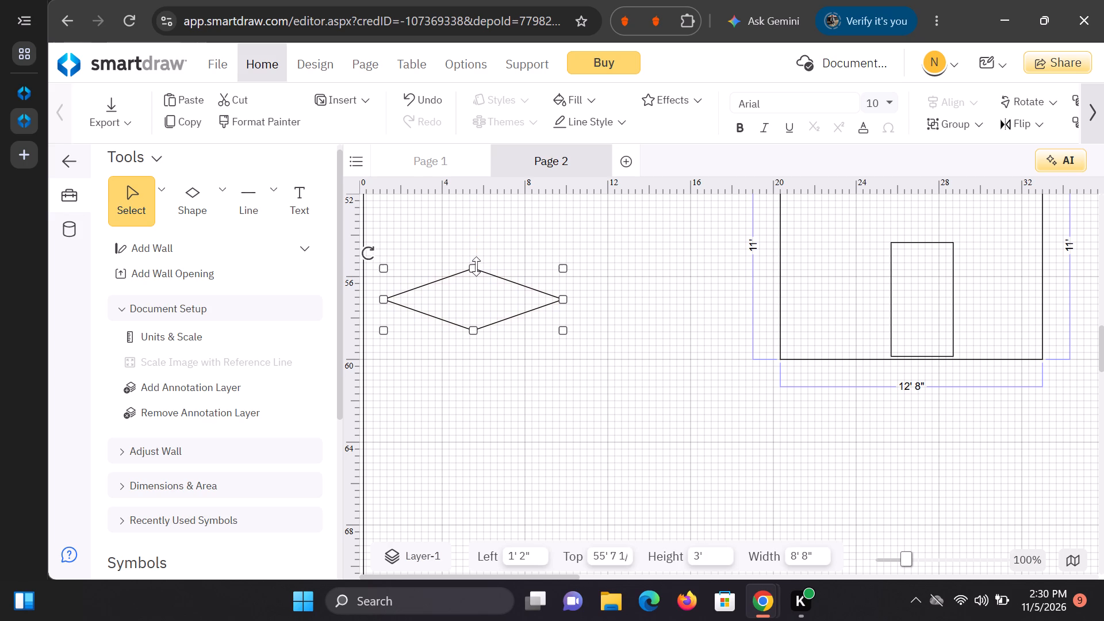
pyautogui.click(468, 266)
pyautogui.moveTo(473, 269); pyautogui.dragTo(484, 254)
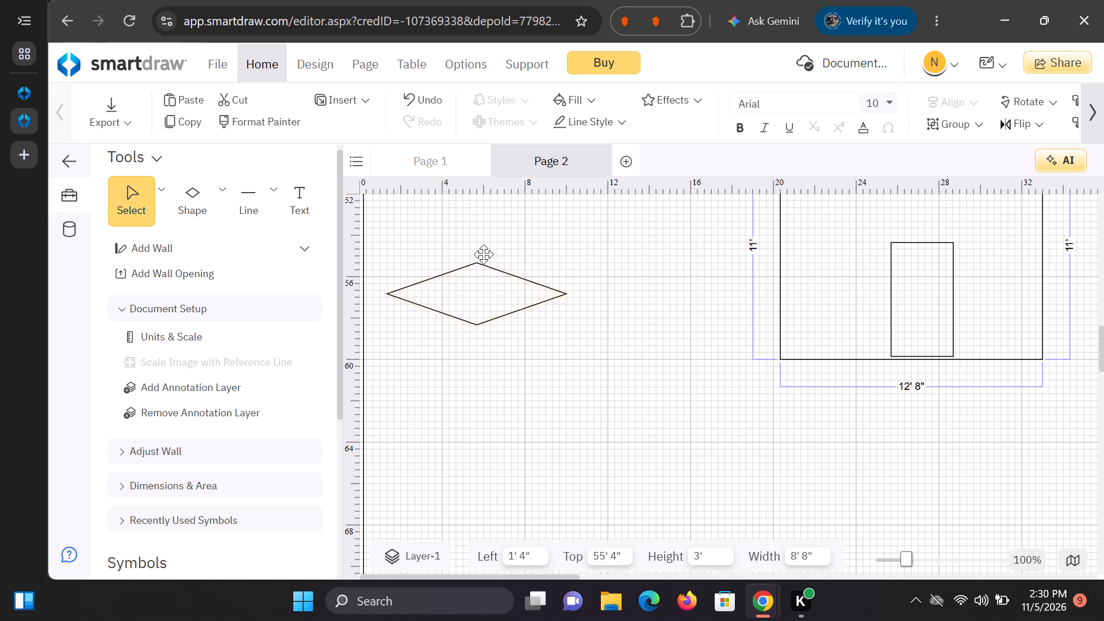
pyautogui.moveTo(484, 254); pyautogui.dragTo(501, 259)
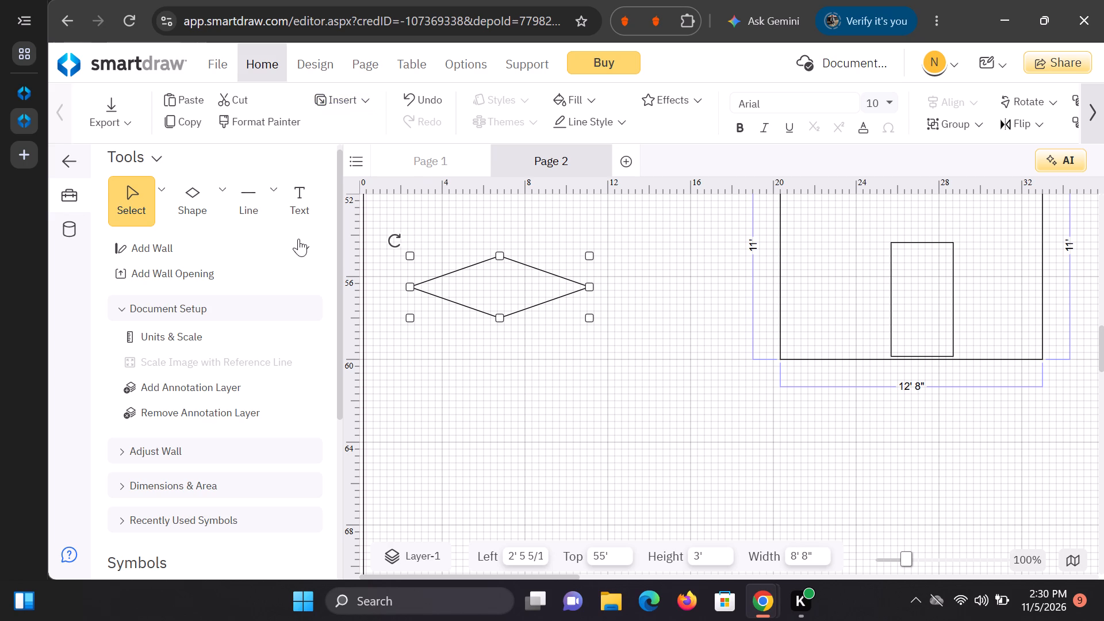
# Add a left-pointing pentagon, 6' wide by 3' high, below the diamond at 3' left and 60' 4" top.
pyautogui.click(224, 213)
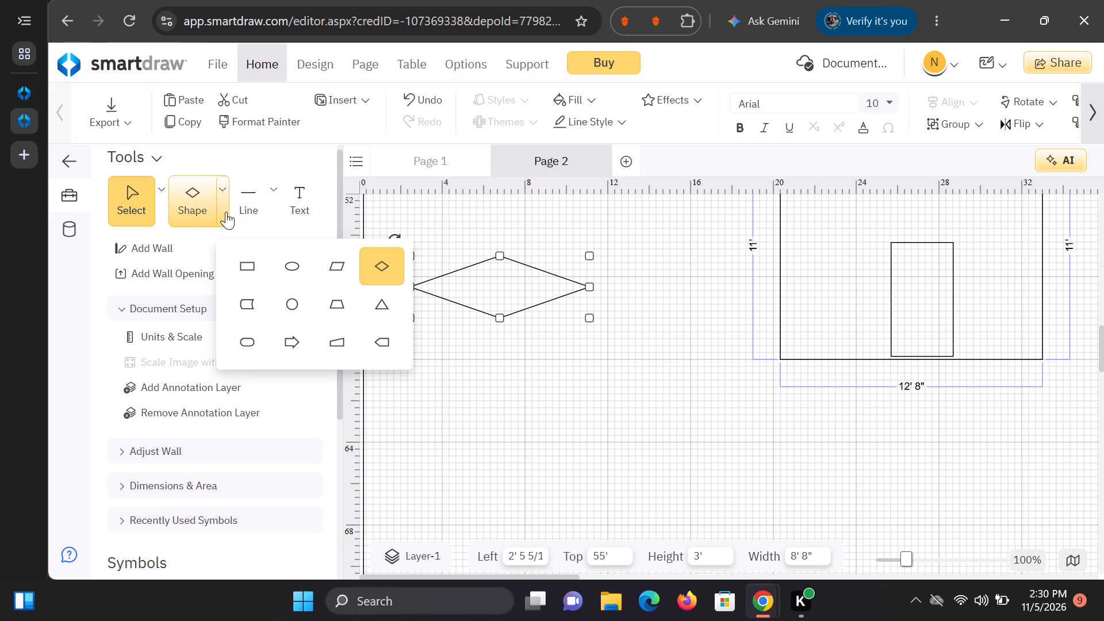
pyautogui.click(382, 344)
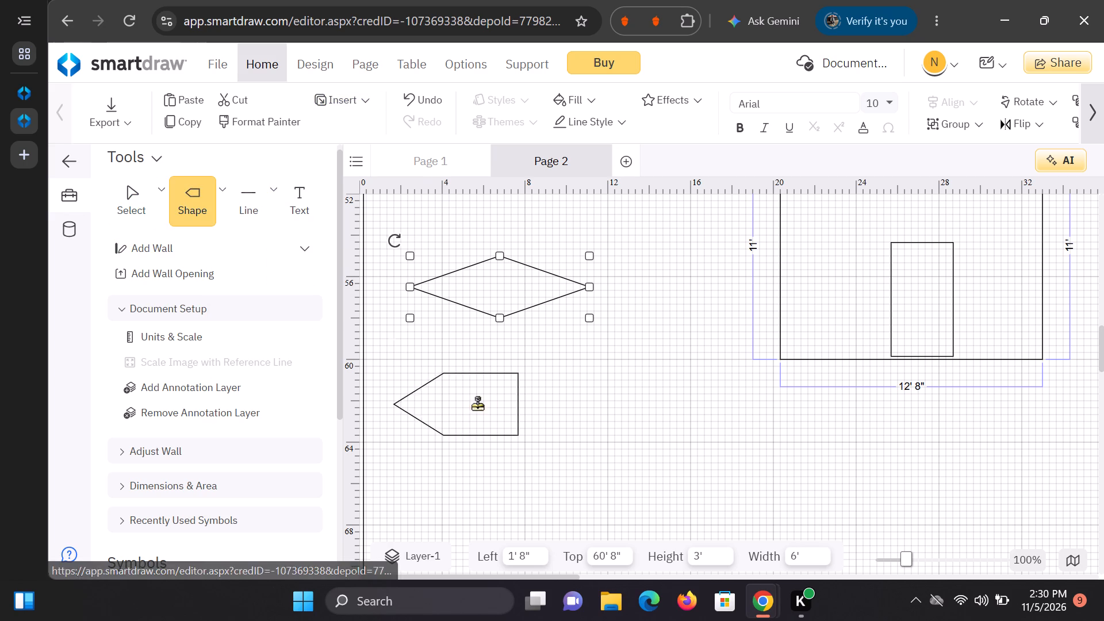
pyautogui.click(484, 396)
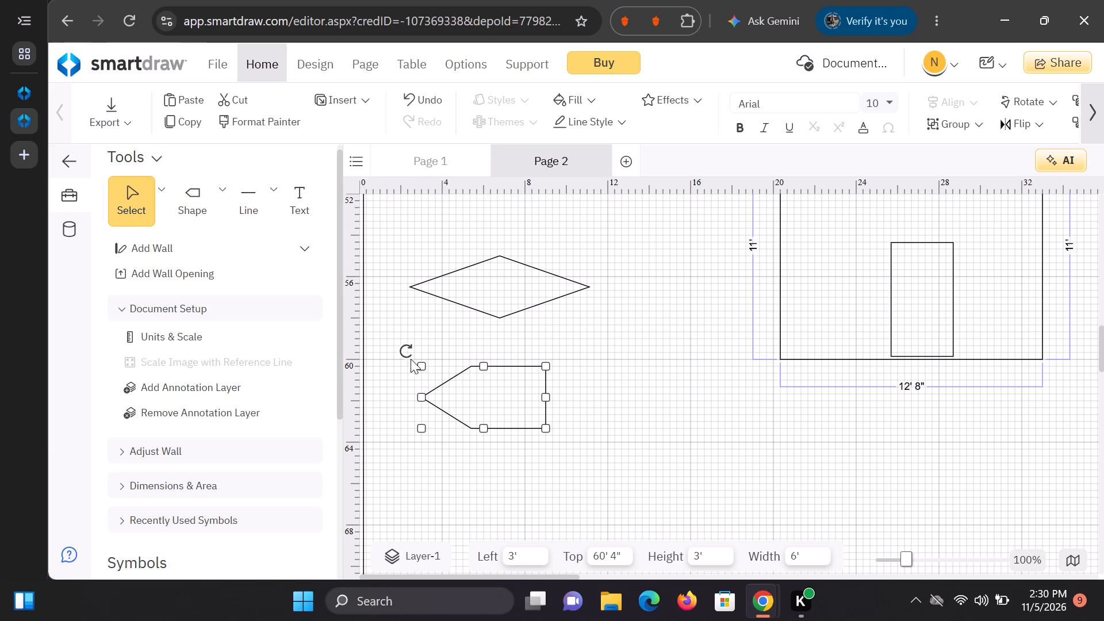
# Rotate the pentagon below the diamond until it stands upright with its tip pointing straight up.
pyautogui.moveTo(405, 349); pyautogui.dragTo(473, 335)
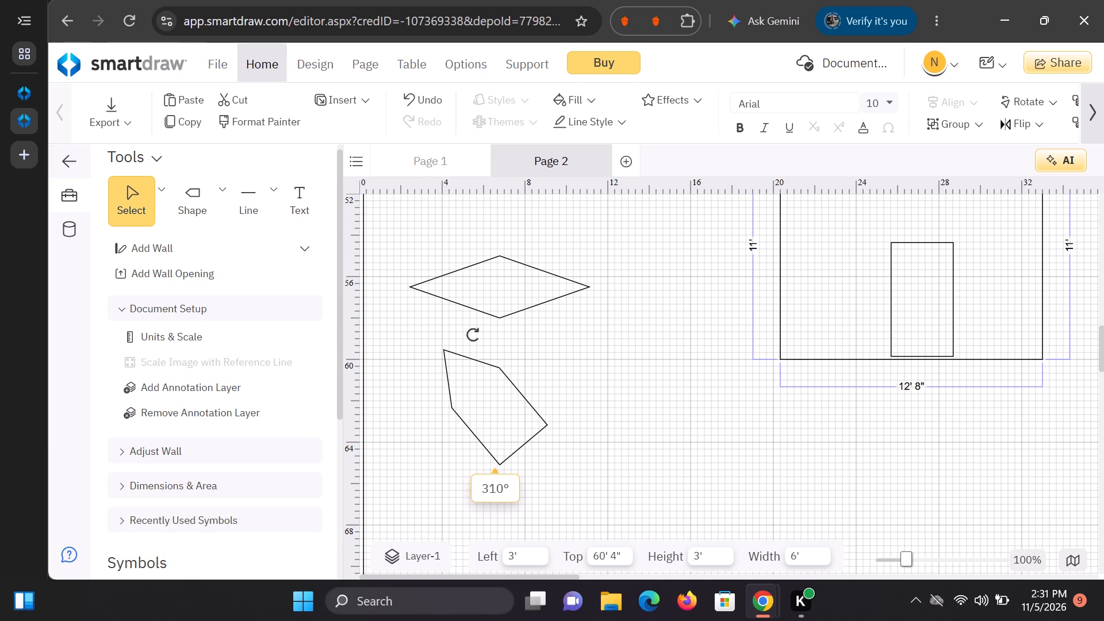
pyautogui.moveTo(473, 335); pyautogui.dragTo(492, 358)
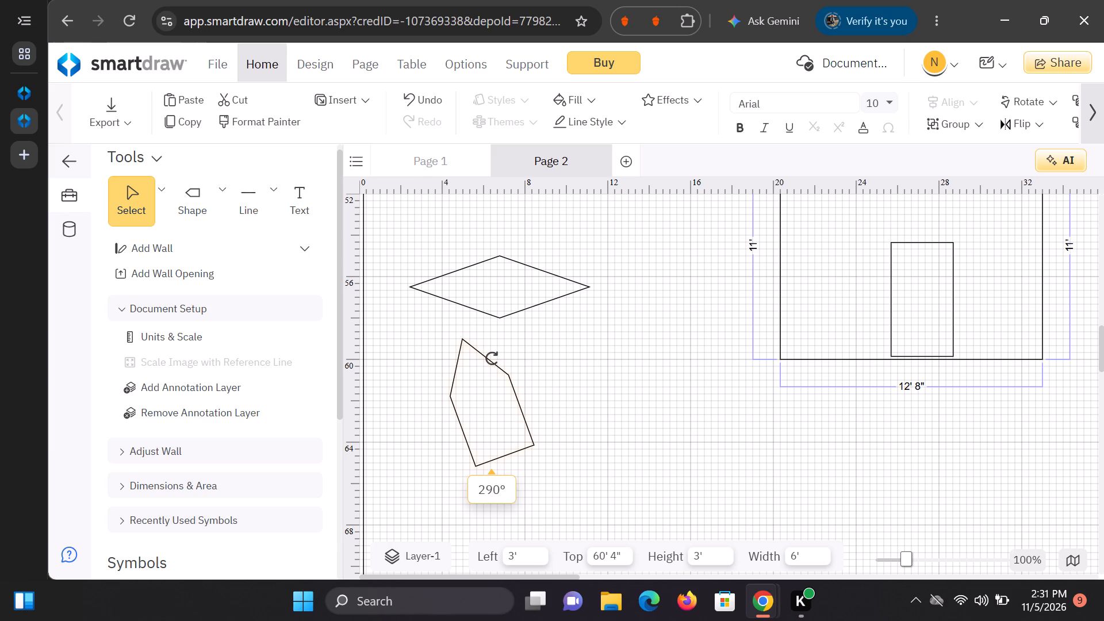
pyautogui.moveTo(492, 358); pyautogui.dragTo(519, 347)
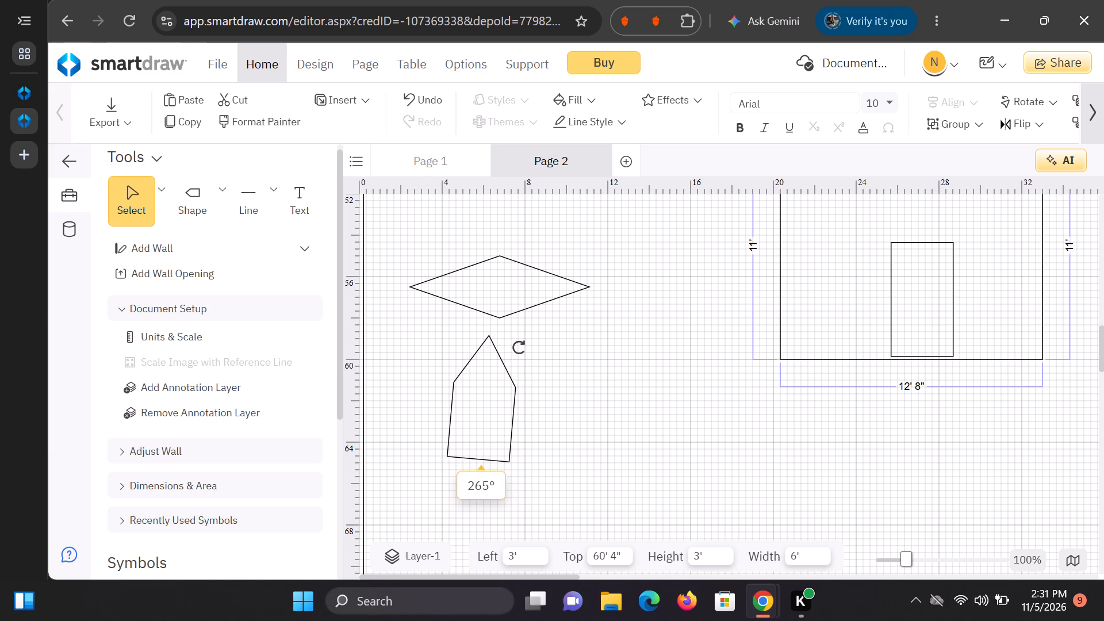
pyautogui.moveTo(519, 347); pyautogui.dragTo(517, 347)
pyautogui.click(517, 346)
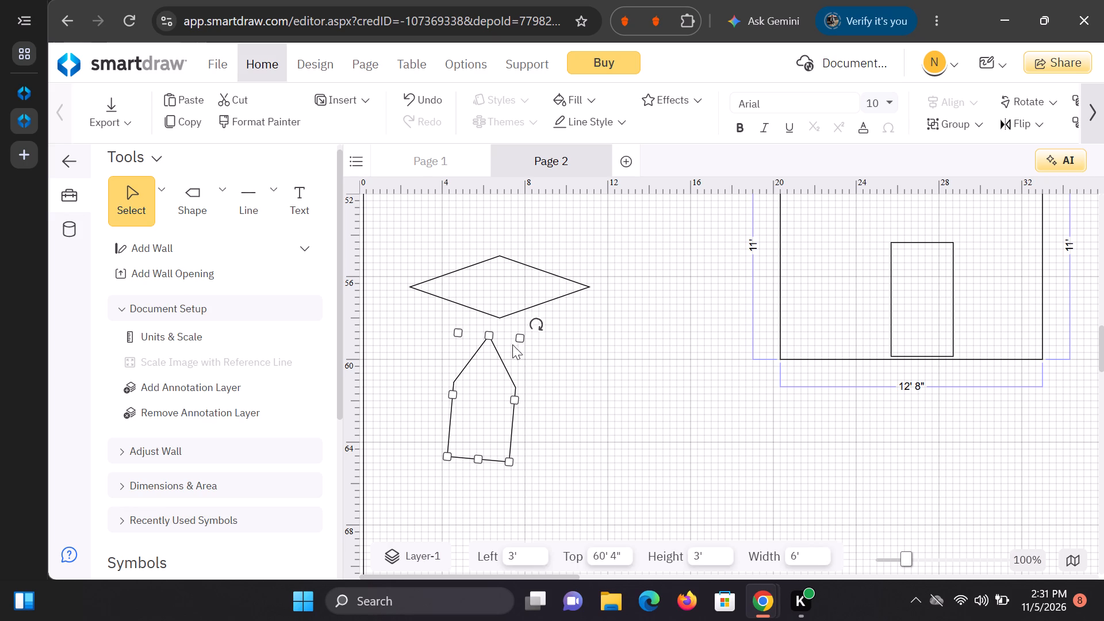
pyautogui.click(528, 326)
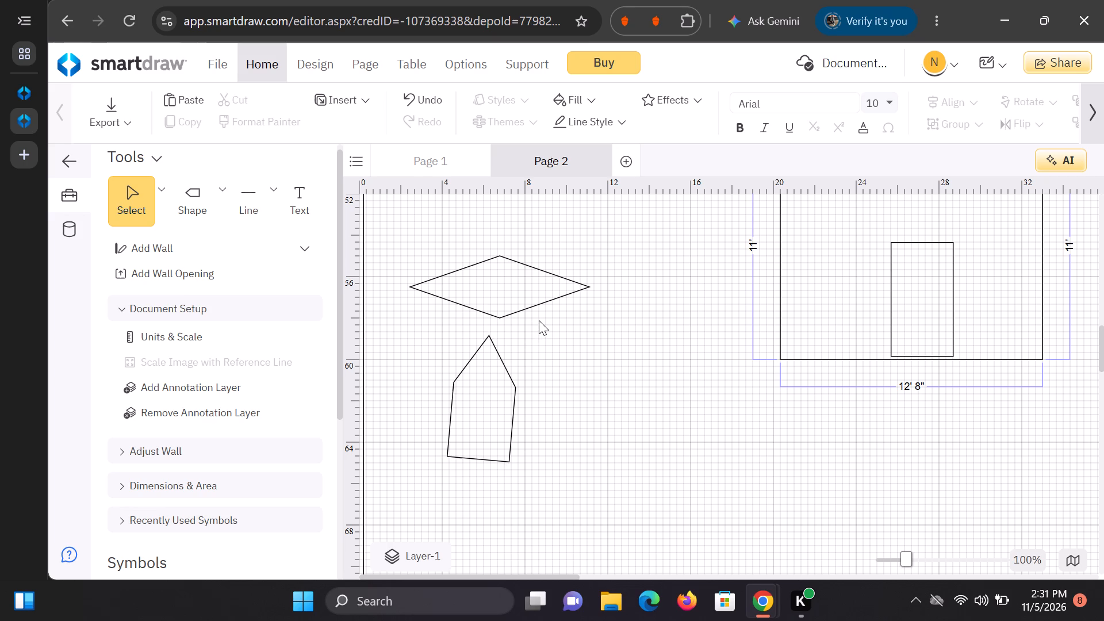
pyautogui.click(499, 355)
pyautogui.moveTo(539, 323); pyautogui.dragTo(527, 322)
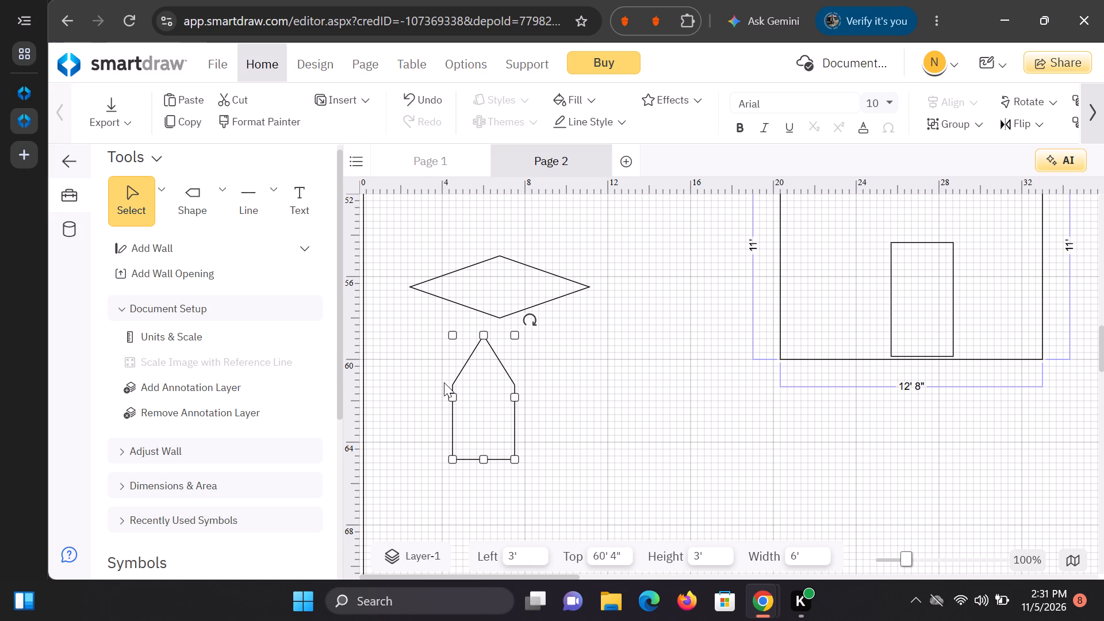
# Move the upright pentagon so its tip touches the bottom vertex of the diamond.
pyautogui.click(491, 343)
pyautogui.click(484, 343)
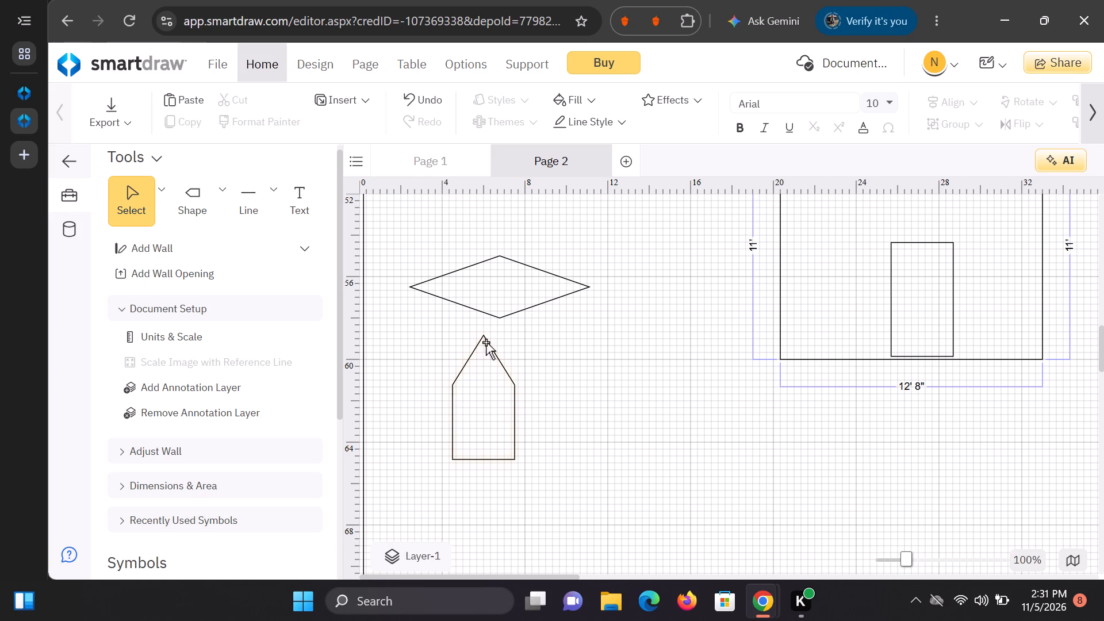
pyautogui.doubleClick(486, 342)
pyautogui.moveTo(486, 342); pyautogui.dragTo(504, 338)
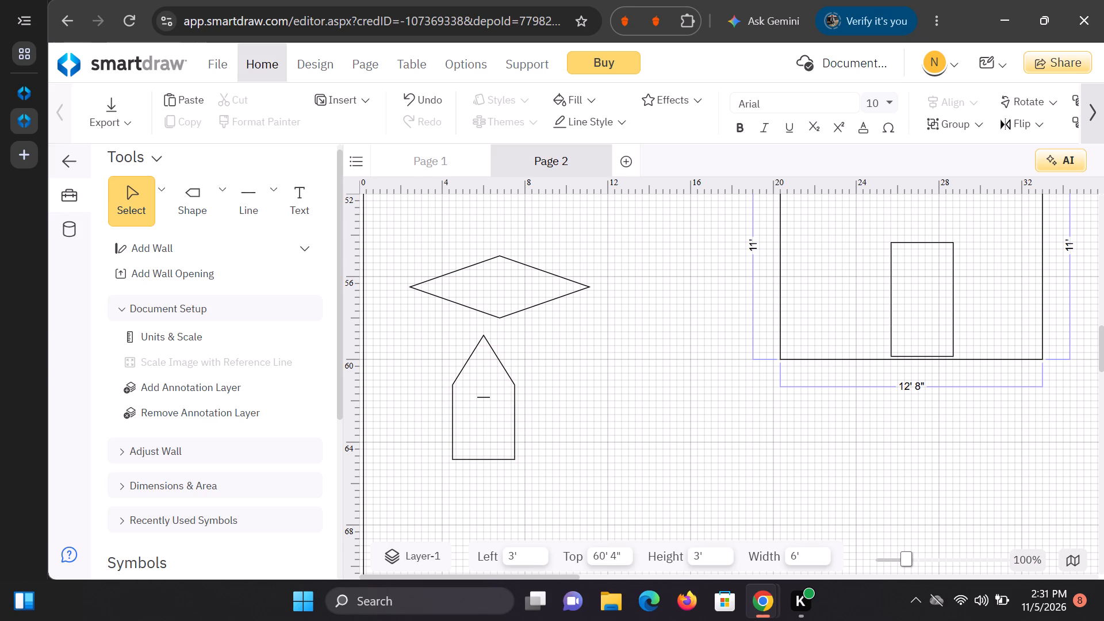
pyautogui.click(463, 366)
pyautogui.click(453, 397)
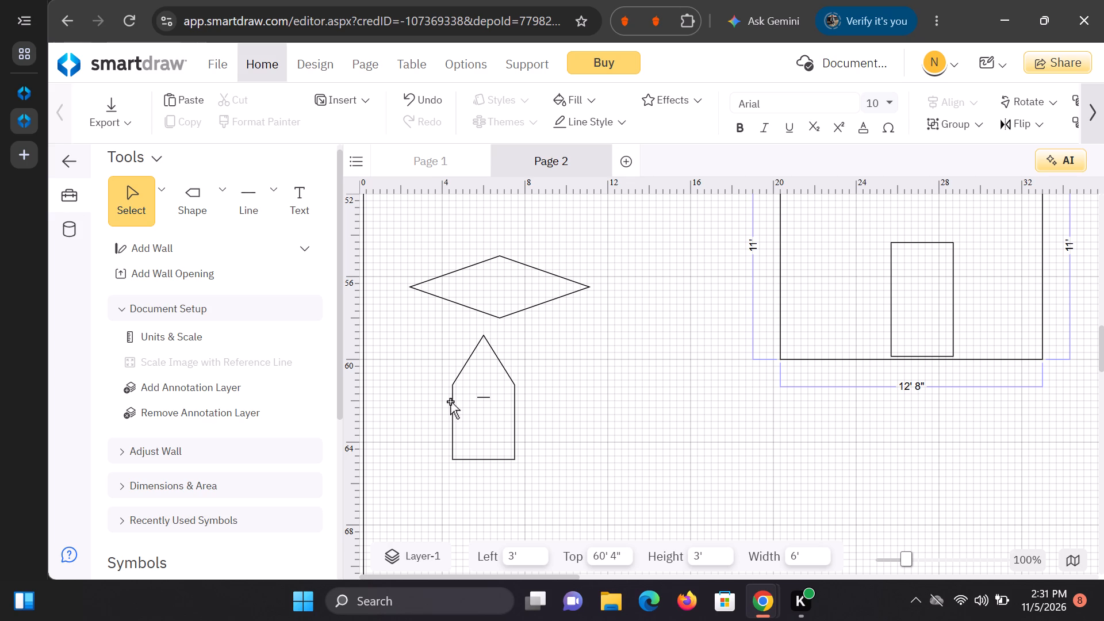
pyautogui.click(450, 401)
pyautogui.moveTo(452, 427); pyautogui.dragTo(461, 405)
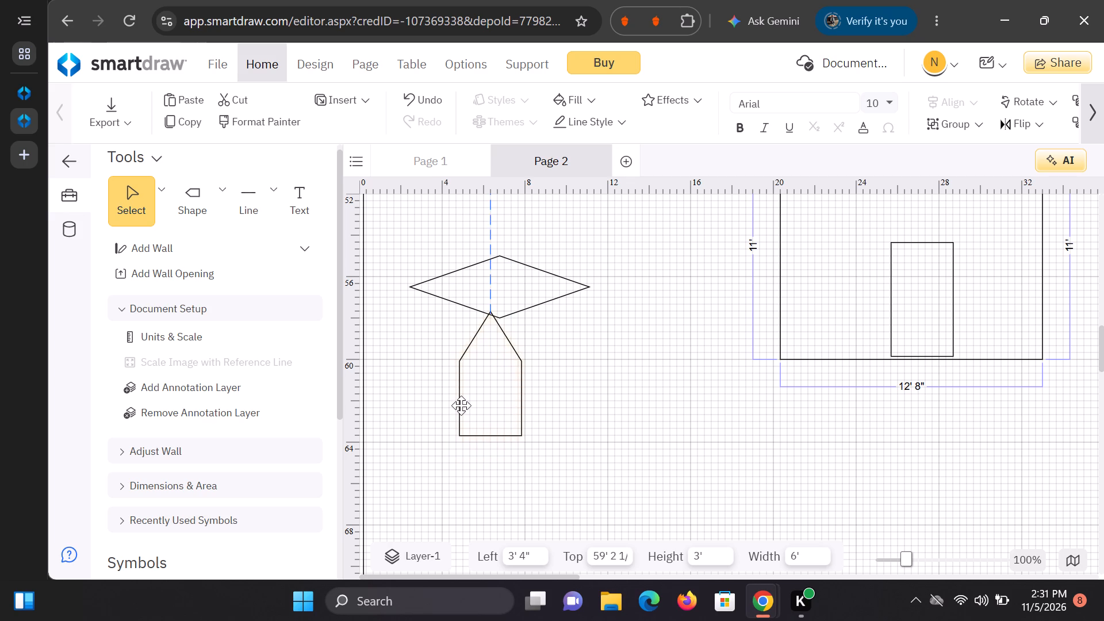
pyautogui.moveTo(461, 405); pyautogui.dragTo(467, 410)
pyautogui.click(637, 384)
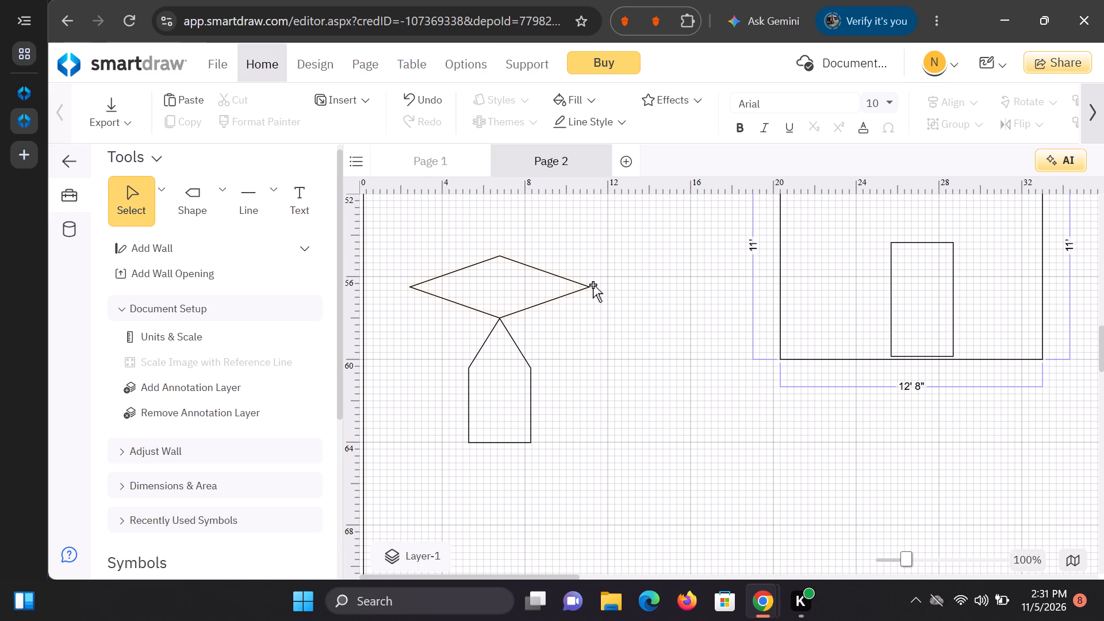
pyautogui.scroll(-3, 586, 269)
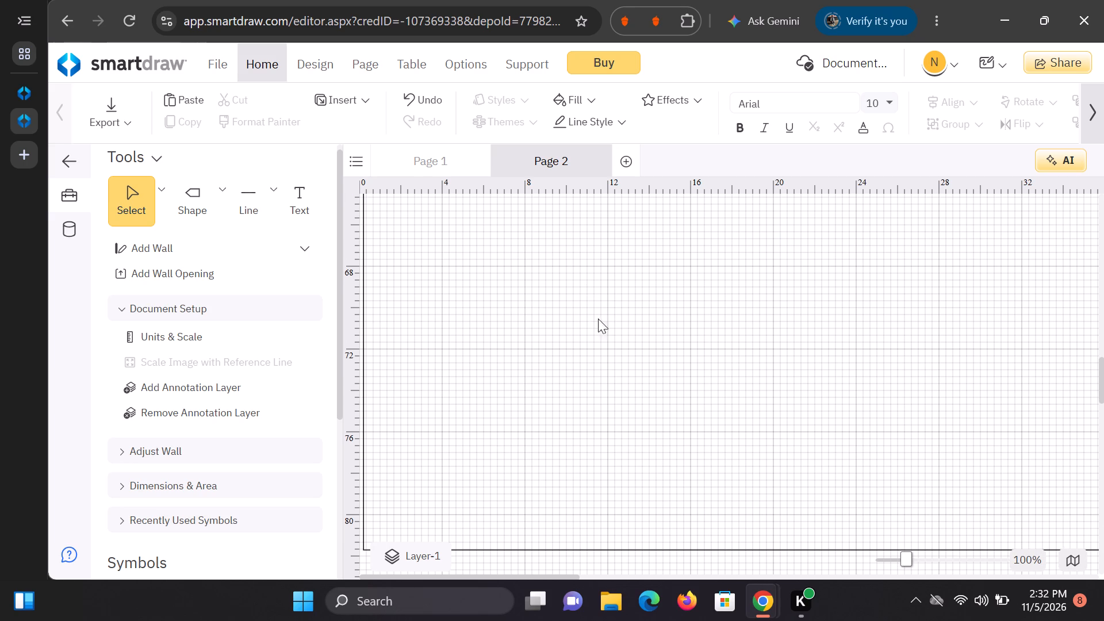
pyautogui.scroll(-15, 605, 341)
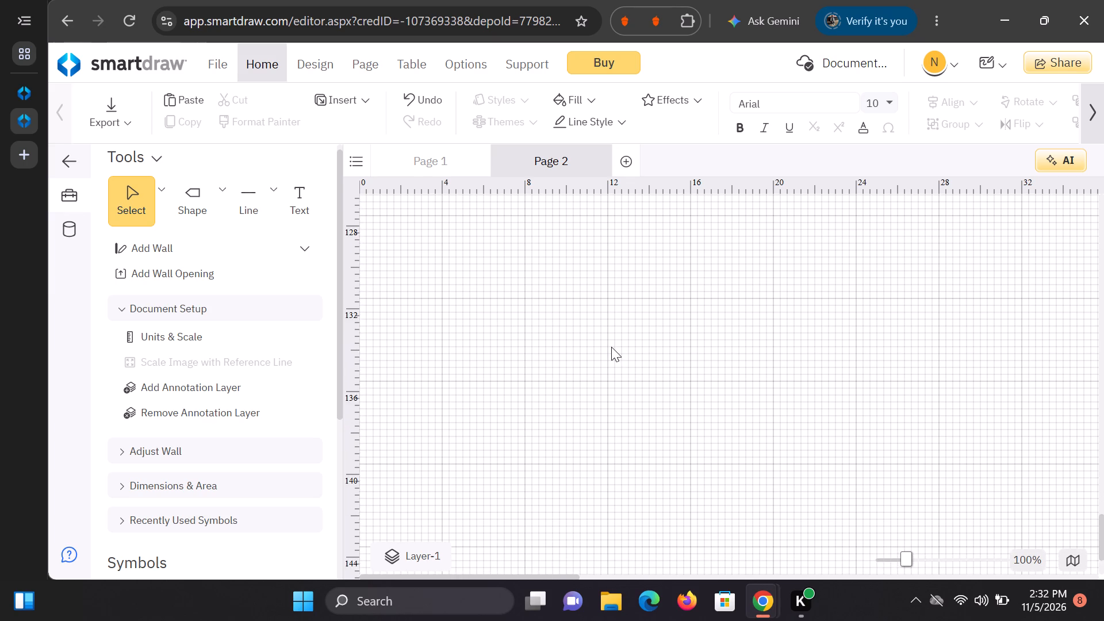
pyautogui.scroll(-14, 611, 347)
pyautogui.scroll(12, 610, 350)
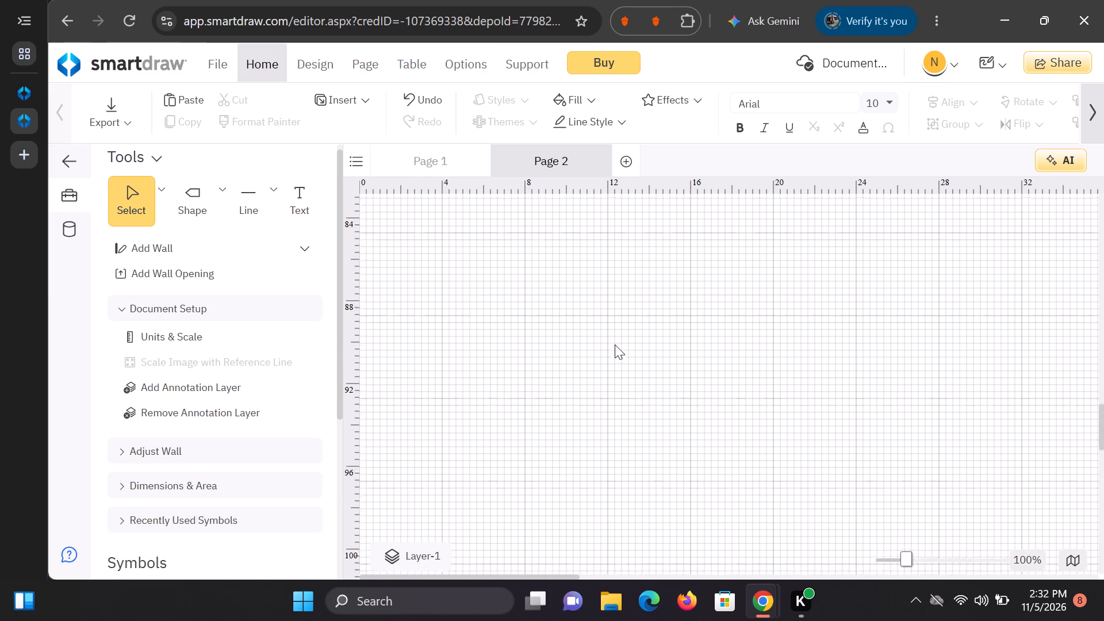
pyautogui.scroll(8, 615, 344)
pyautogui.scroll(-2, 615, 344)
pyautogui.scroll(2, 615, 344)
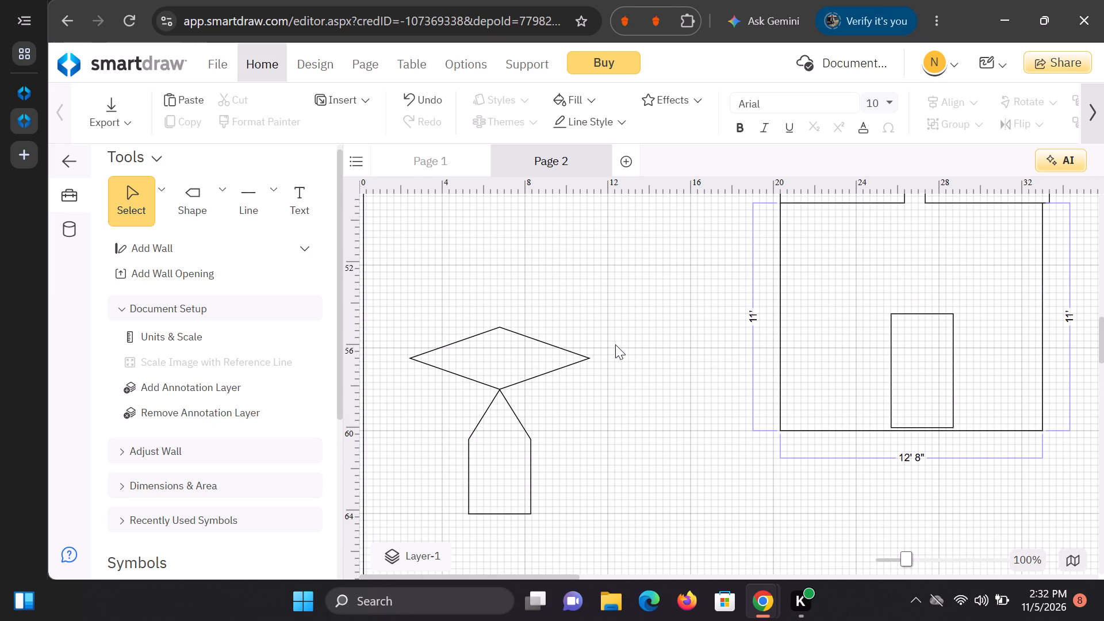
# Draw a straight line about 8' 9 7/8" long from the bottom-left corner of the rectangle left of the black square to the diamond's top vertex.
pyautogui.scroll(2, 615, 344)
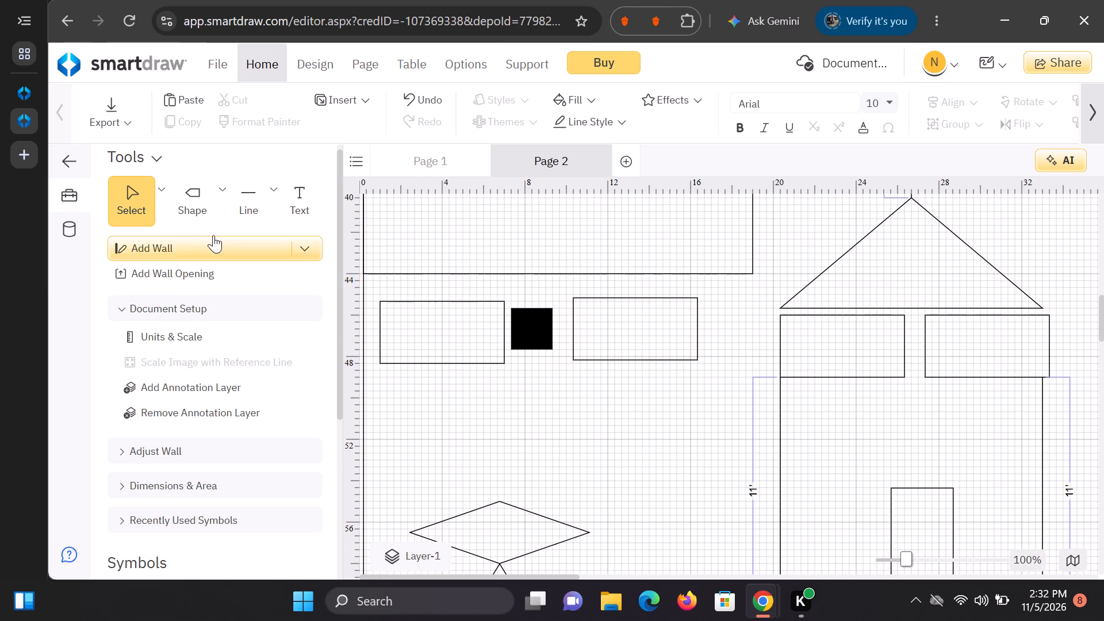
pyautogui.click(262, 202)
pyautogui.click(274, 222)
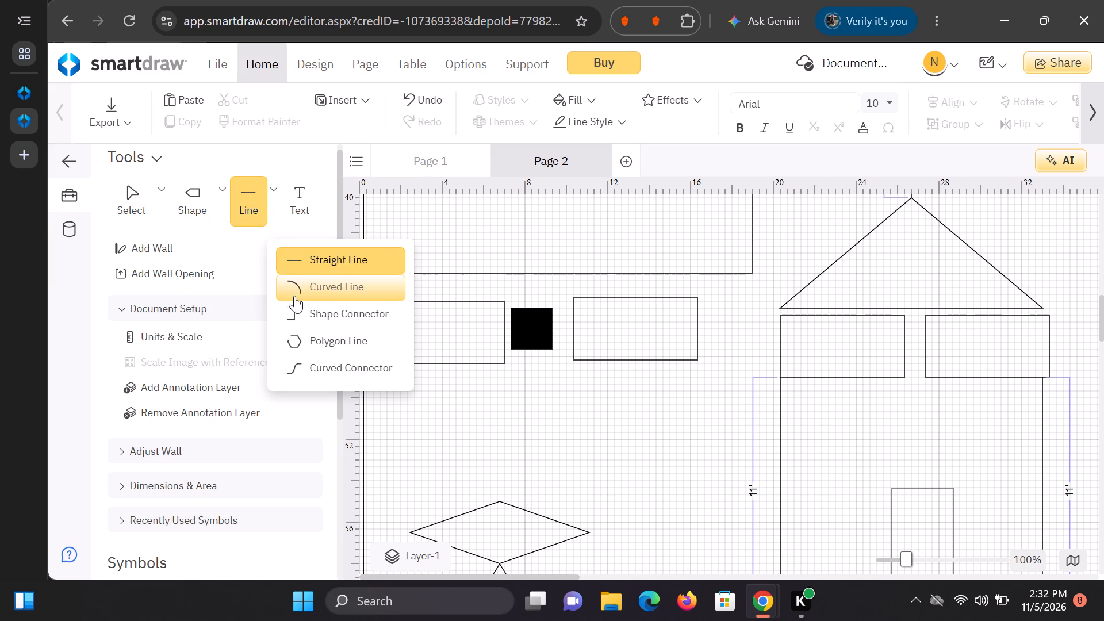
pyautogui.click(320, 261)
pyautogui.moveTo(381, 364); pyautogui.dragTo(386, 363)
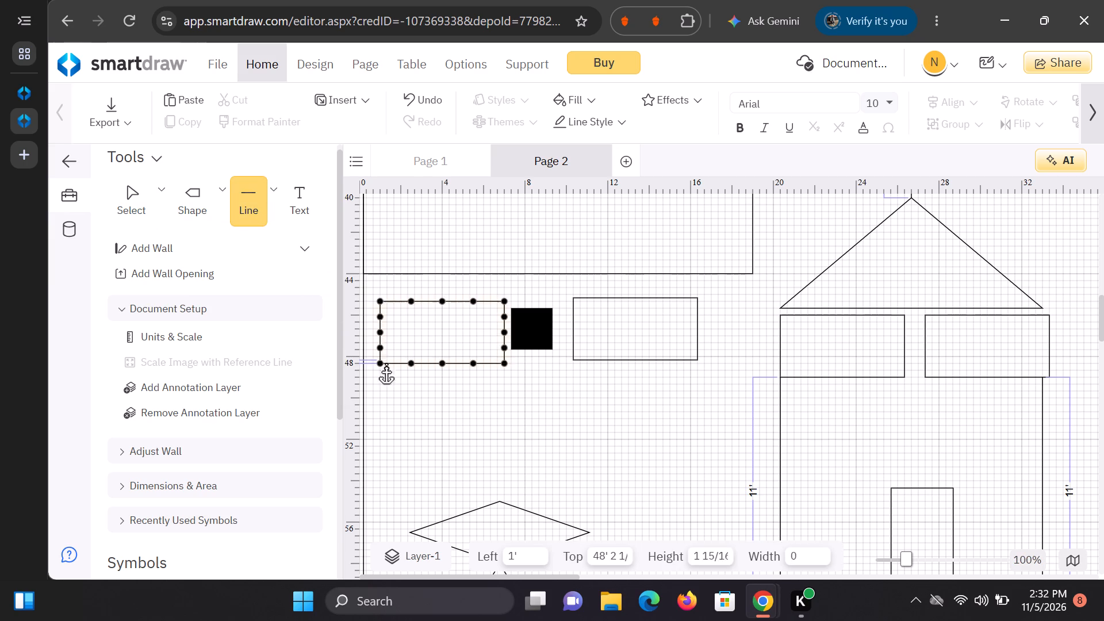
pyautogui.moveTo(386, 363); pyautogui.dragTo(495, 503)
pyautogui.click(504, 405)
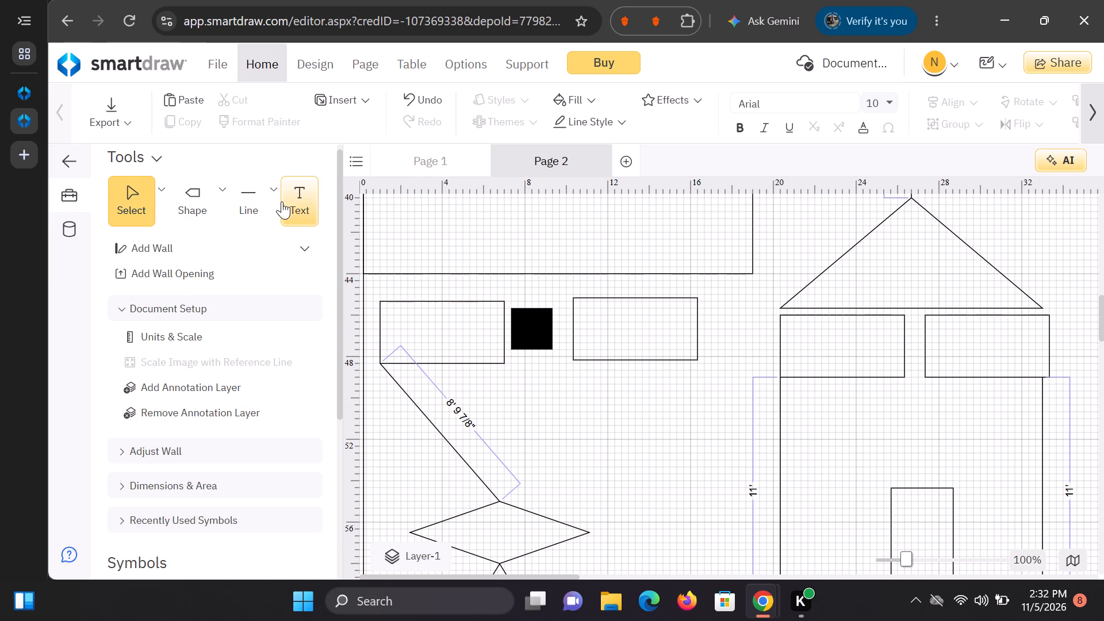
# Draw a 9' 10" straight line from the bottom-right corner of the rectangle right of the black square to the diamond's right vertex.
pyautogui.click(267, 200)
pyautogui.click(361, 259)
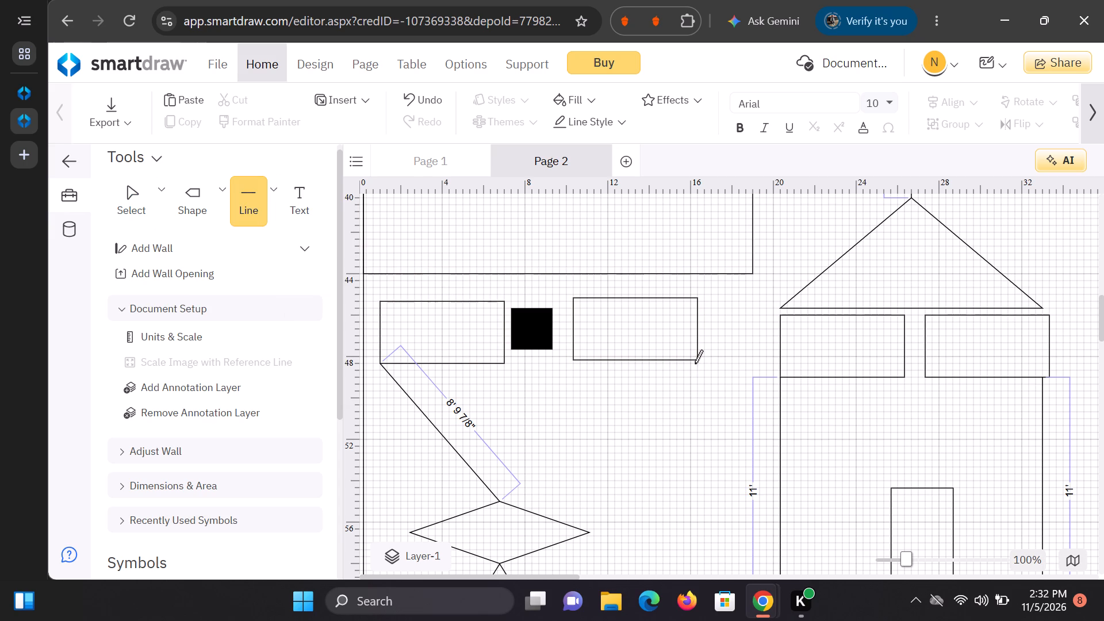
pyautogui.moveTo(696, 362); pyautogui.dragTo(591, 532)
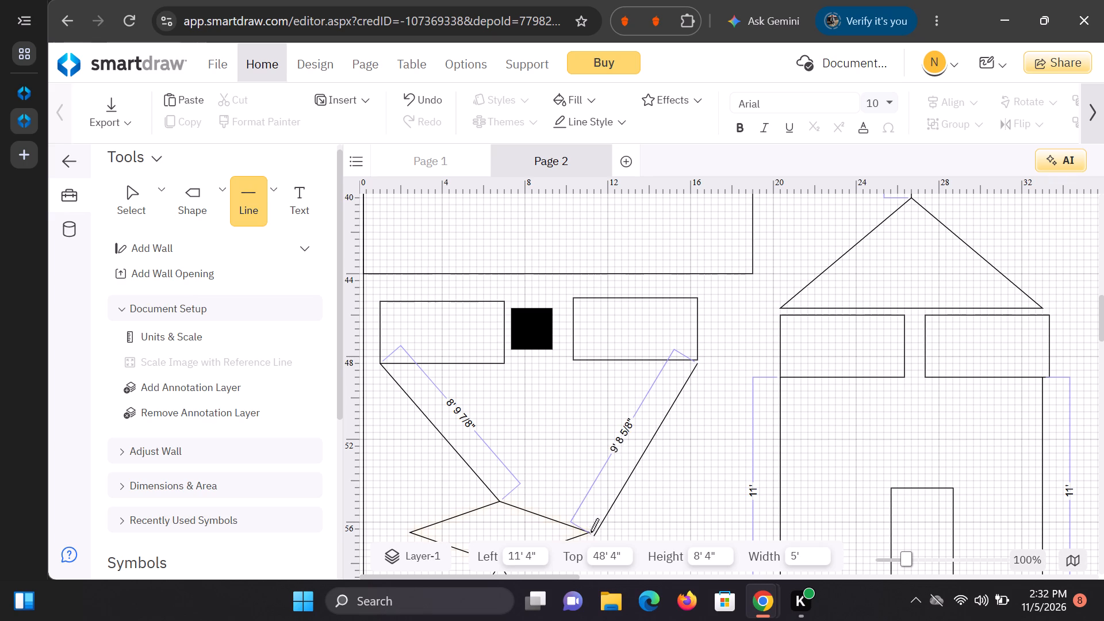
pyautogui.moveTo(591, 532); pyautogui.dragTo(586, 532)
pyautogui.click(714, 373)
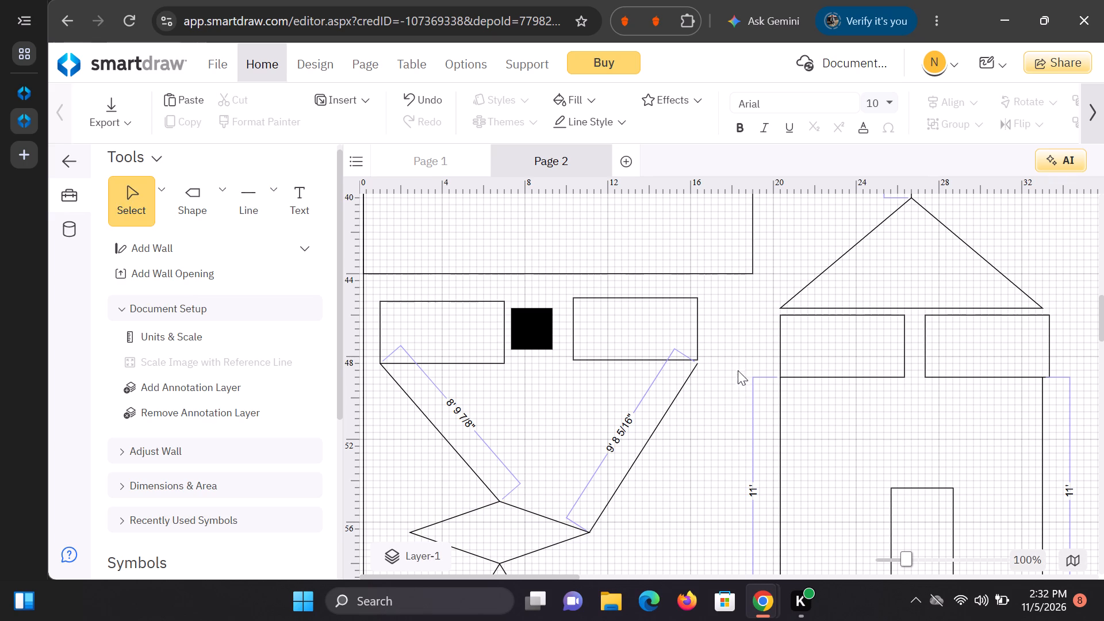
pyautogui.click(695, 369)
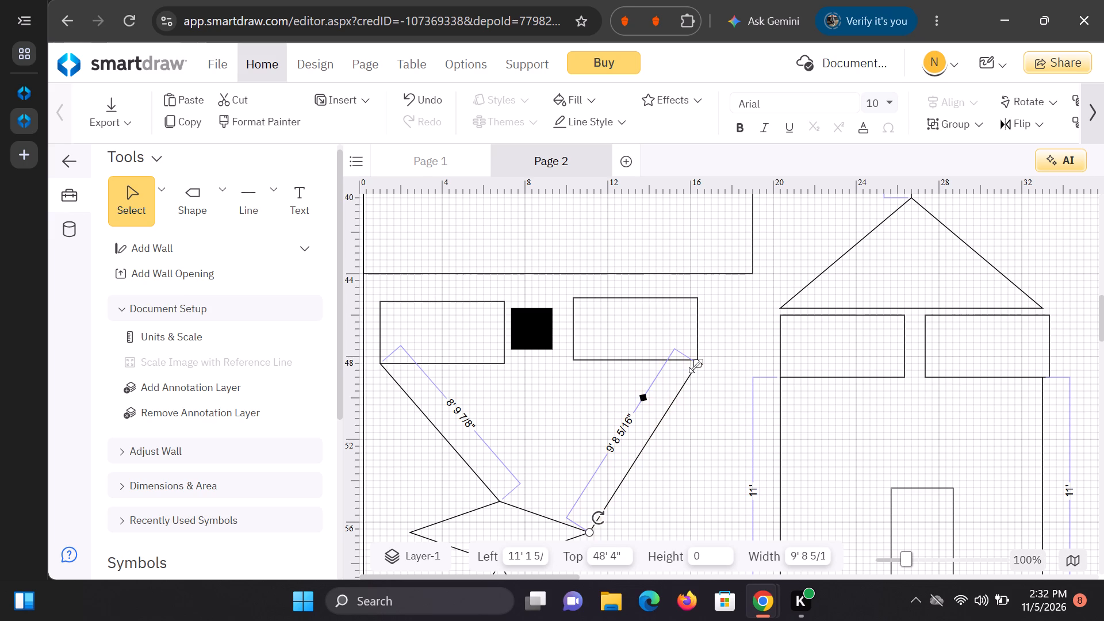
pyautogui.moveTo(696, 366); pyautogui.dragTo(695, 358)
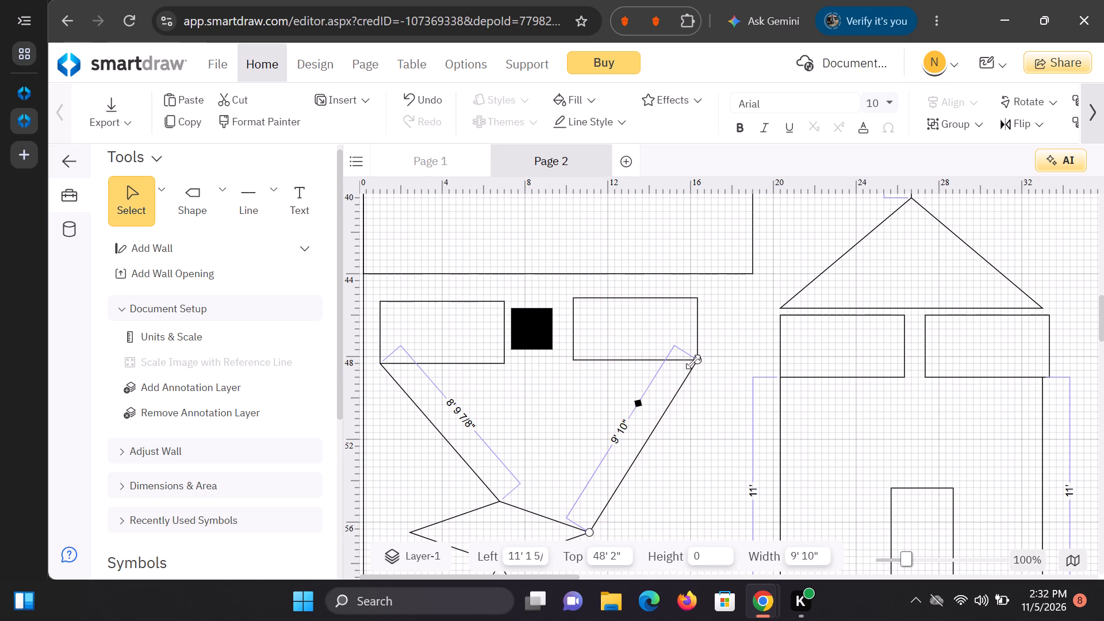
# Look over the connected shapes, the house drawing and the linked rectangles above them on page 2.
pyautogui.scroll(-3, 727, 342)
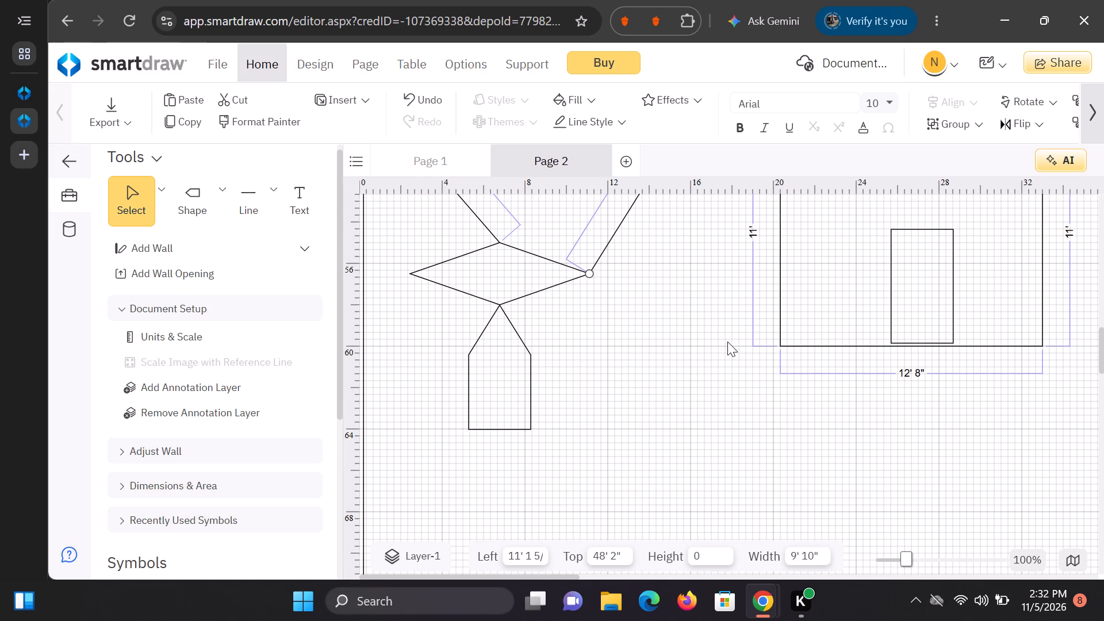
pyautogui.scroll(2, 727, 342)
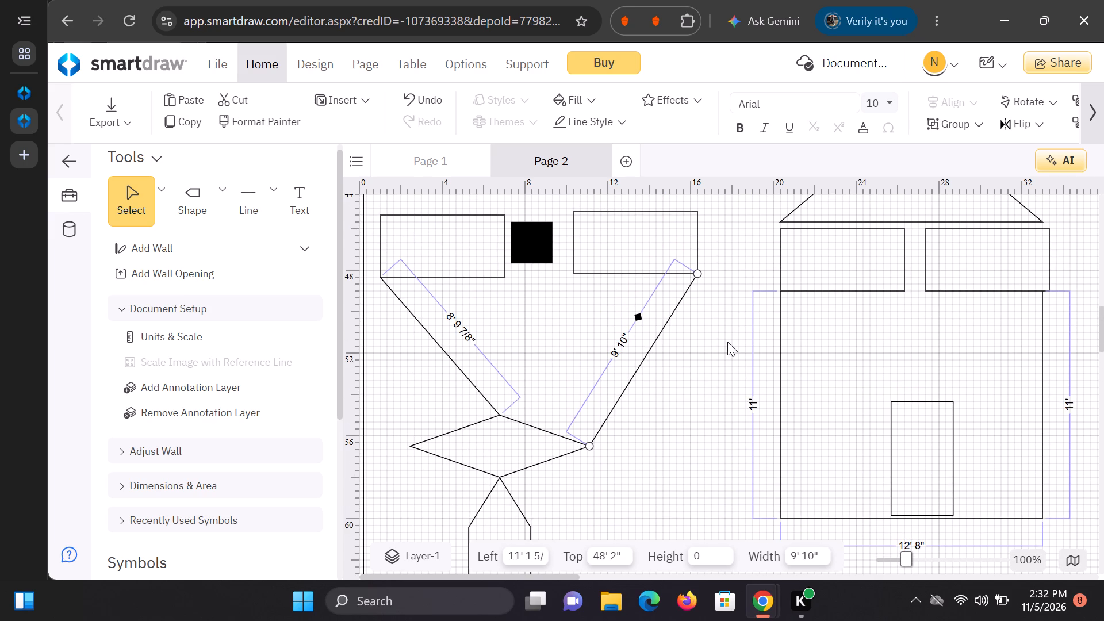
pyautogui.scroll(-2, 723, 347)
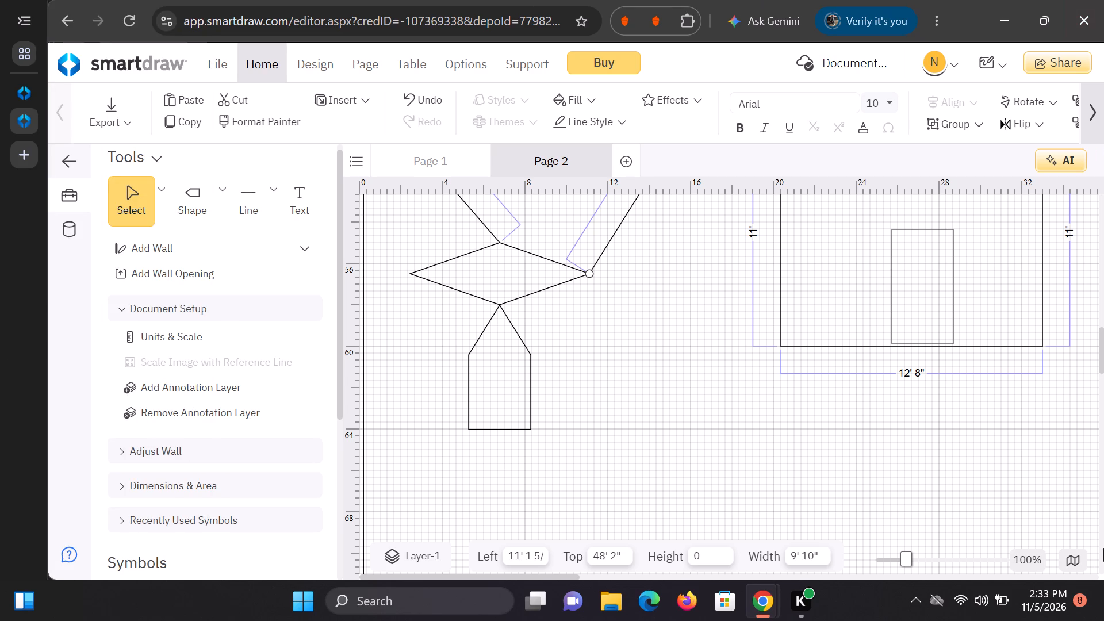
pyautogui.scroll(-1, 1101, 165)
pyautogui.scroll(-2, 651, 313)
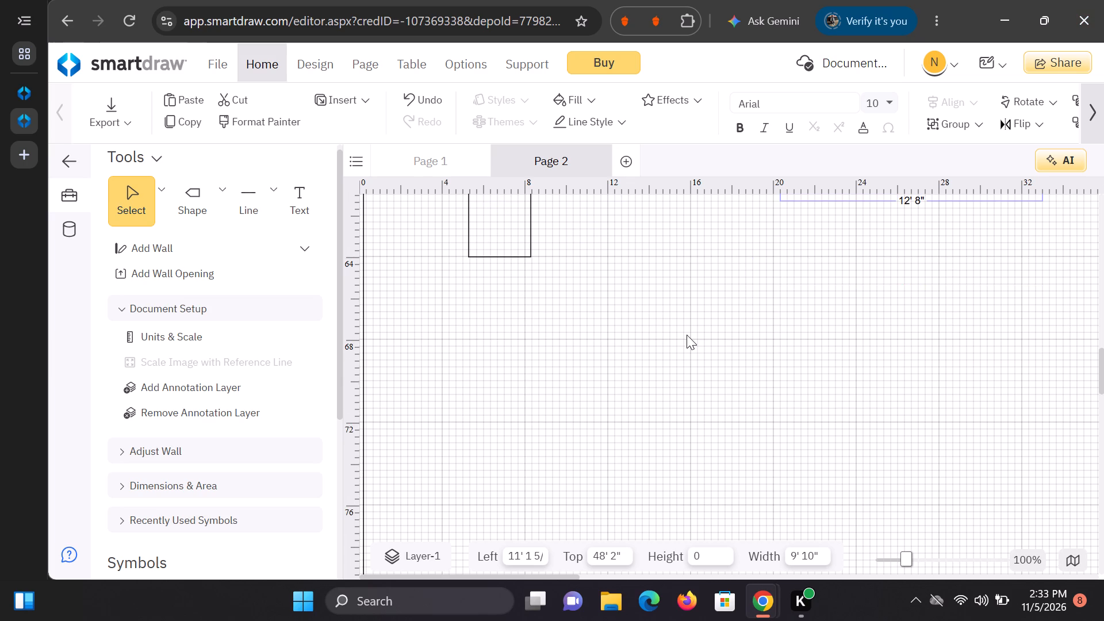
pyautogui.scroll(2, 795, 234)
pyautogui.scroll(1, 706, 346)
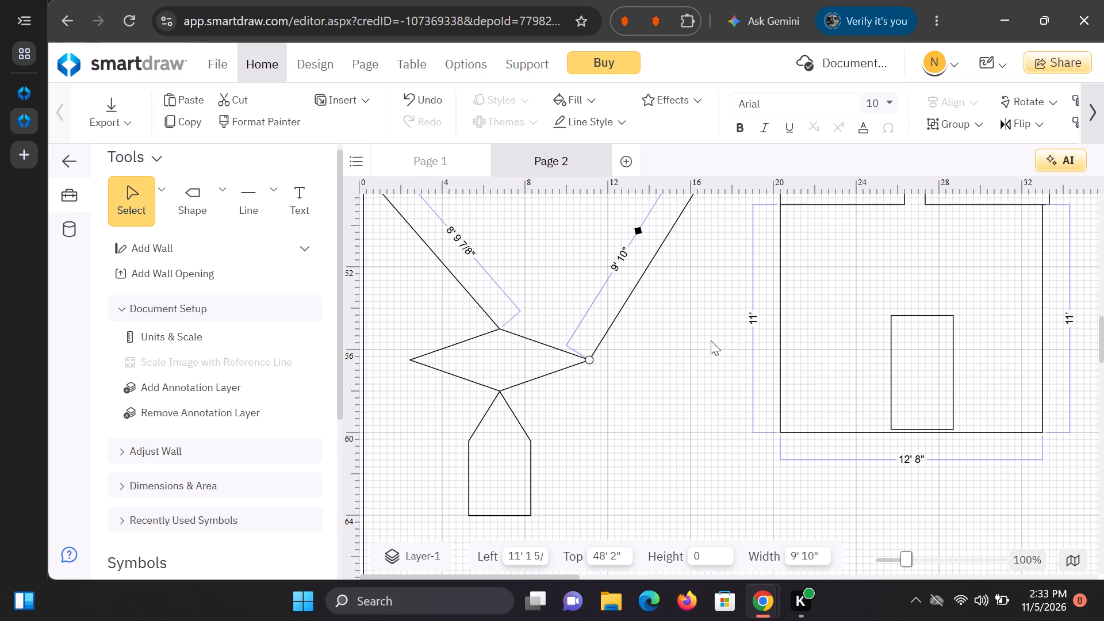
pyautogui.scroll(1, 919, 382)
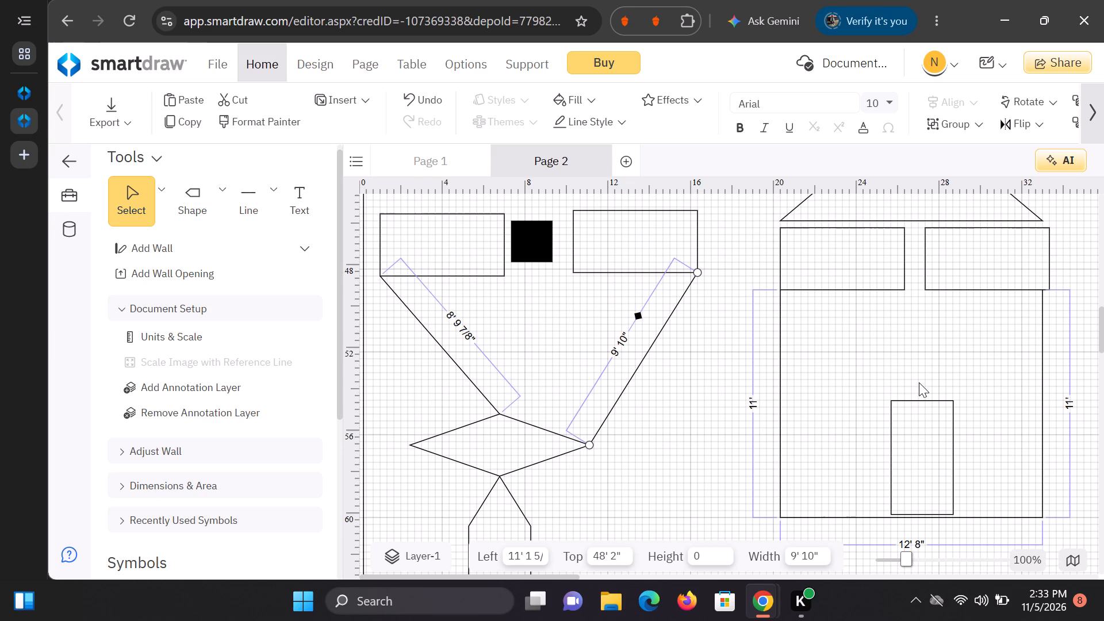
pyautogui.scroll(1, 923, 381)
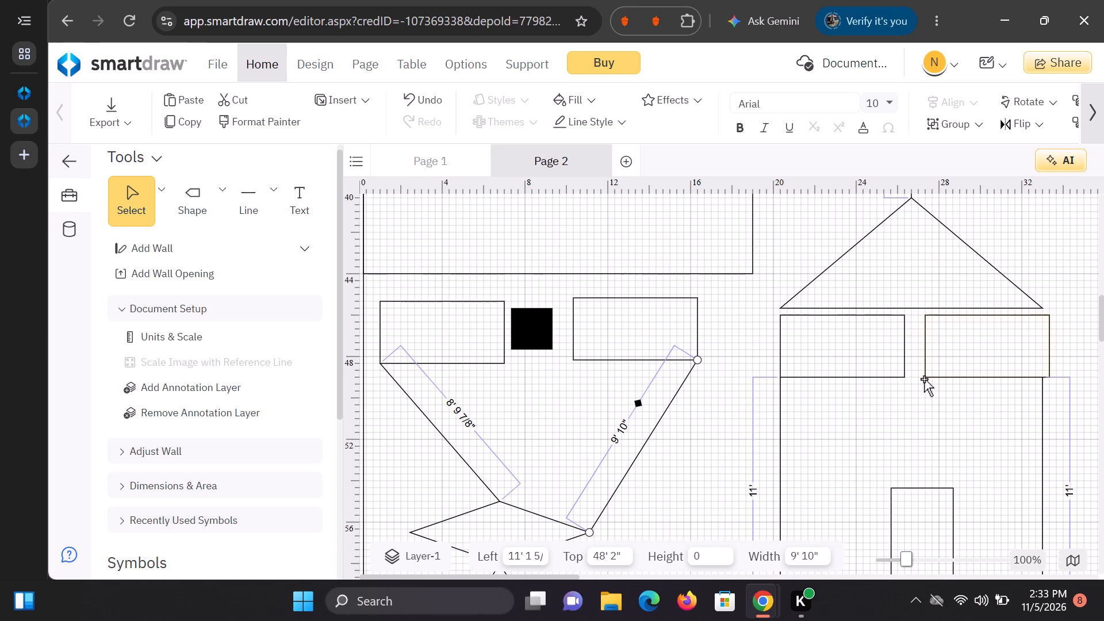
pyautogui.scroll(-1, 931, 389)
pyautogui.scroll(1, 936, 392)
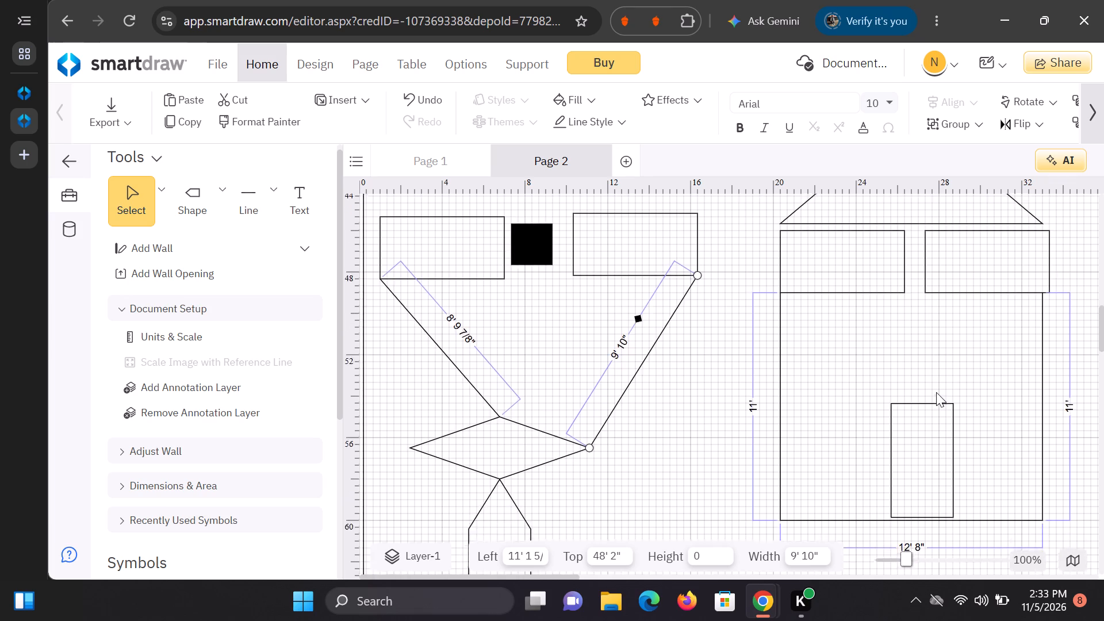
pyautogui.scroll(1, 937, 389)
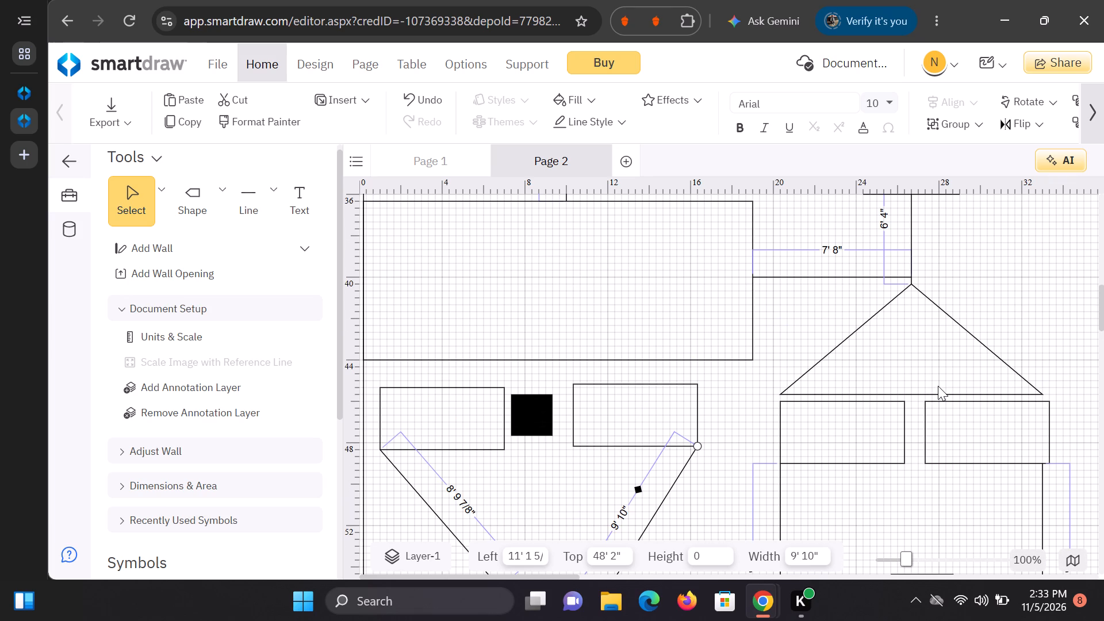
pyautogui.scroll(2, 945, 385)
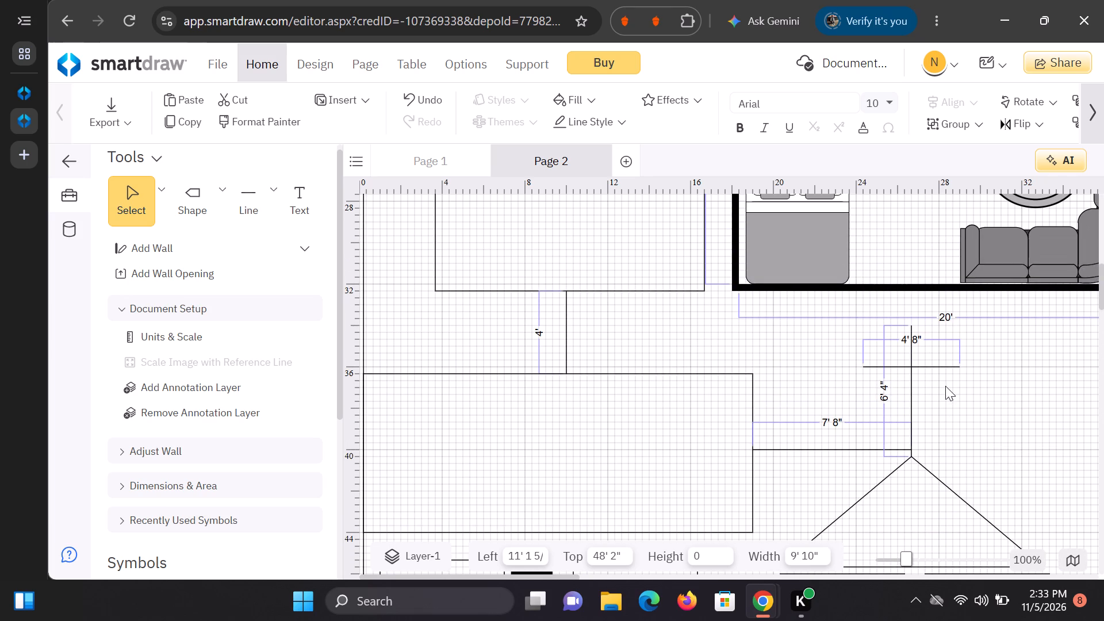
# Place a 6' by 3' rectangle near the upper-left corner inside the large rectangle below the 4' line, at top 37'.
pyautogui.scroll(9, 945, 387)
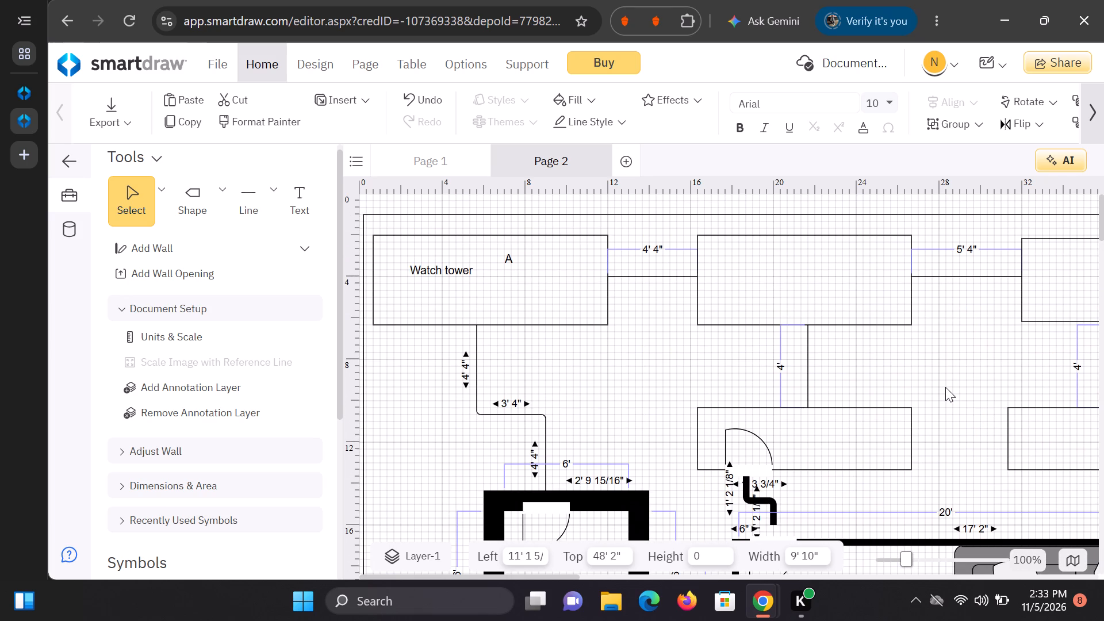
pyautogui.scroll(-6, 945, 387)
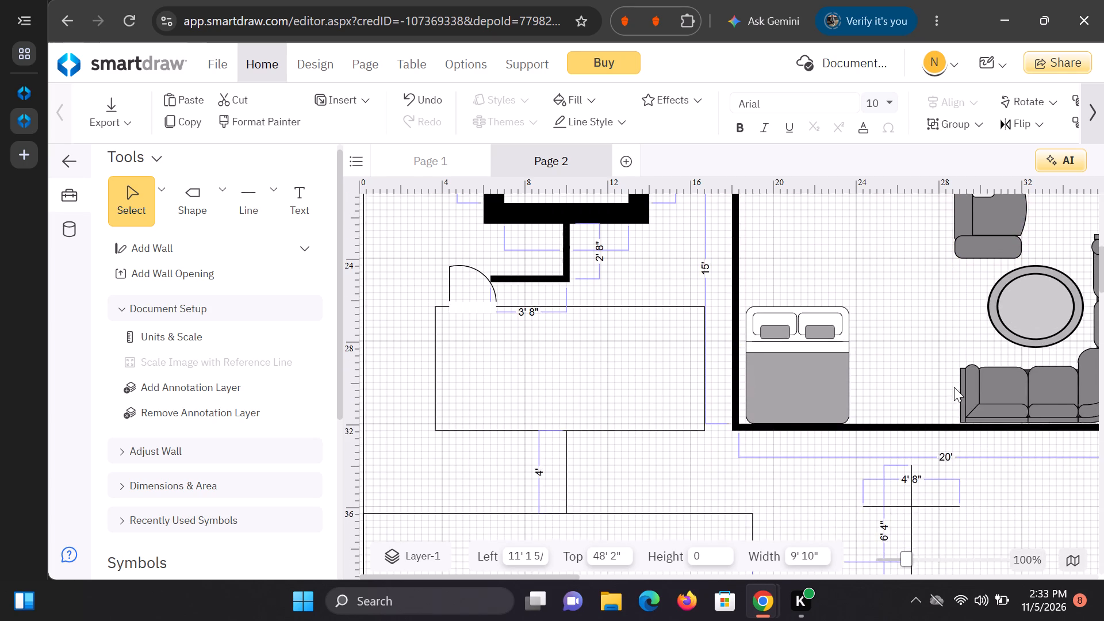
pyautogui.scroll(-3, 954, 387)
pyautogui.scroll(2, 954, 387)
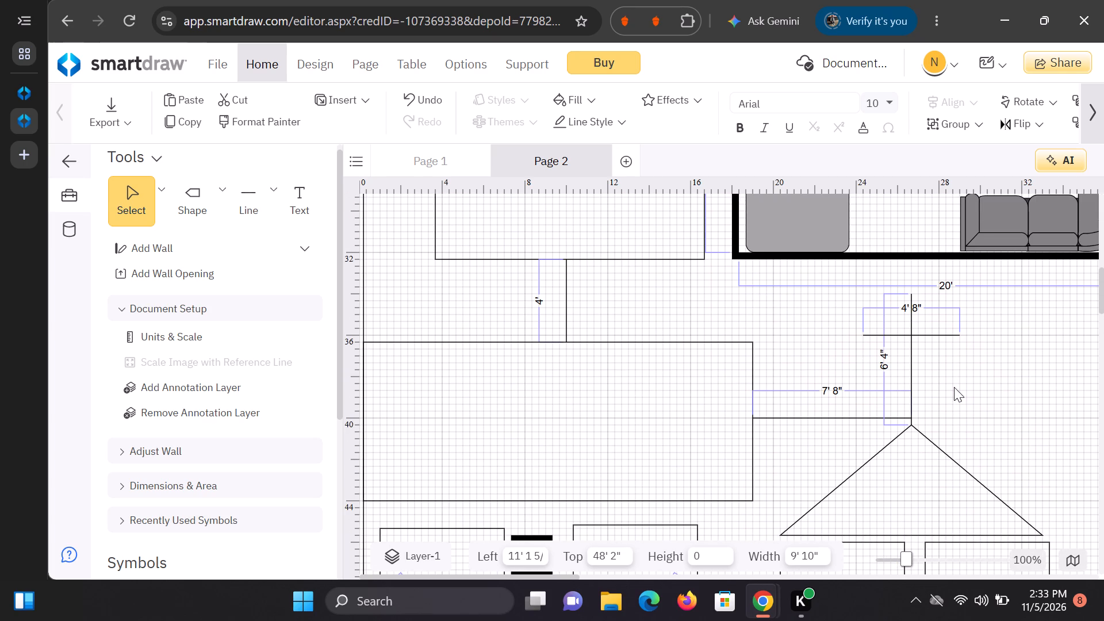
pyautogui.click(218, 186)
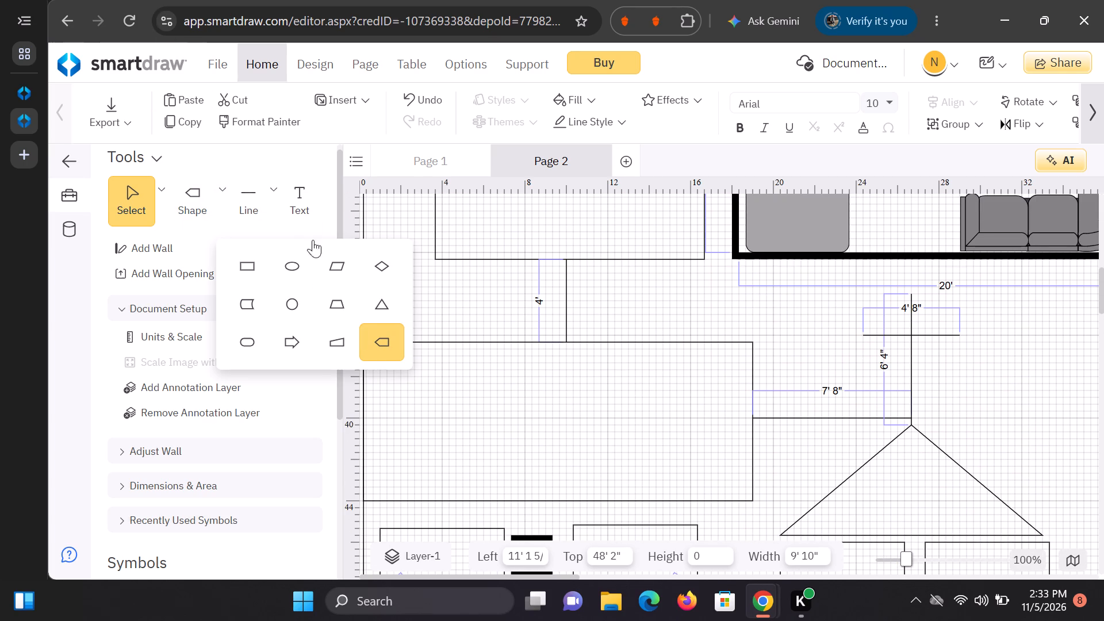
pyautogui.click(246, 263)
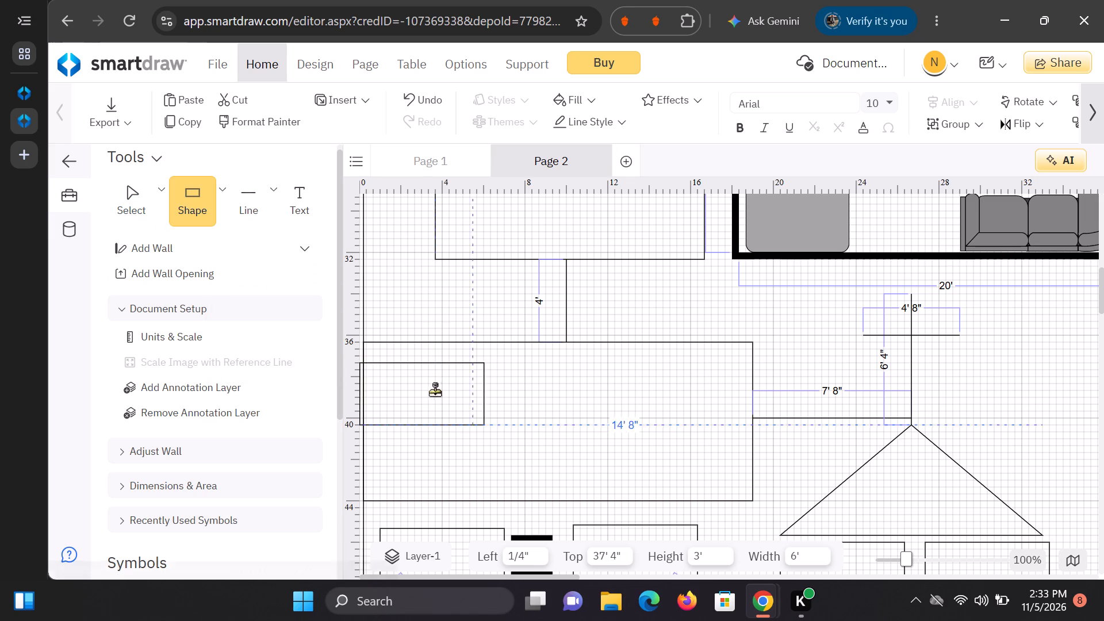
pyautogui.click(443, 388)
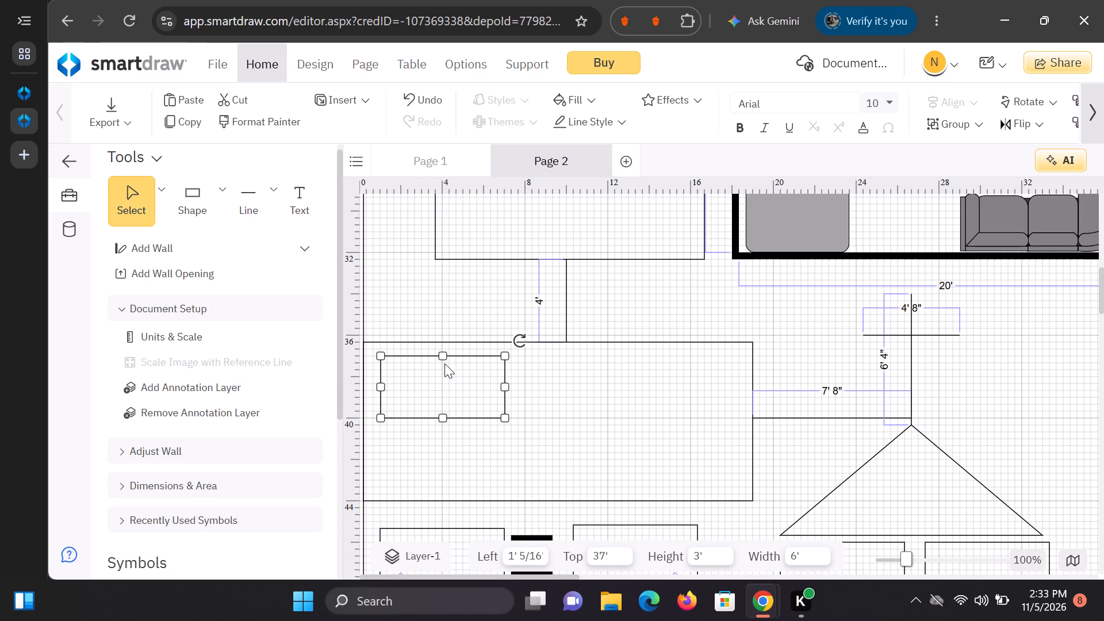
# Add a second 6' by 3' rectangle inside the large rectangle at left 11' 4", its edges level with the first at top 37'.
pyautogui.click(215, 194)
pyautogui.click(225, 209)
pyautogui.click(248, 256)
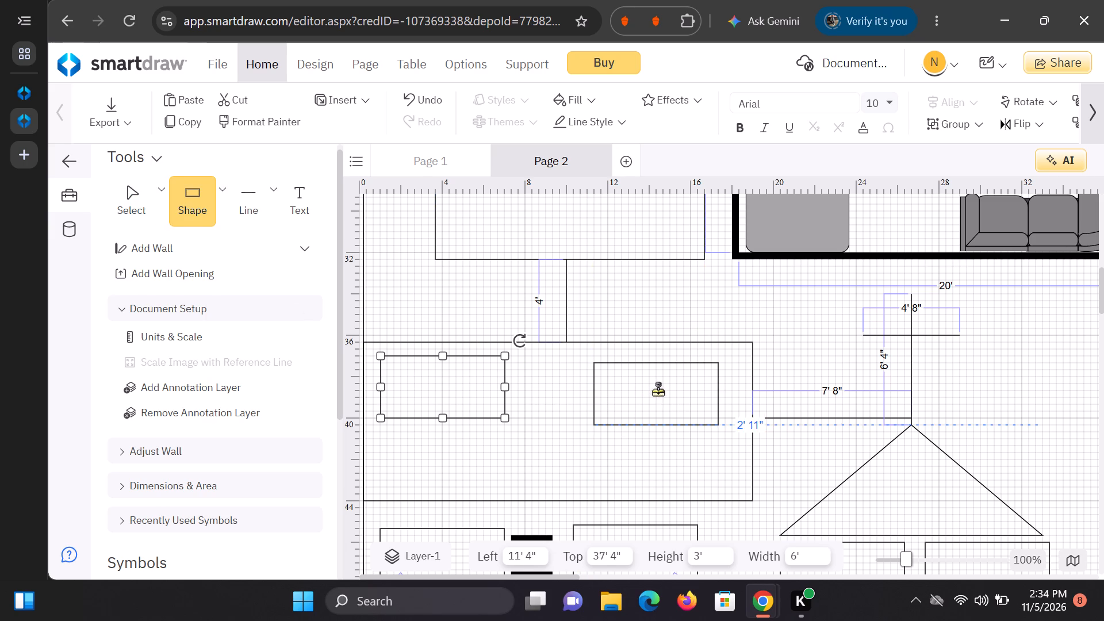
pyautogui.click(658, 390)
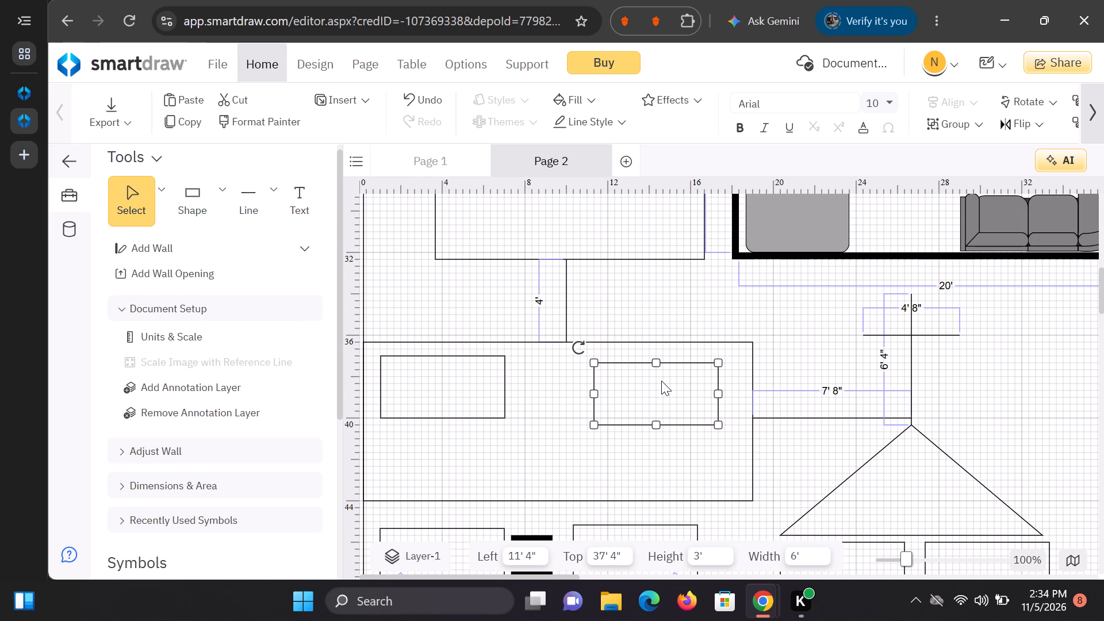
pyautogui.moveTo(657, 361); pyautogui.dragTo(654, 356)
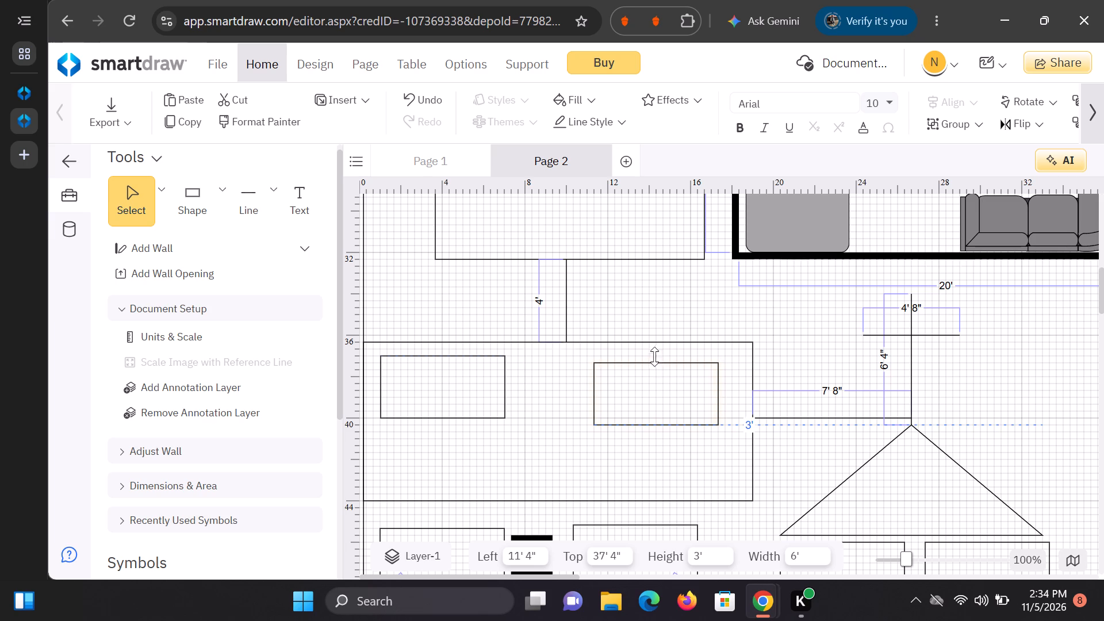
pyautogui.moveTo(654, 356); pyautogui.dragTo(655, 355)
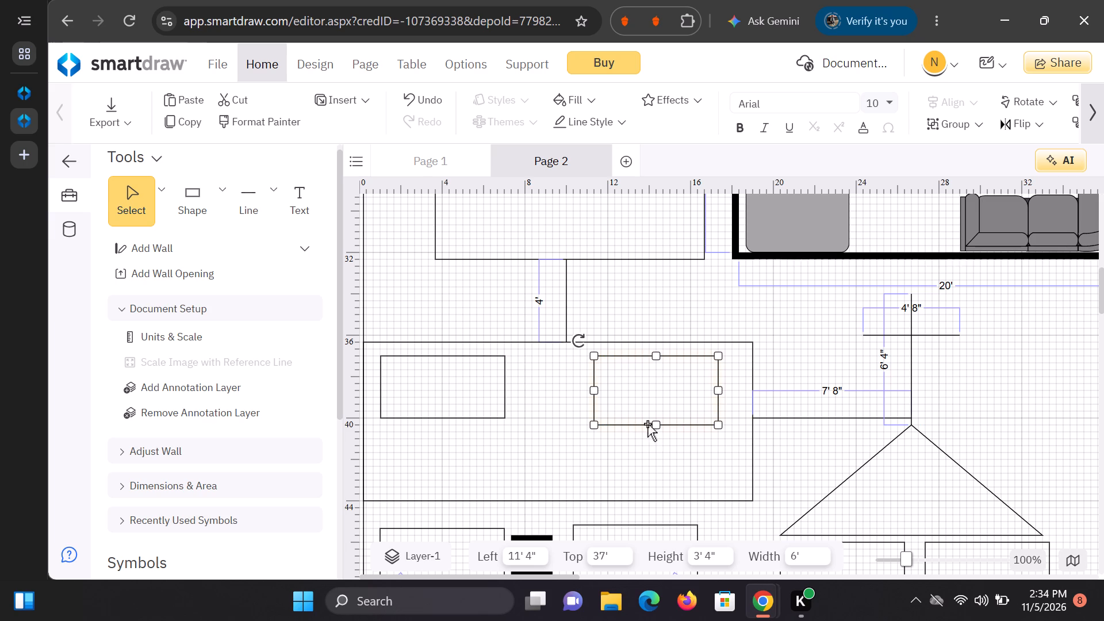
pyautogui.moveTo(653, 425); pyautogui.dragTo(657, 419)
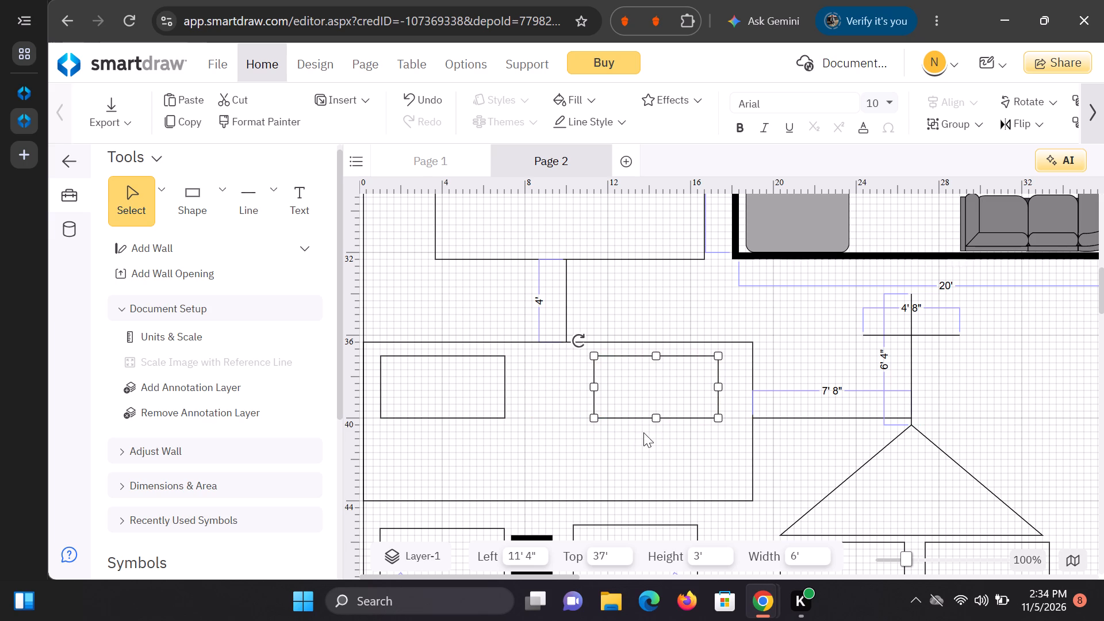
pyautogui.click(643, 432)
# Look over page 2 from the diamond and pentagon shapes up to the linked rectangles along the top.
pyautogui.scroll(-2, 632, 428)
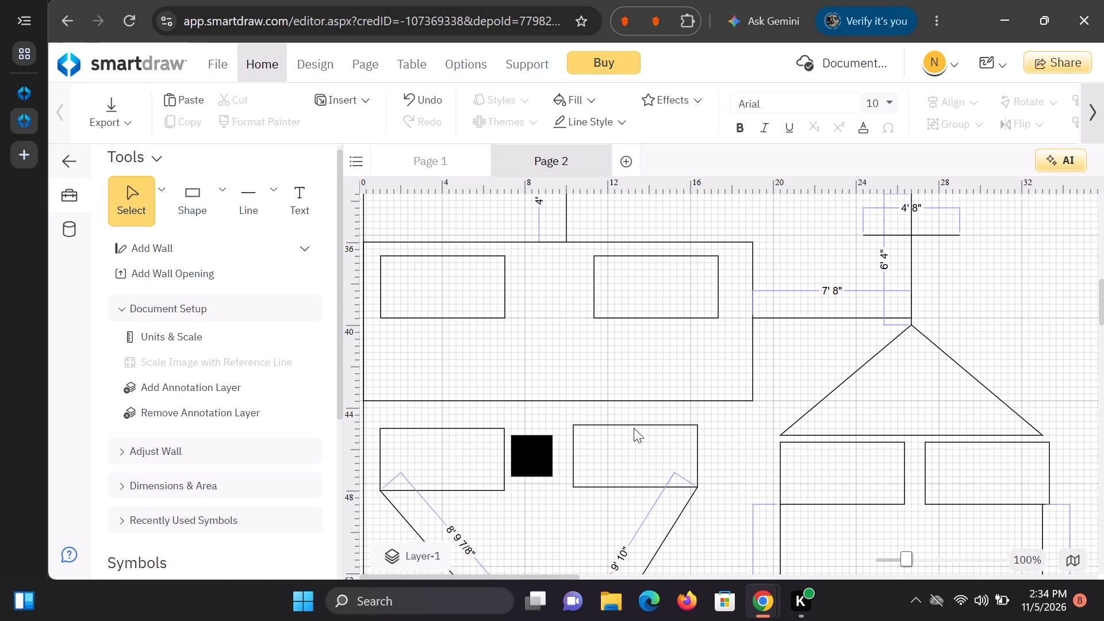
pyautogui.scroll(-8, 634, 428)
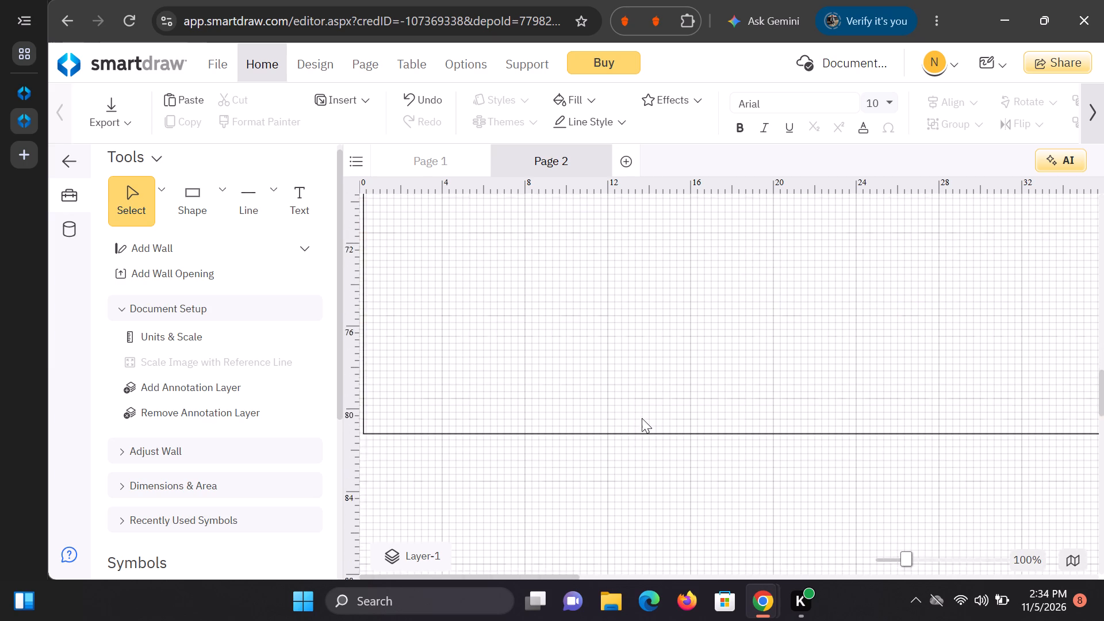
pyautogui.scroll(-1, 642, 418)
pyautogui.scroll(5, 642, 419)
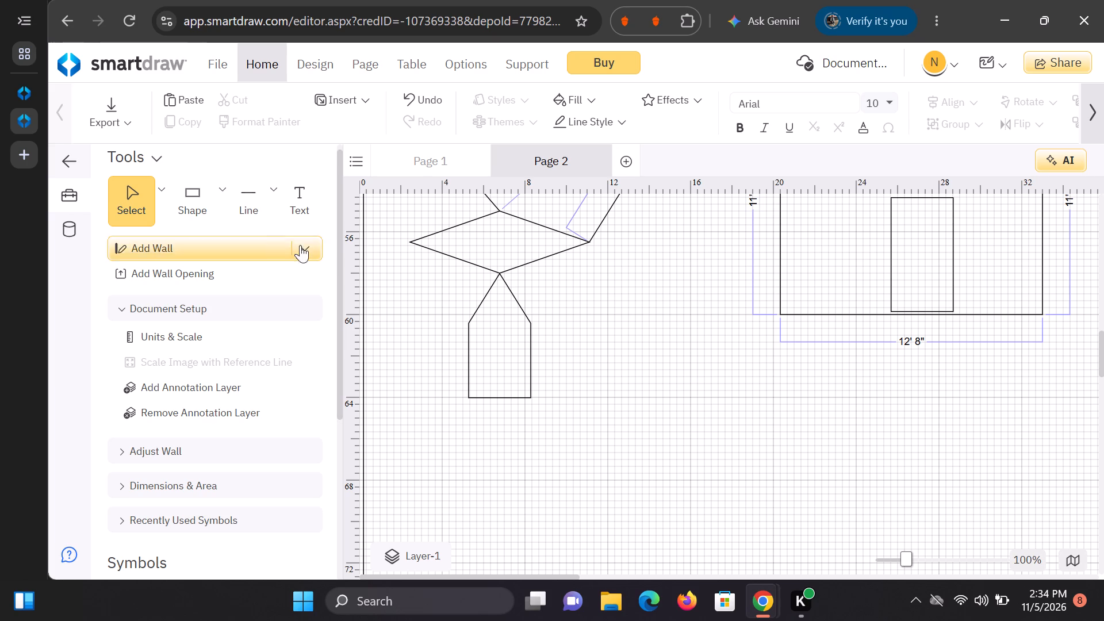
pyautogui.click(226, 215)
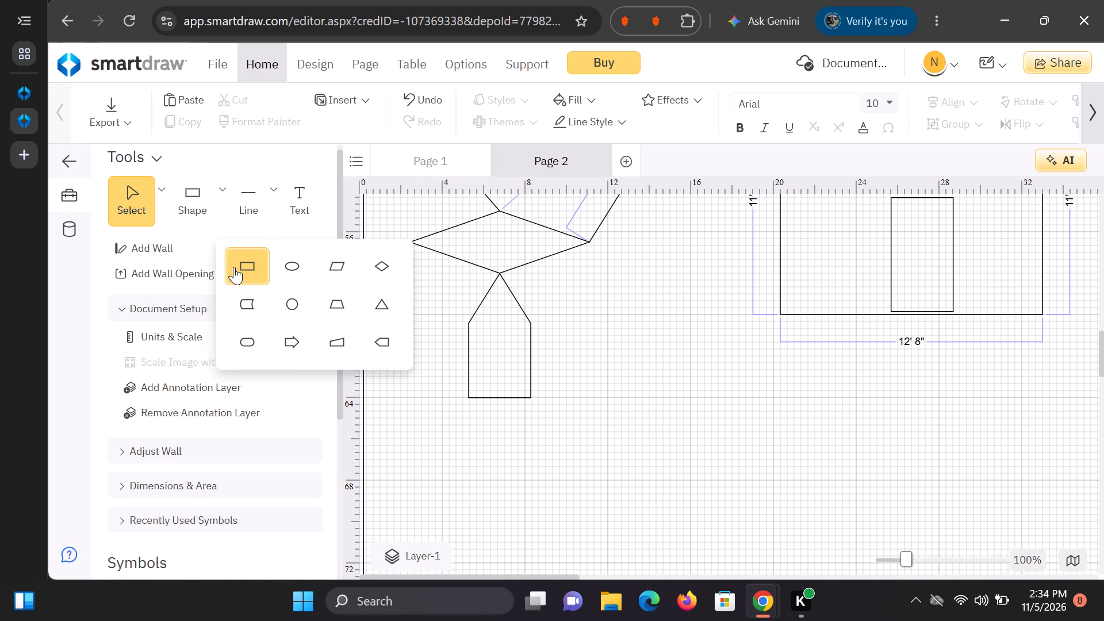
pyautogui.scroll(4, 554, 269)
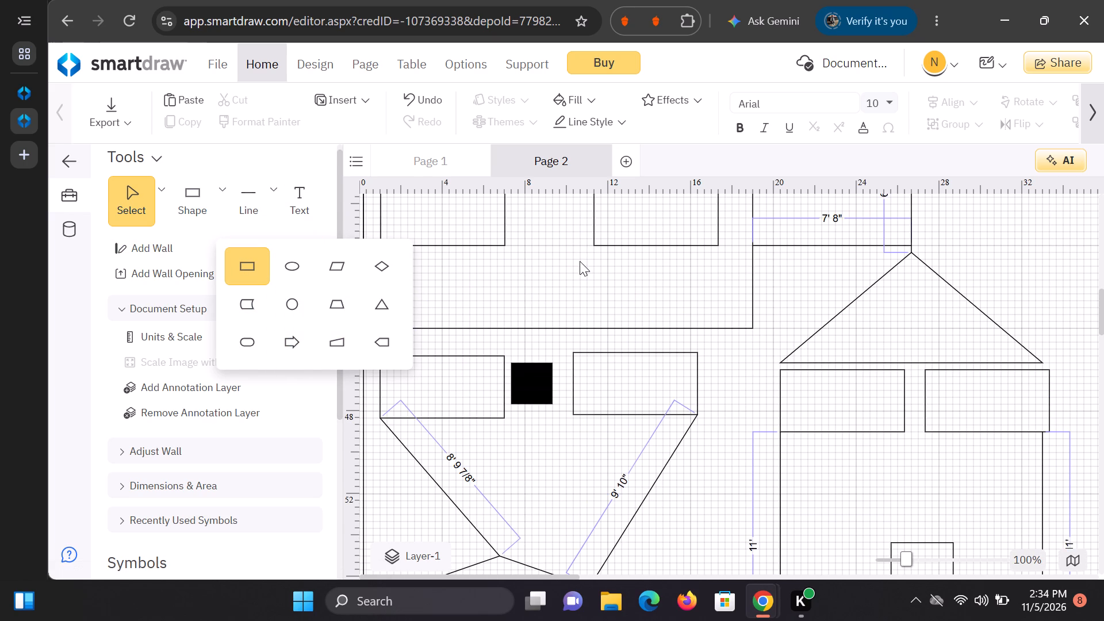
pyautogui.scroll(3, 565, 305)
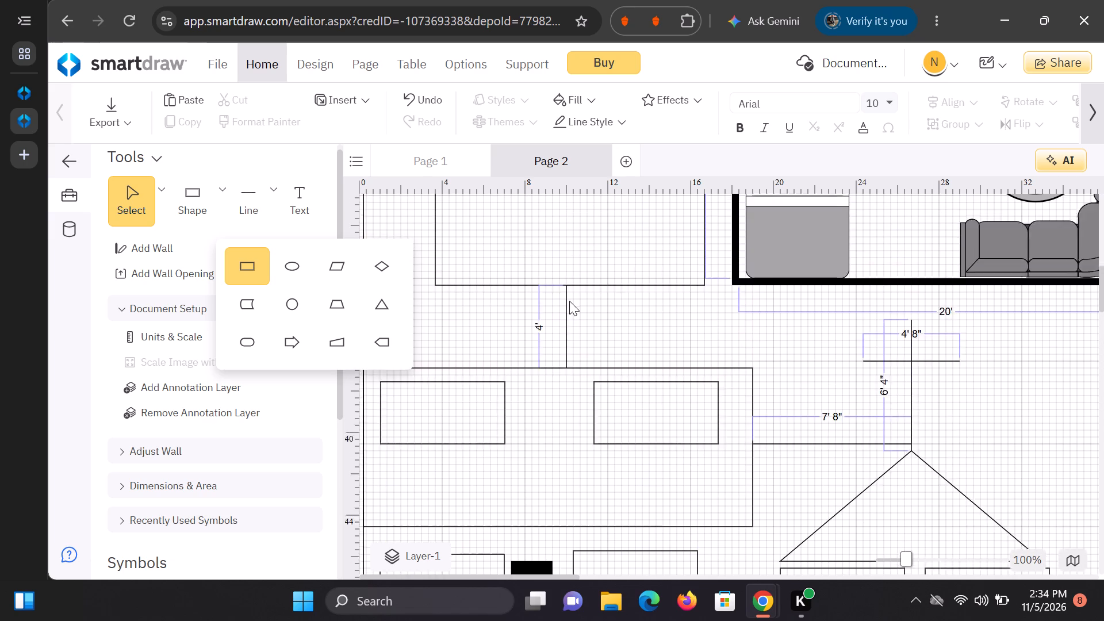
pyautogui.scroll(9, 572, 299)
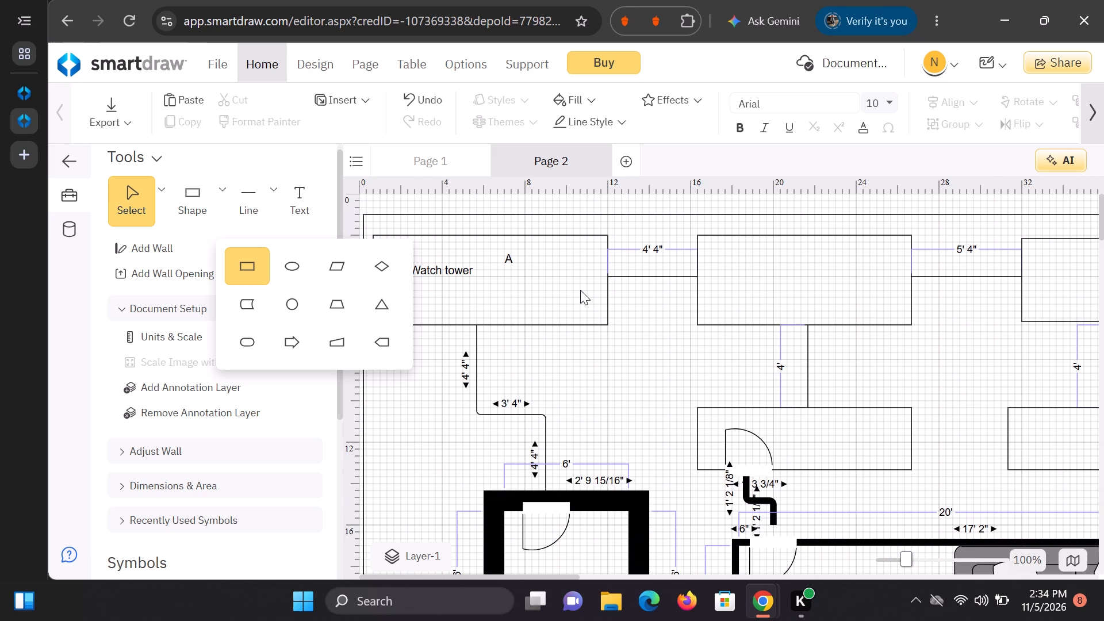
pyautogui.scroll(2, 580, 290)
pyautogui.scroll(-4, 580, 290)
pyautogui.scroll(1, 581, 290)
pyautogui.scroll(3, 649, 241)
pyautogui.click(724, 269)
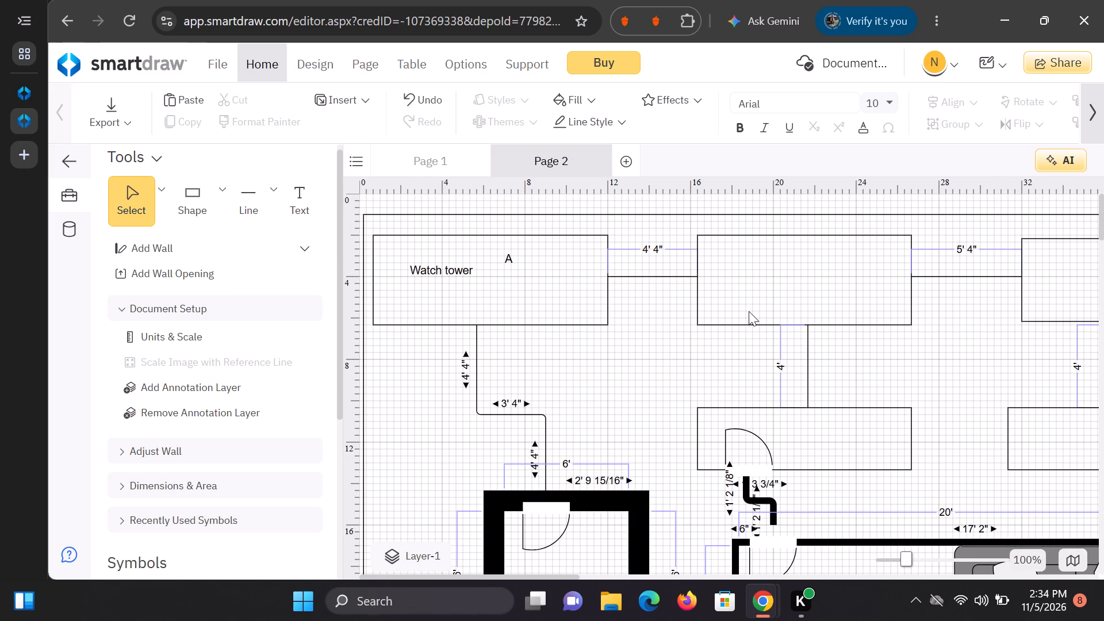
pyautogui.click(791, 271)
pyautogui.scroll(-2, 727, 267)
pyautogui.scroll(3, 731, 269)
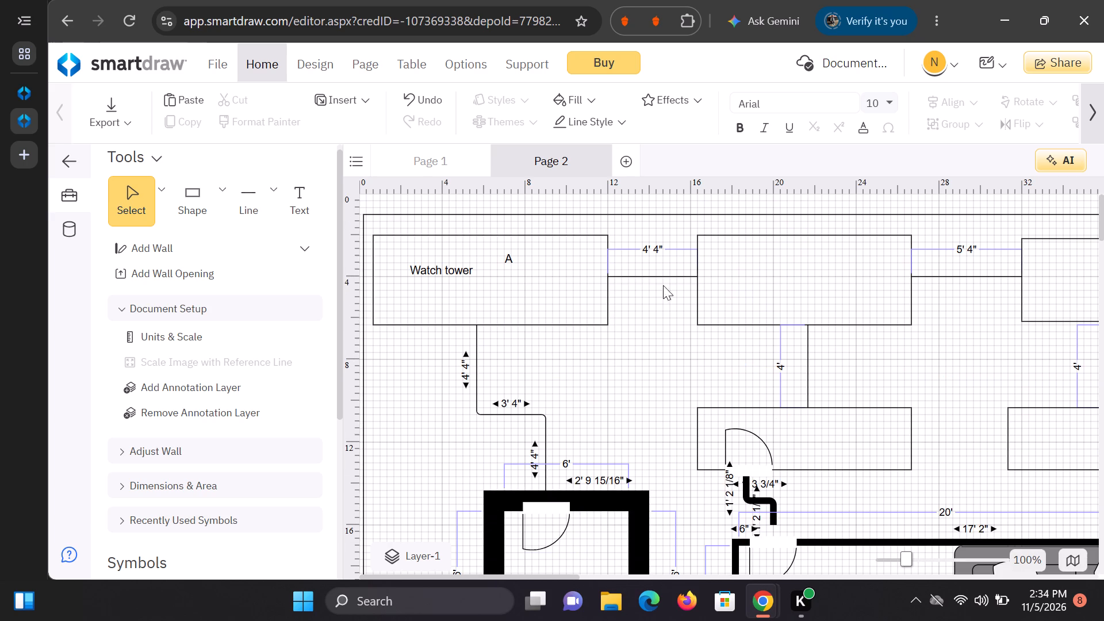
# Add the text label "Watch tower B" inside the rectangle to the right of the Watch tower A rectangle.
pyautogui.click(298, 205)
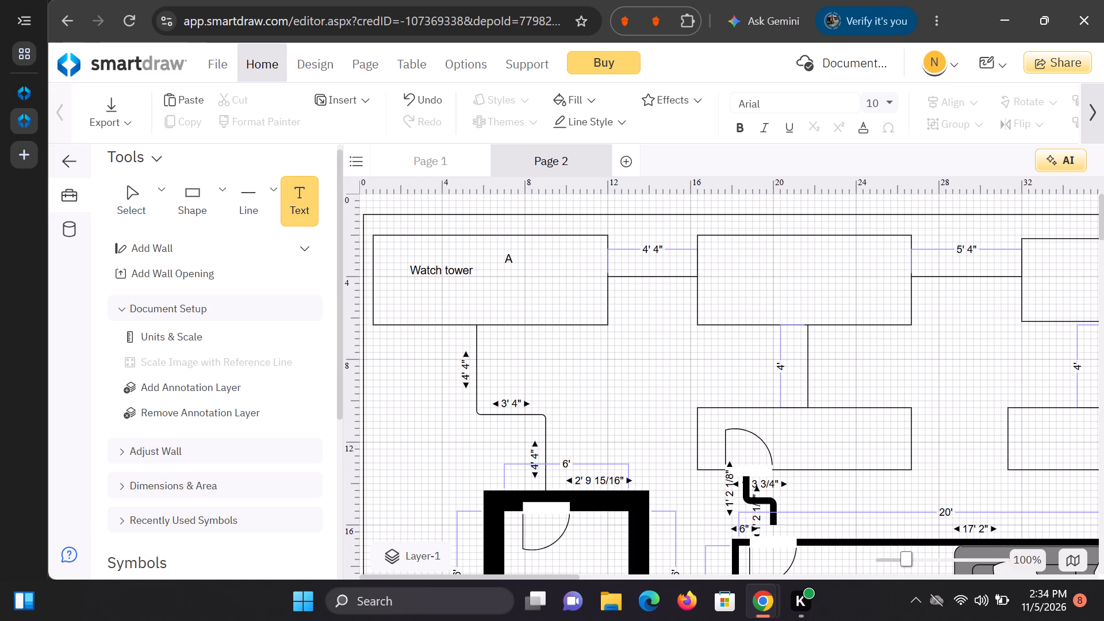
pyautogui.click(757, 260)
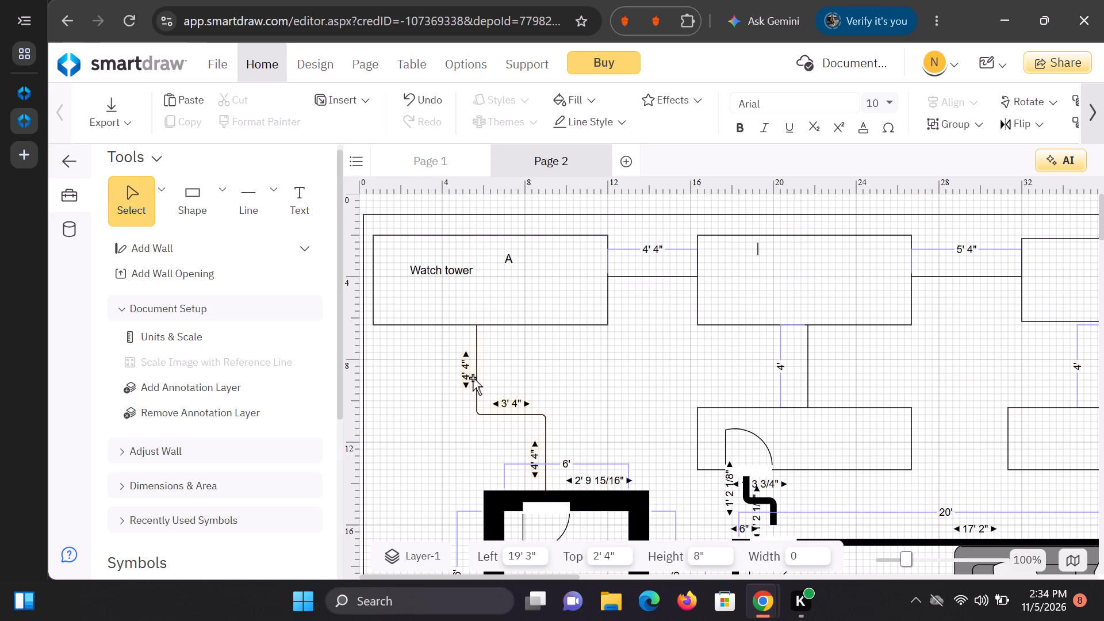
pyautogui.write('Watch')
pyautogui.press('space')
pyautogui.write('tower')
pyautogui.press('b')
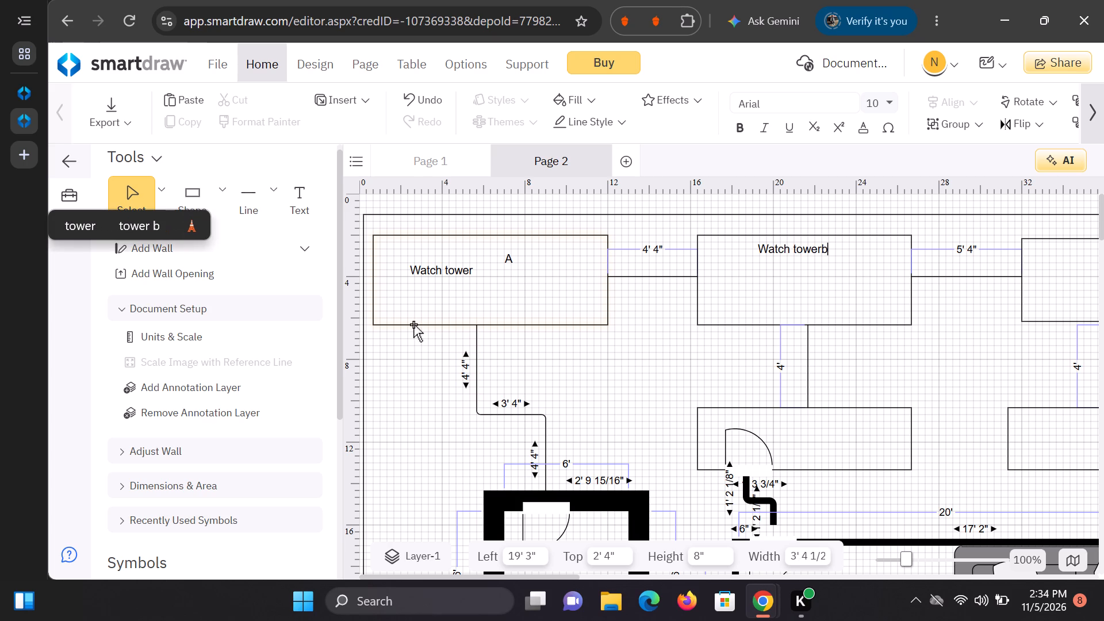
pyautogui.press('BackSpace')
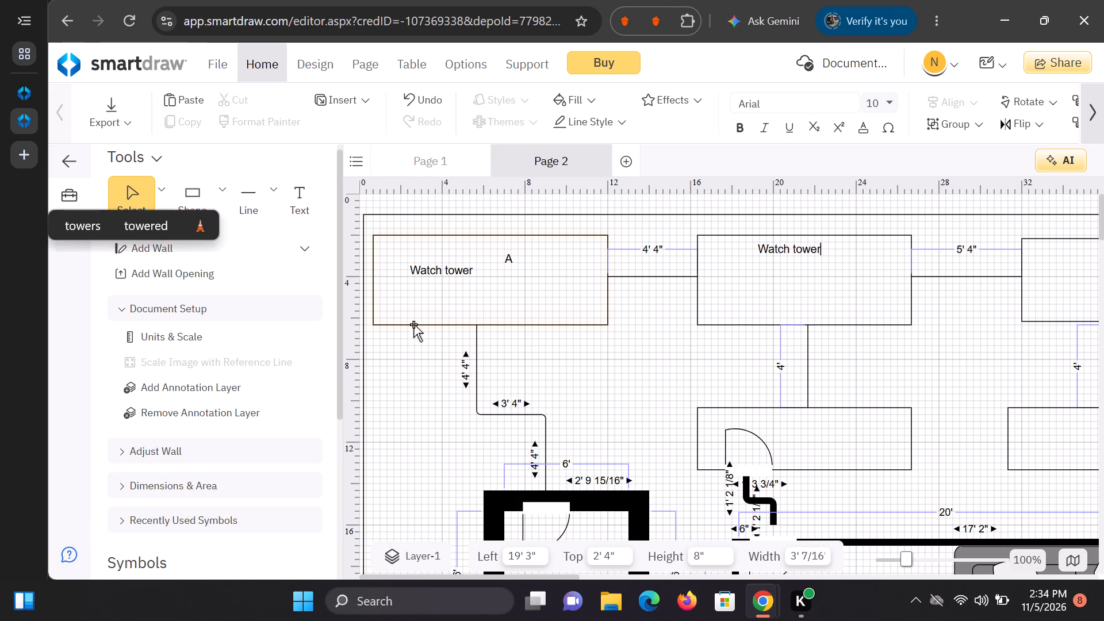
pyautogui.press('space')
pyautogui.hotkey('shift', 'b')
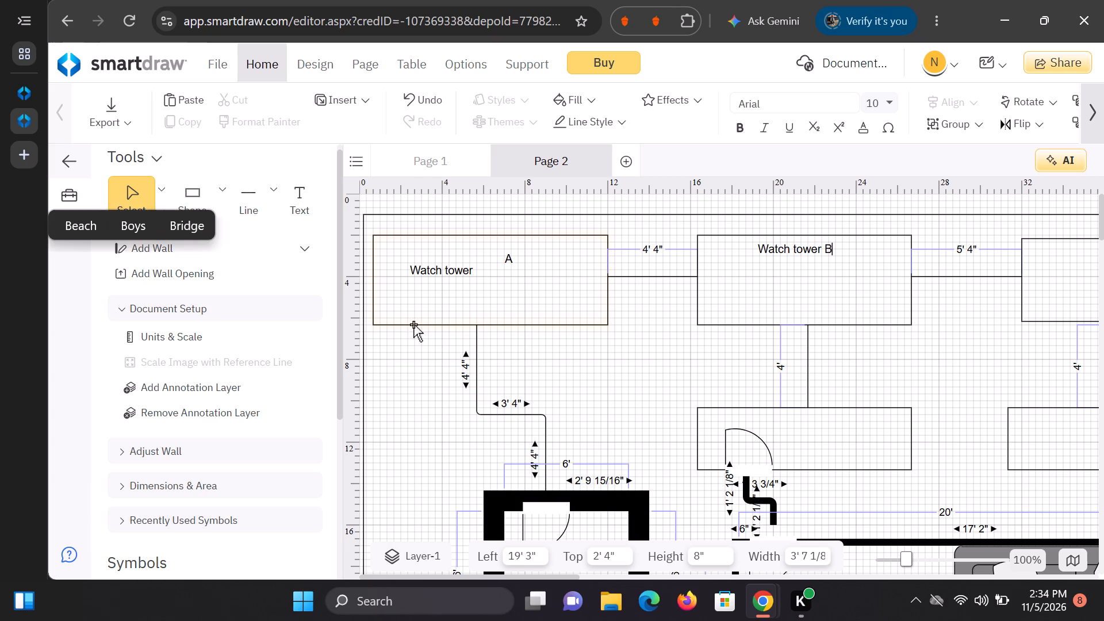
# Select the "Watch tower B" label and reposition it within its rectangle.
pyautogui.click(814, 252)
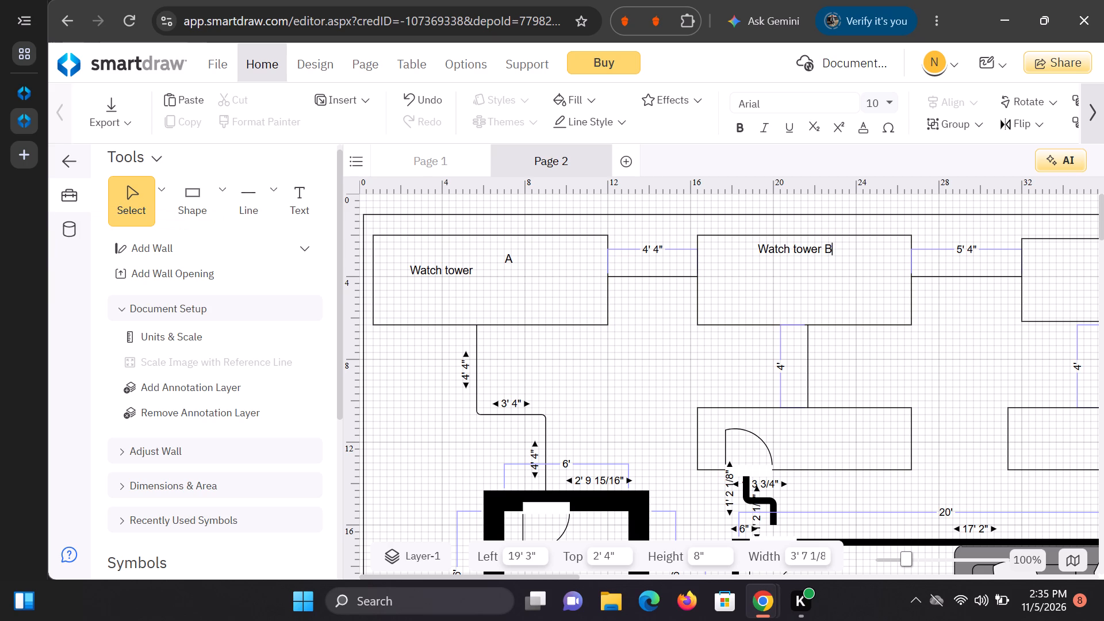
pyautogui.click(831, 250)
pyautogui.click(815, 248)
pyautogui.click(801, 252)
pyautogui.click(806, 250)
pyautogui.click(807, 255)
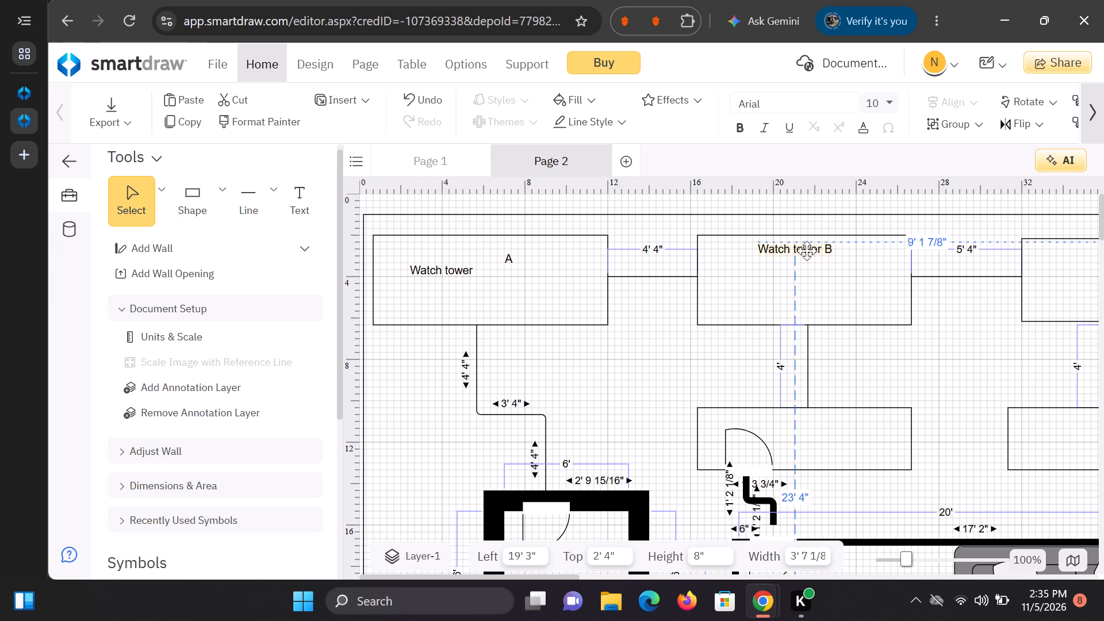